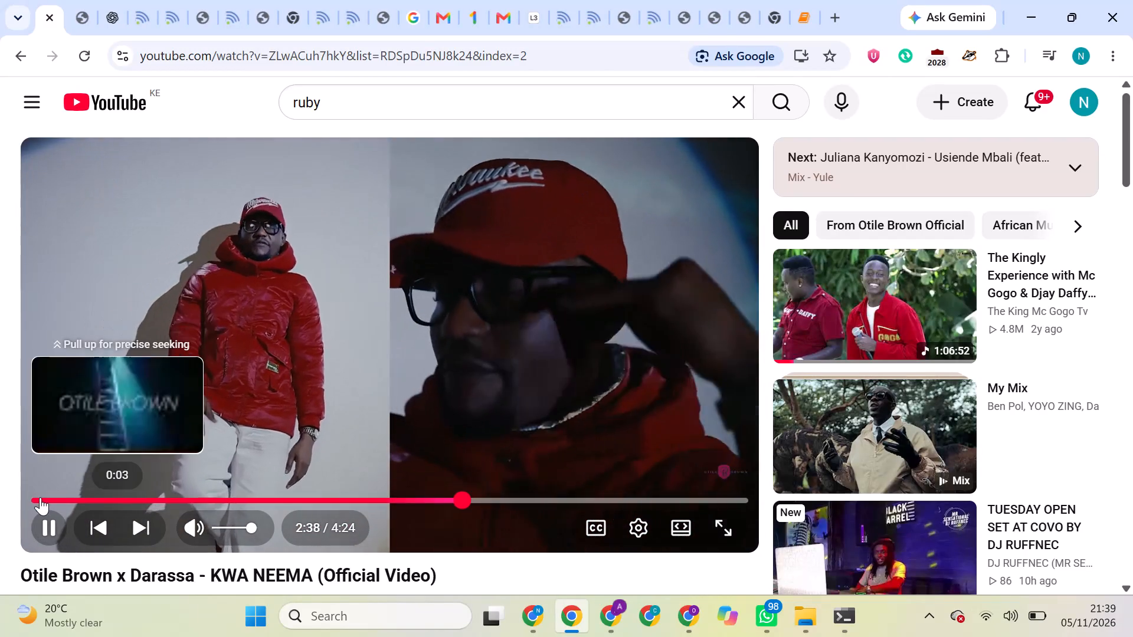
Restart the Otile Brown x Darassa KWA NEEMA video from its beginning.
{"action": "left_click", "coordinate": [34, 498]}
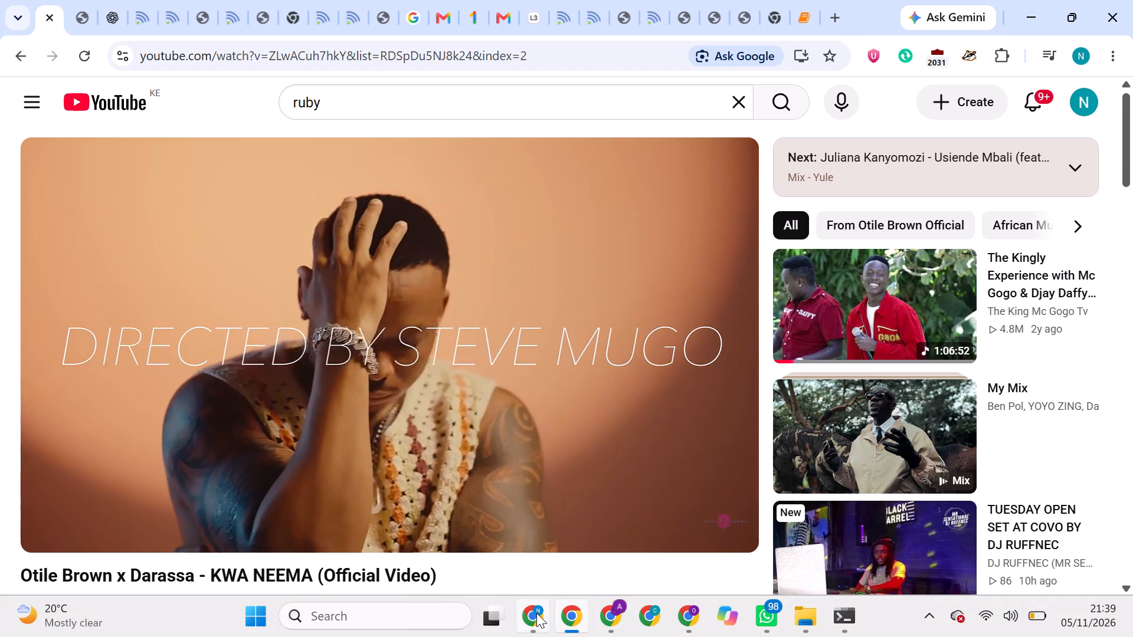
Switch to the WorldQuant BRAIN window and place the cursor at the end of Super Simulation 2's combo expression, after ^2.
{"action": "left_click", "coordinate": [536, 613]}
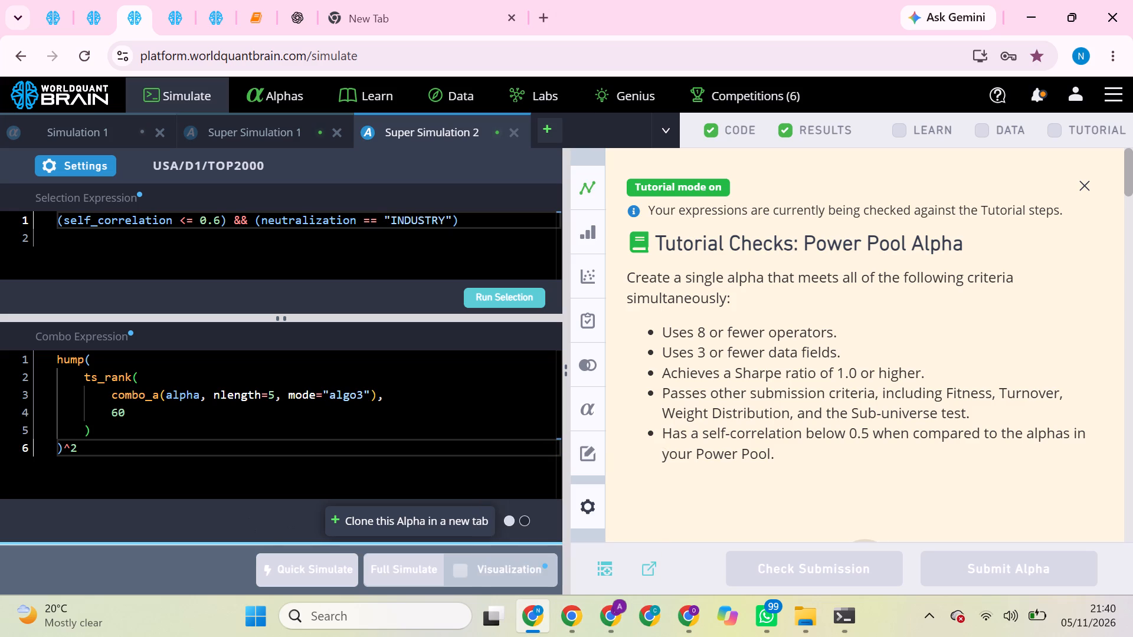
{"action": "left_click", "coordinate": [95, 449]}
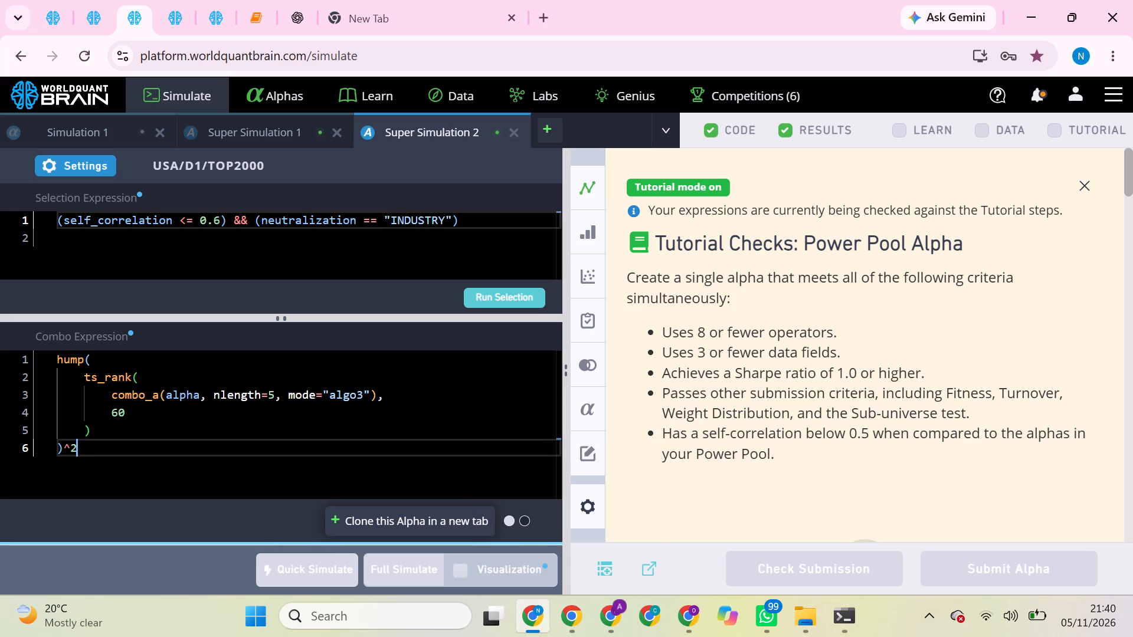
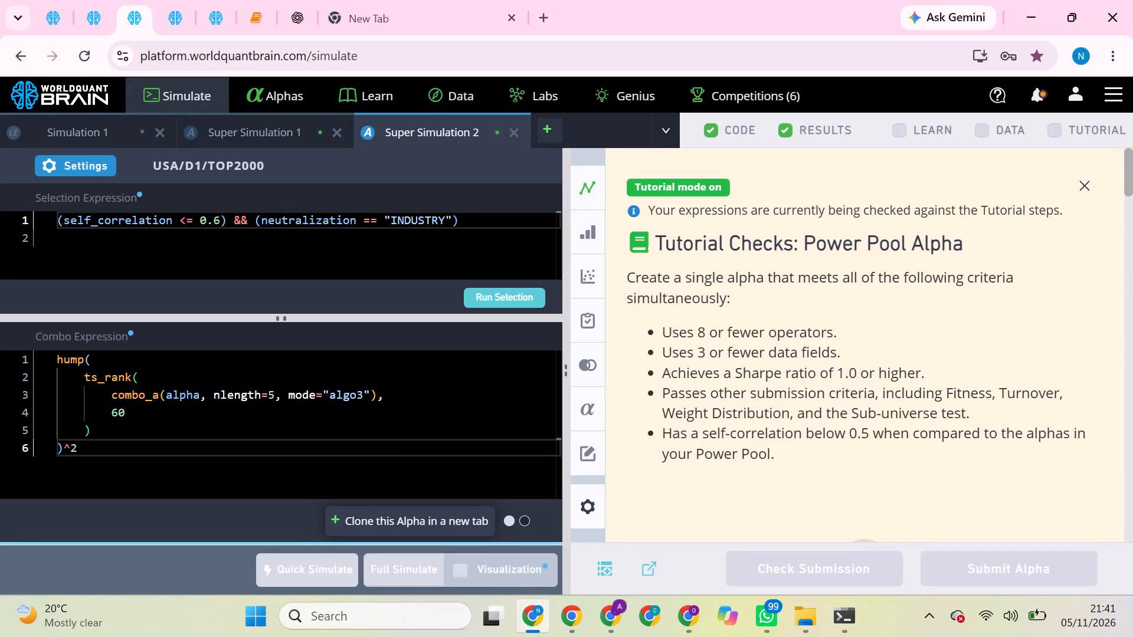
Delete the ^2 exponent from the end of Super Simulation 2's combo expression.
{"action": "key", "text": "BackSpace"}
{"action": "key", "text": "BackSpace"}
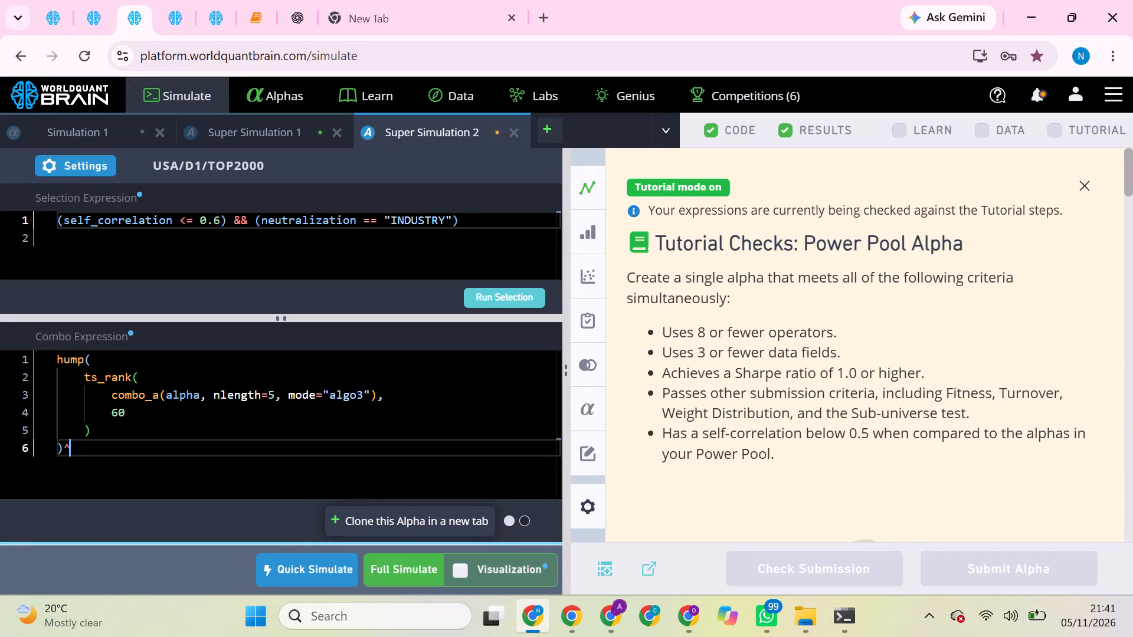
Set Super Simulation 2's combo decay to 0 and neutralization to Sector, and apply the settings.
{"action": "left_click", "coordinate": [81, 177]}
{"action": "left_click", "coordinate": [91, 163]}
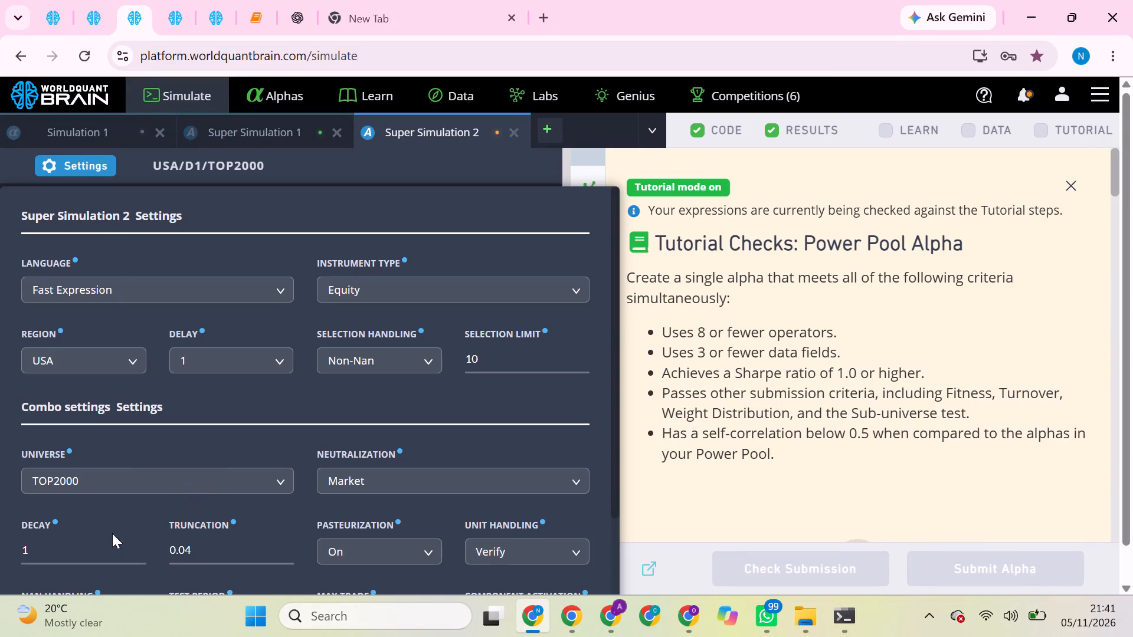
{"action": "left_click", "coordinate": [75, 550]}
{"action": "key", "text": "BackSpace"}
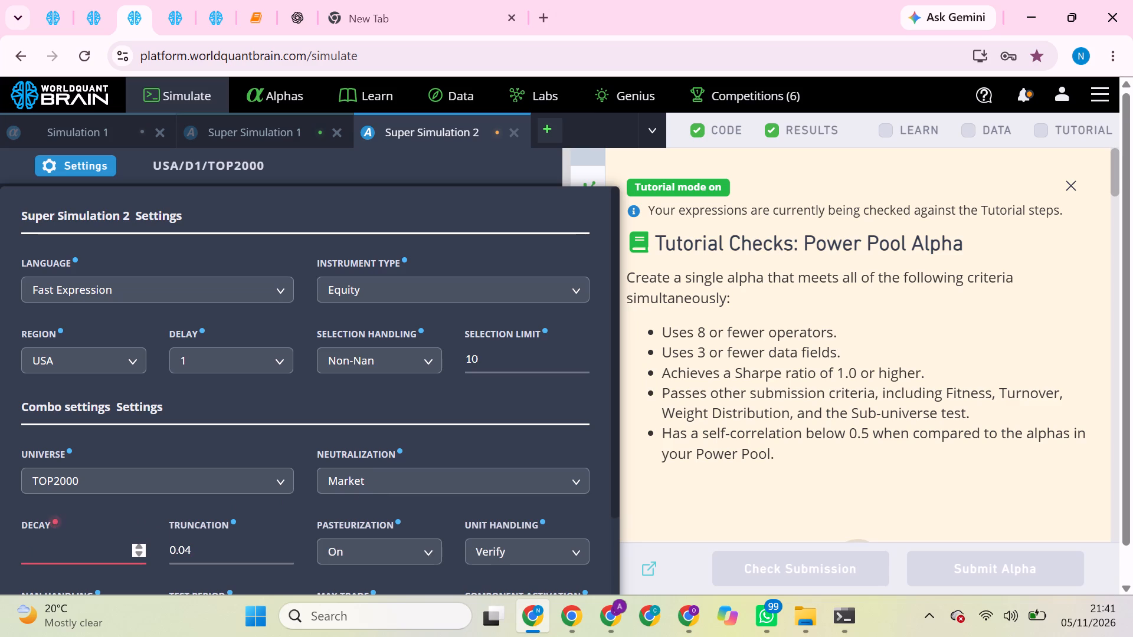
{"action": "key", "text": "0"}
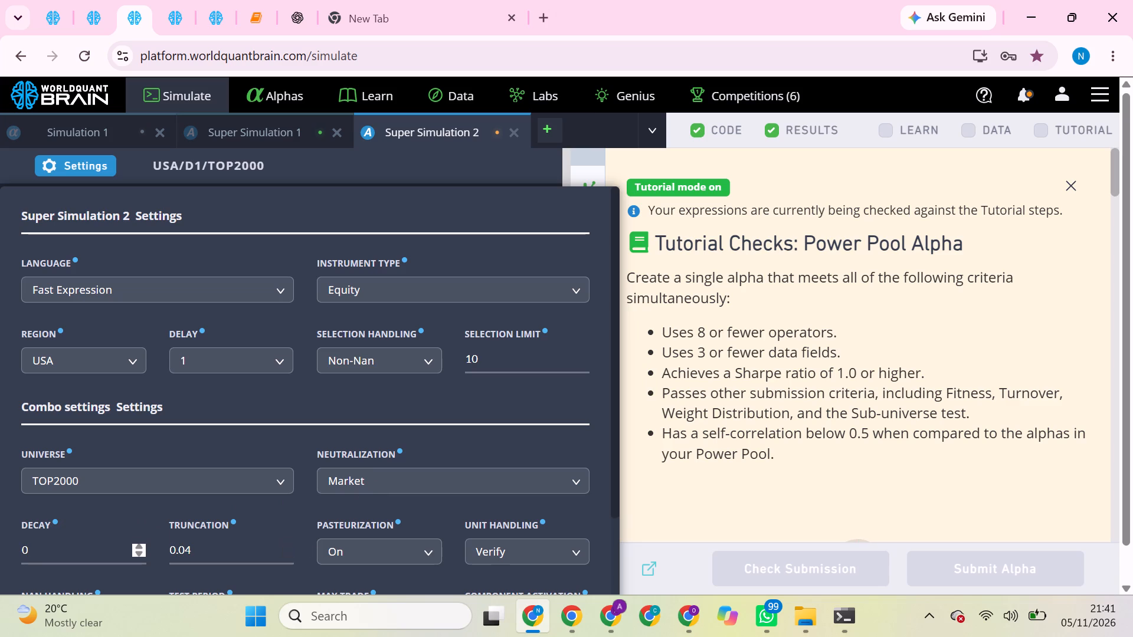
{"action": "left_click", "coordinate": [407, 477]}
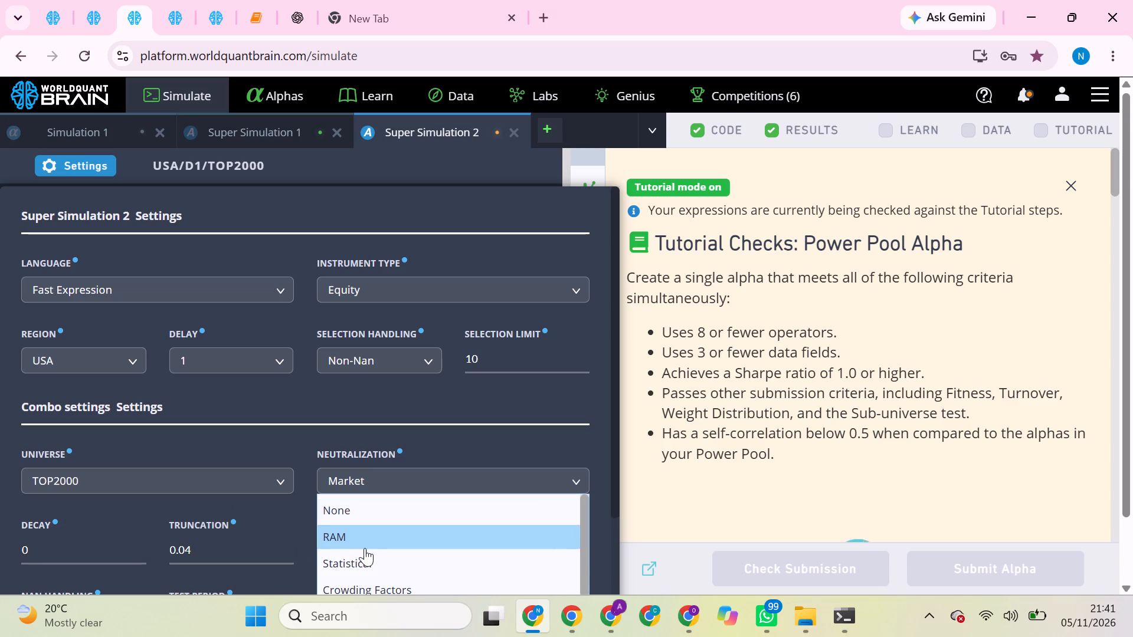
{"action": "scroll", "coordinate": [365, 548], "scroll_direction": "down", "scroll_amount": 3}
{"action": "double_click", "coordinate": [359, 579]}
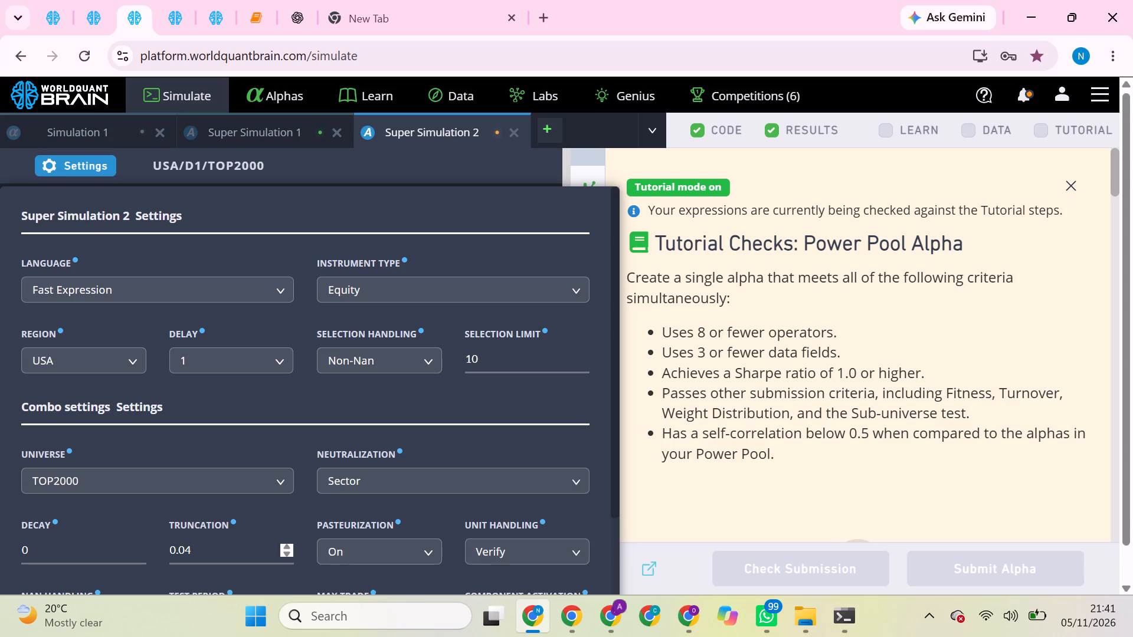
{"action": "scroll", "coordinate": [213, 550], "scroll_direction": "down", "scroll_amount": 4}
{"action": "left_click", "coordinate": [469, 563]}
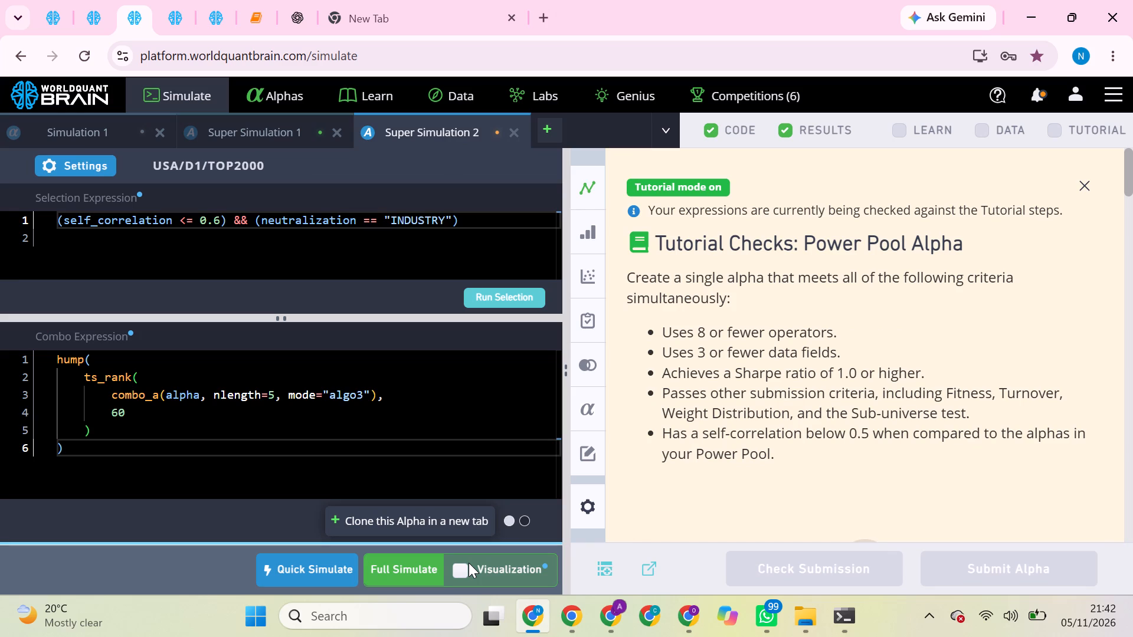
Run the alpha selection for Super Simulation 2 and start its full simulation.
{"action": "left_click", "coordinate": [503, 293]}
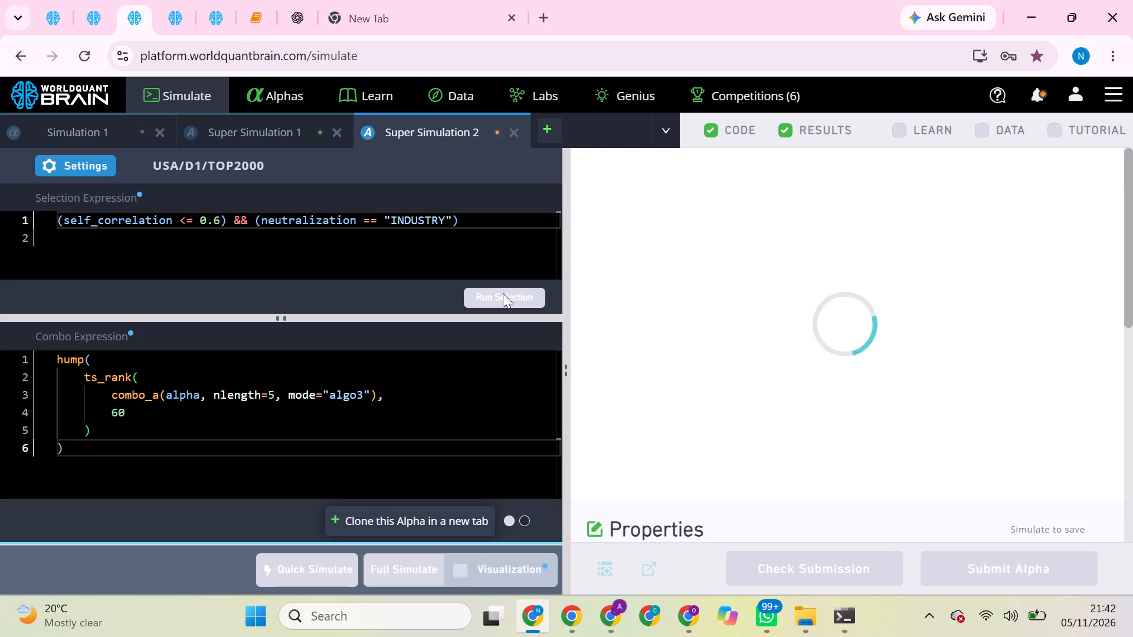
{"action": "left_click", "coordinate": [404, 559]}
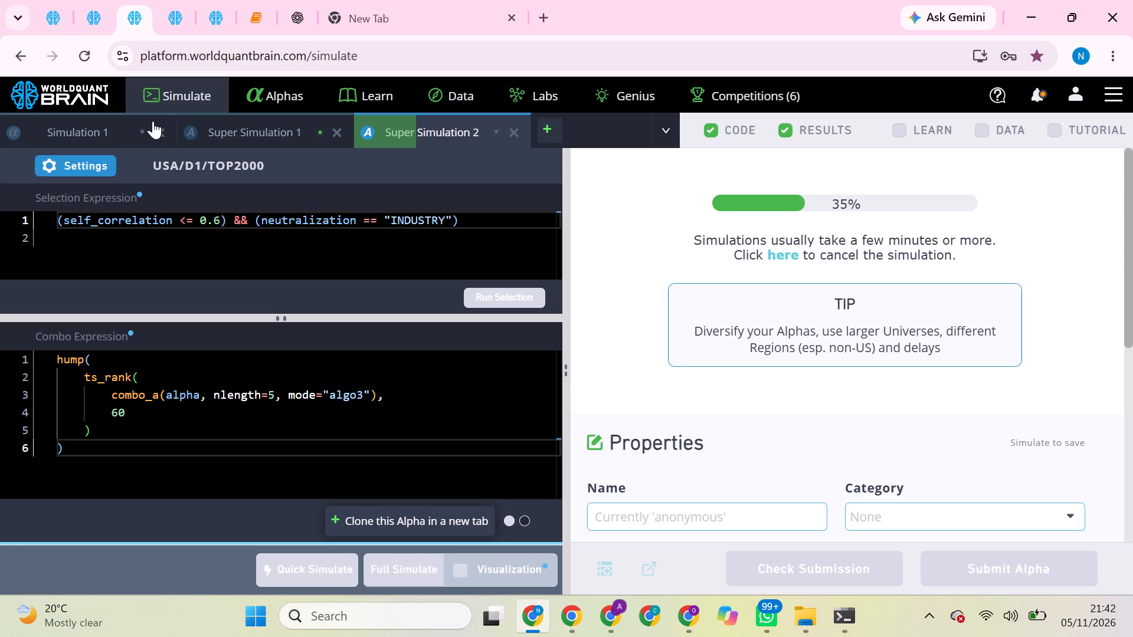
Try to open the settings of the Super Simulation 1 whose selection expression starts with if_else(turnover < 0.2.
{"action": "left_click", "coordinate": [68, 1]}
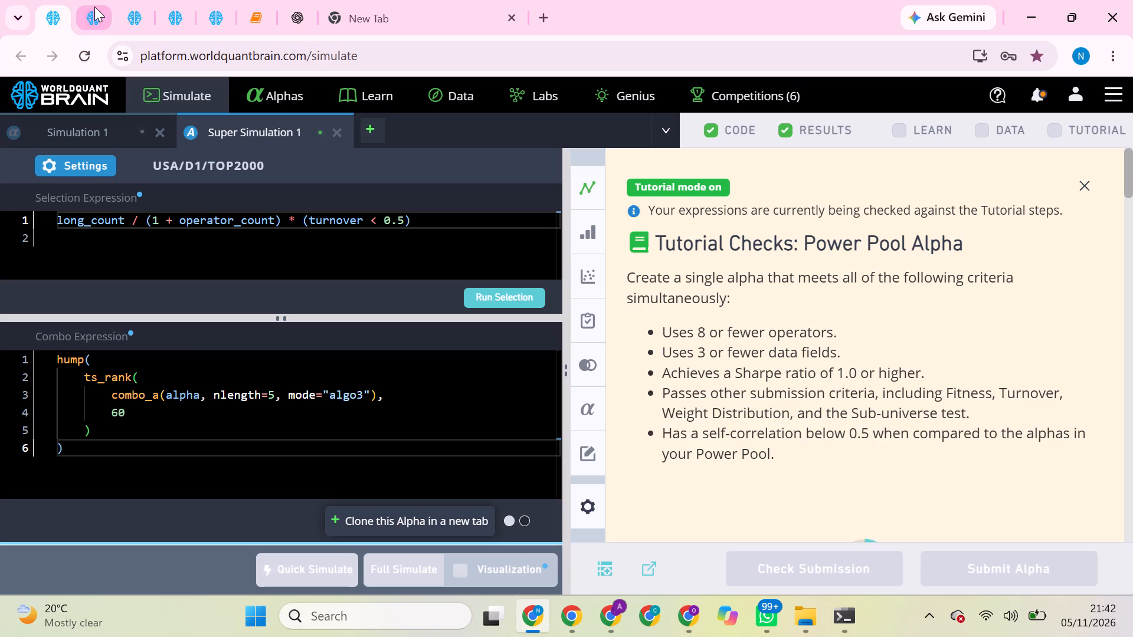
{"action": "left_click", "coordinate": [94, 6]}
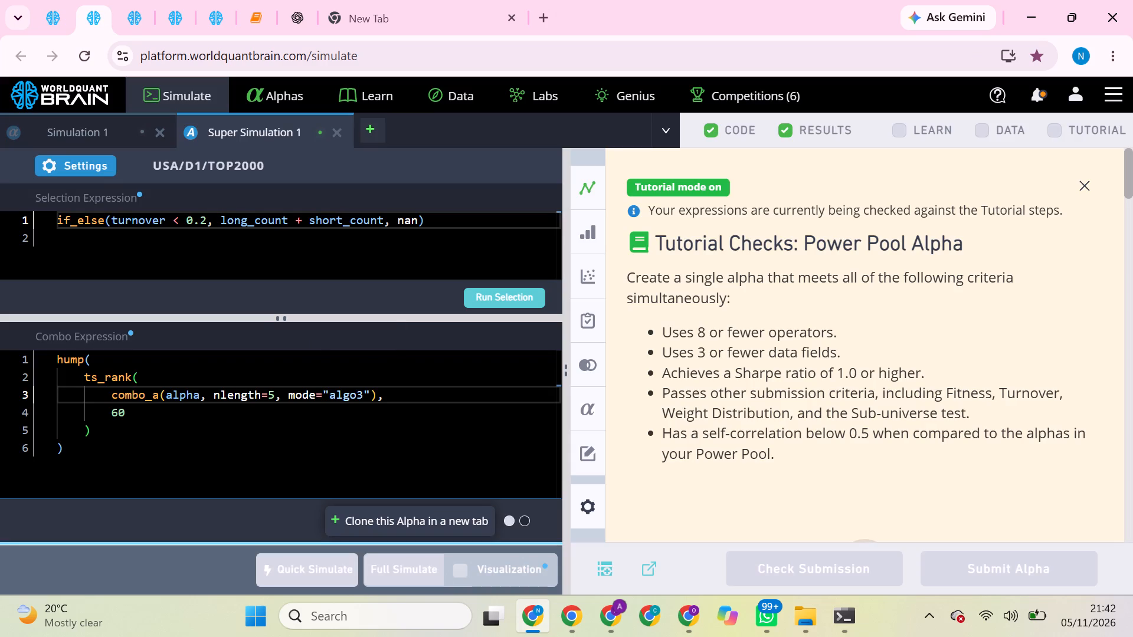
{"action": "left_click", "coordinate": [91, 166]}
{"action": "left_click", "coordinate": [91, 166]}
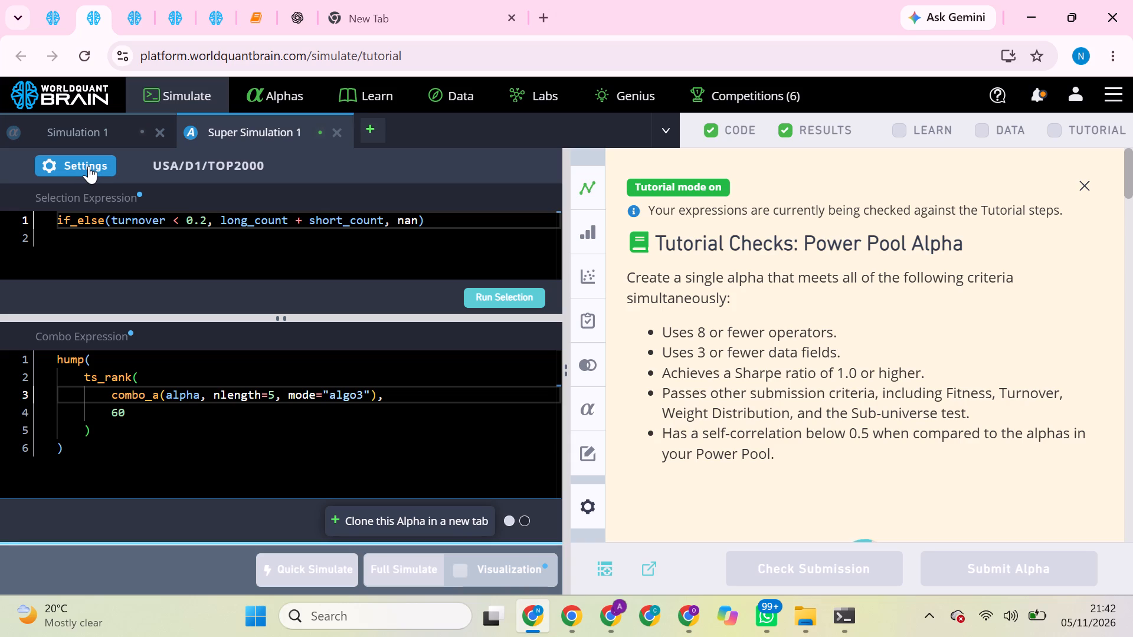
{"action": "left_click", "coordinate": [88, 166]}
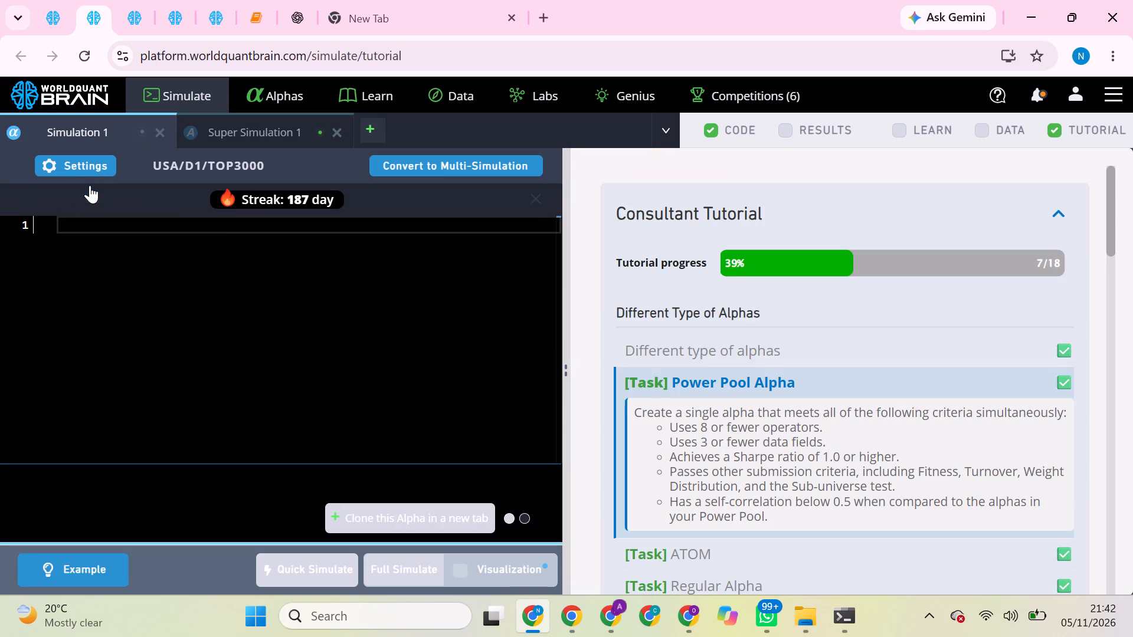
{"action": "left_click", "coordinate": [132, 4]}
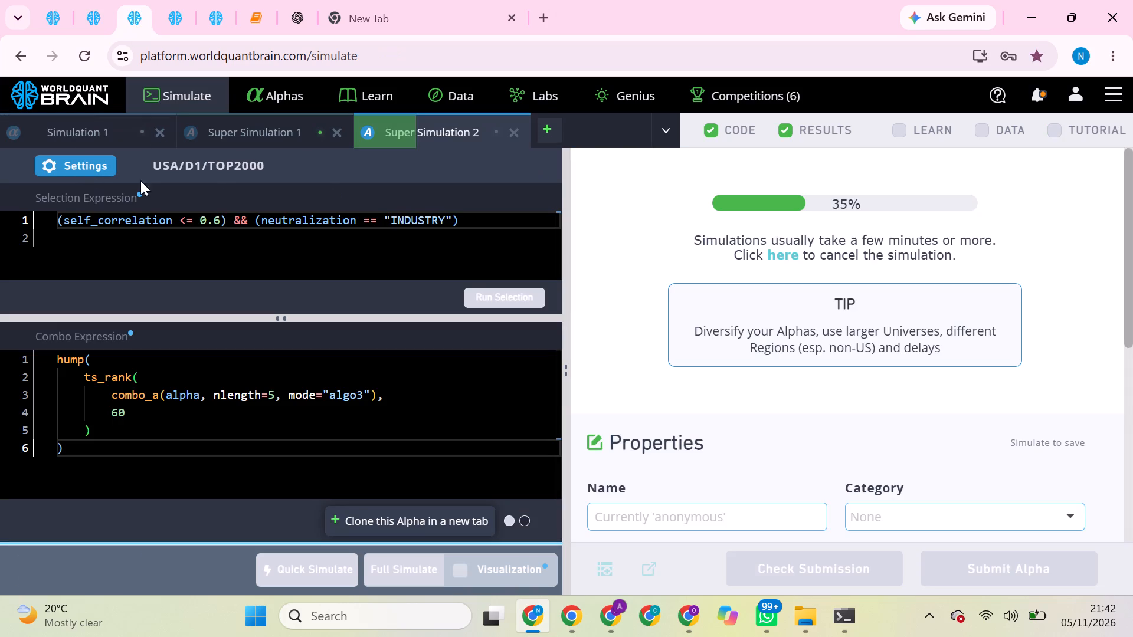
Set neutralization to RAM for the Super Simulation 1 whose selection expression starts with long_count, and apply the settings.
{"action": "left_click", "coordinate": [65, 14]}
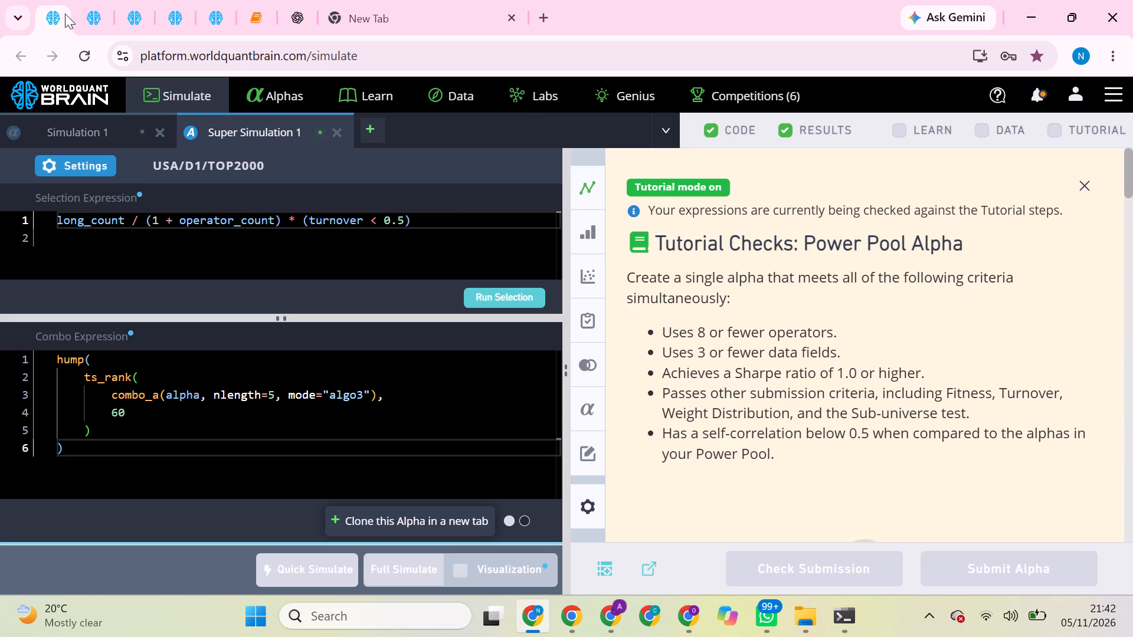
{"action": "left_click", "coordinate": [76, 168]}
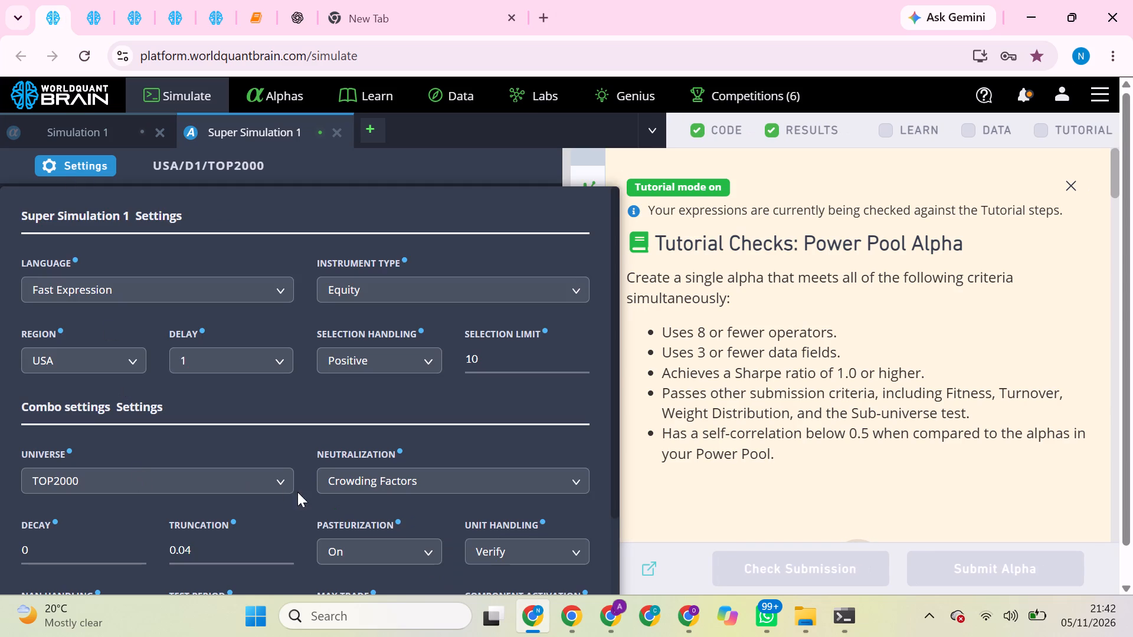
{"action": "left_click", "coordinate": [363, 486]}
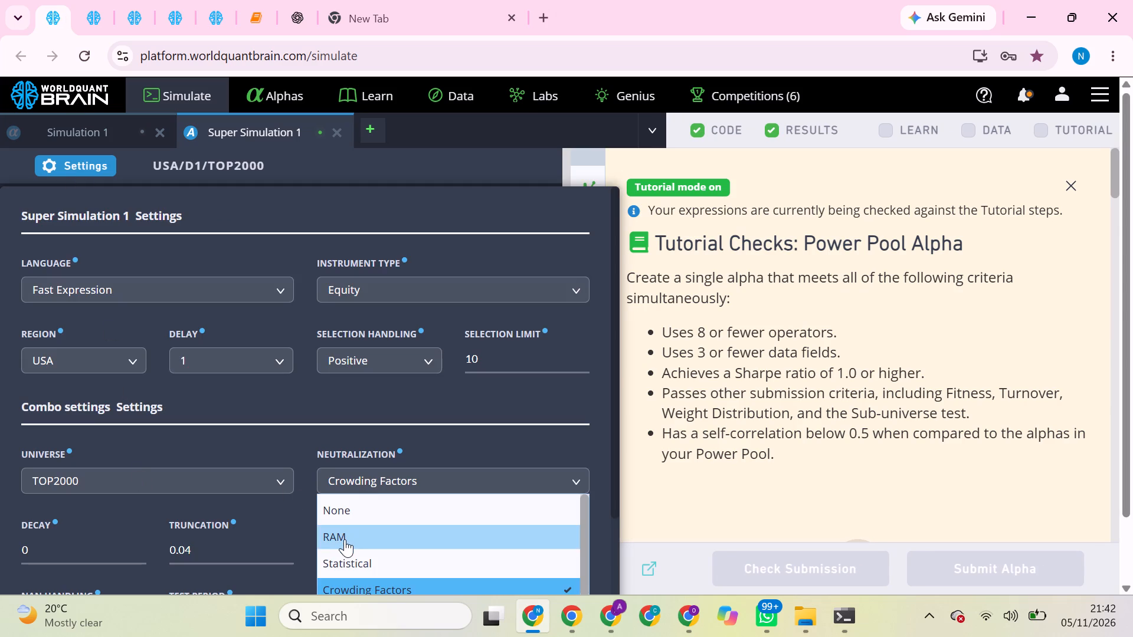
{"action": "left_click", "coordinate": [343, 541]}
{"action": "scroll", "coordinate": [325, 538], "scroll_direction": "down", "scroll_amount": 4}
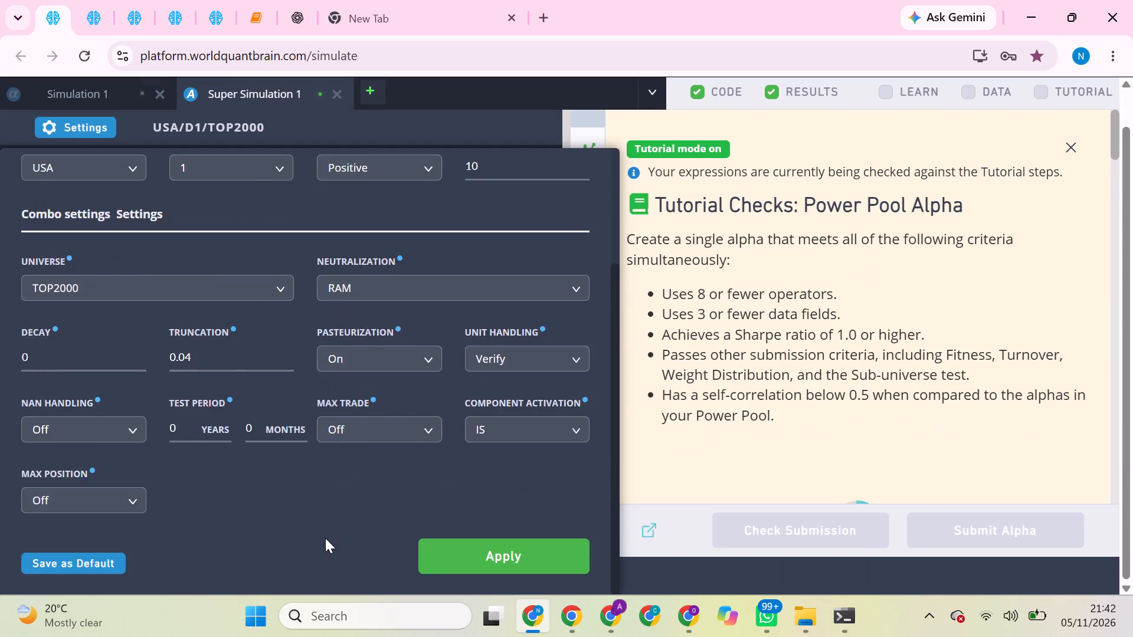
{"action": "left_click", "coordinate": [479, 571]}
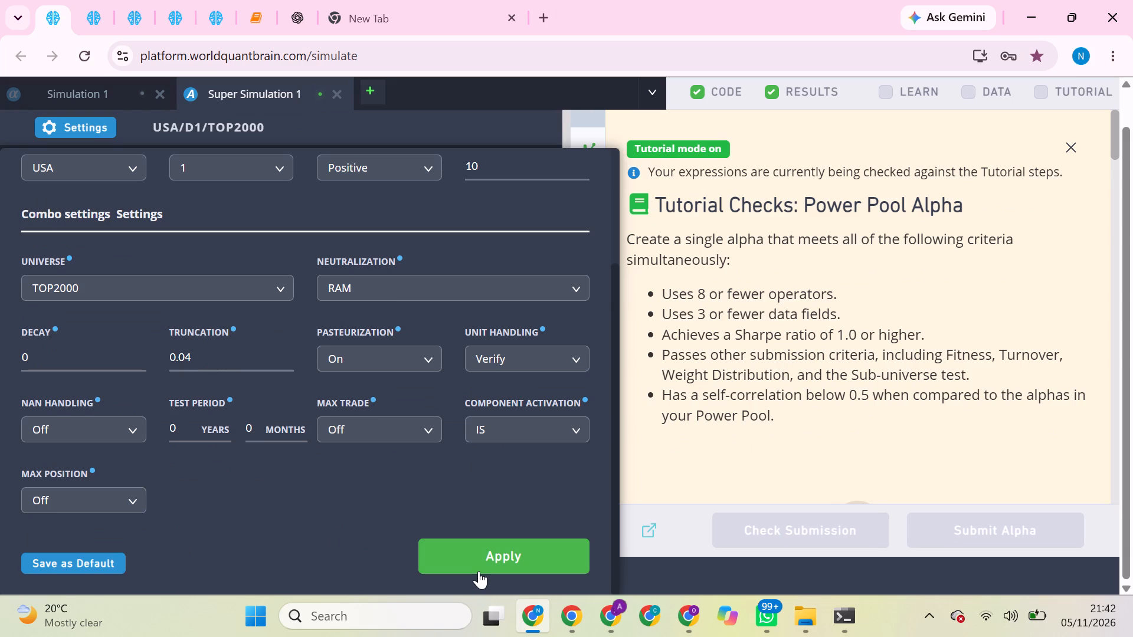
{"action": "left_click", "coordinate": [479, 570]}
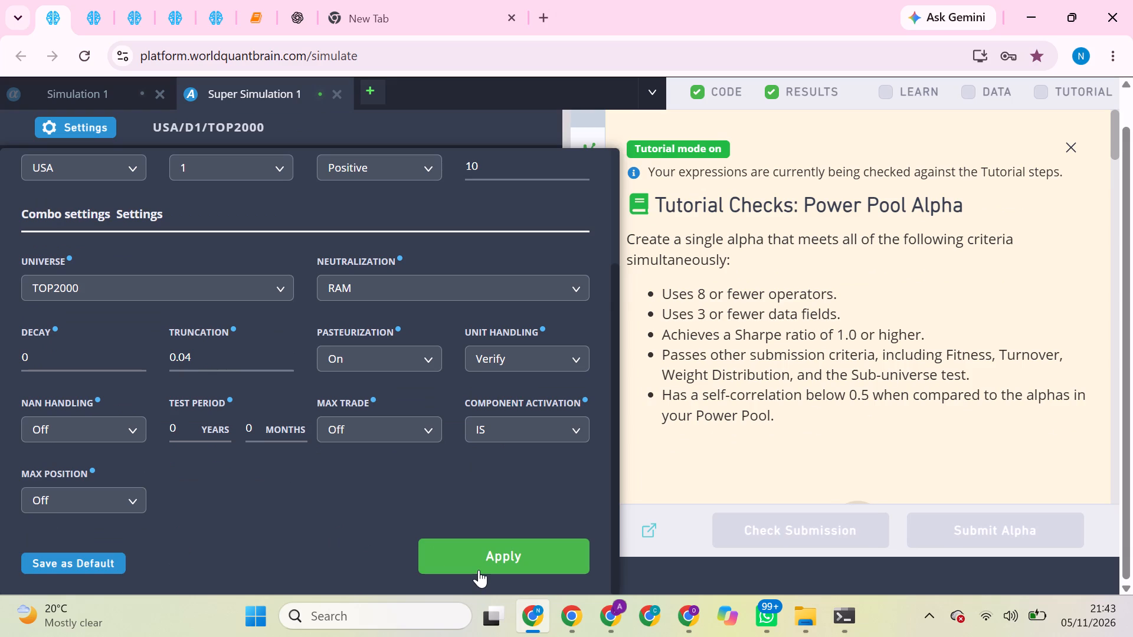
{"action": "left_click", "coordinate": [479, 569]}
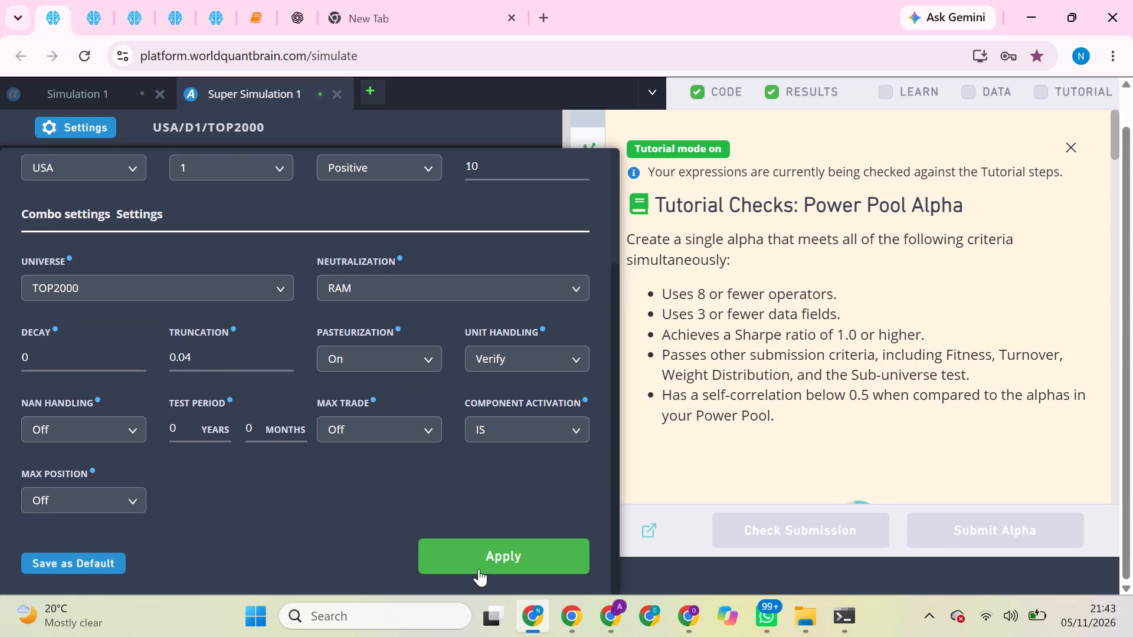
{"action": "left_click", "coordinate": [478, 564]}
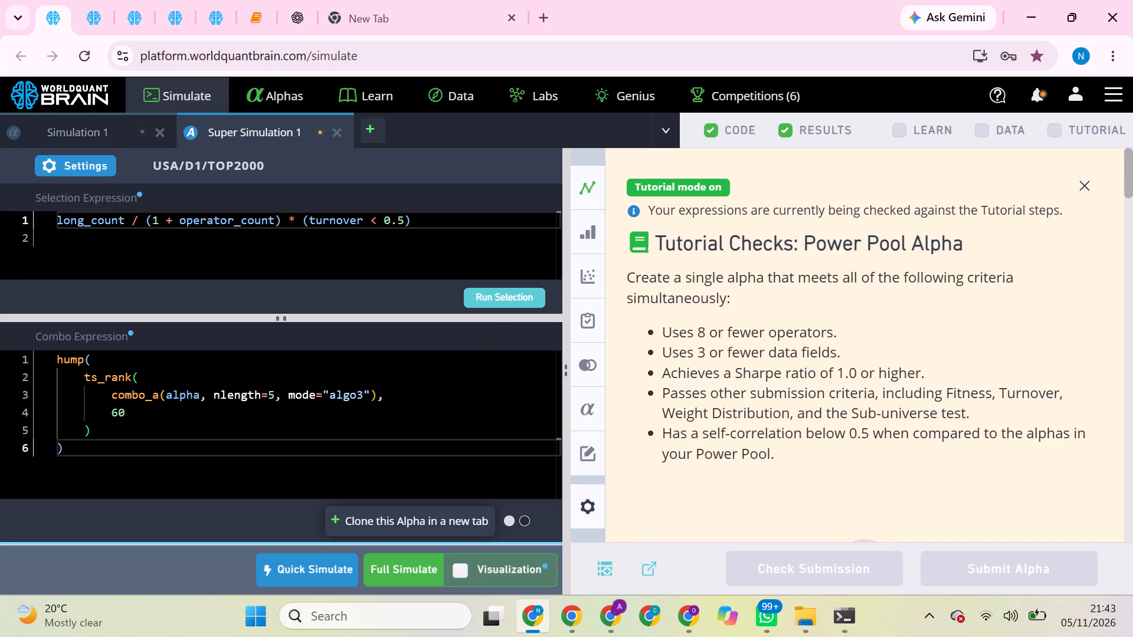
Run the alpha selection for this Super Simulation 1 and start its full simulation.
{"action": "left_click", "coordinate": [495, 308]}
{"action": "left_click", "coordinate": [497, 301]}
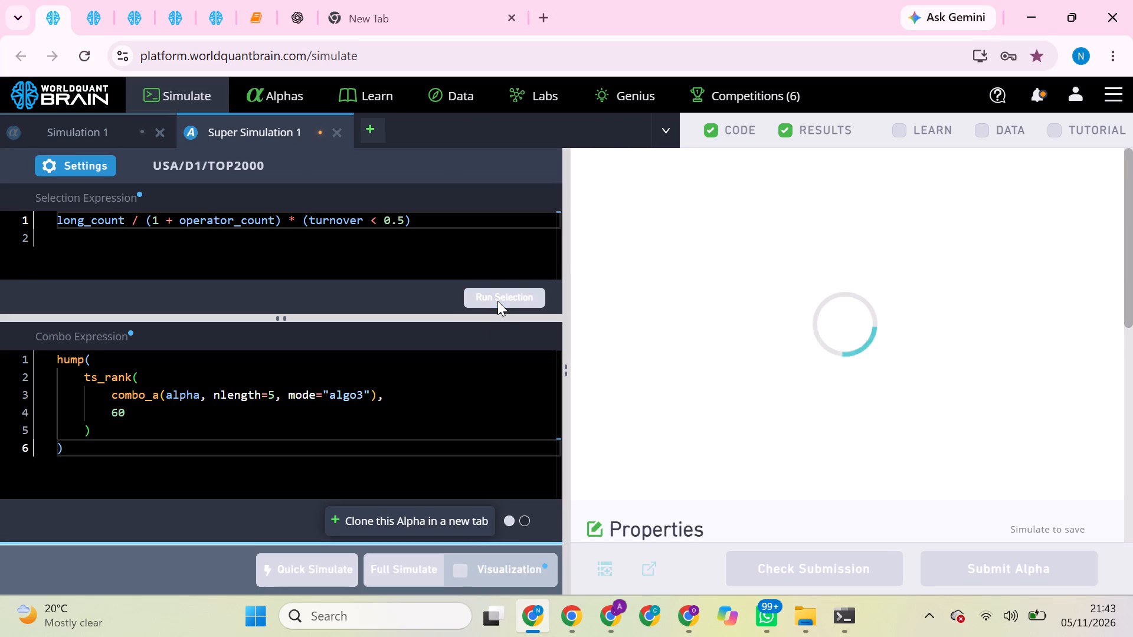
{"action": "left_click", "coordinate": [406, 564]}
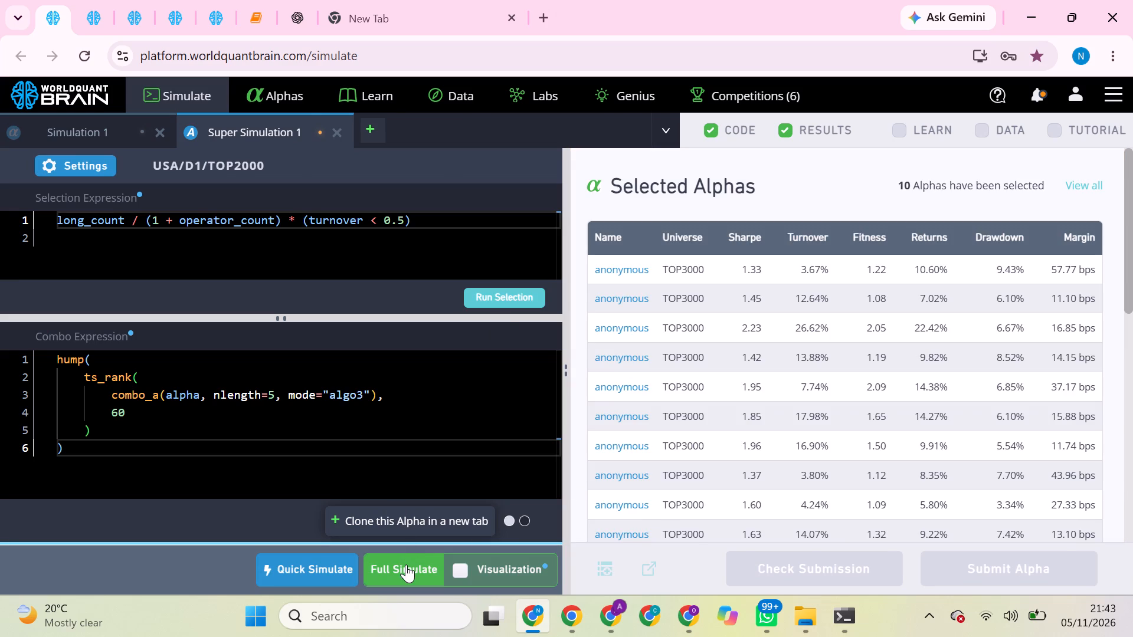
{"action": "left_click", "coordinate": [108, 24]}
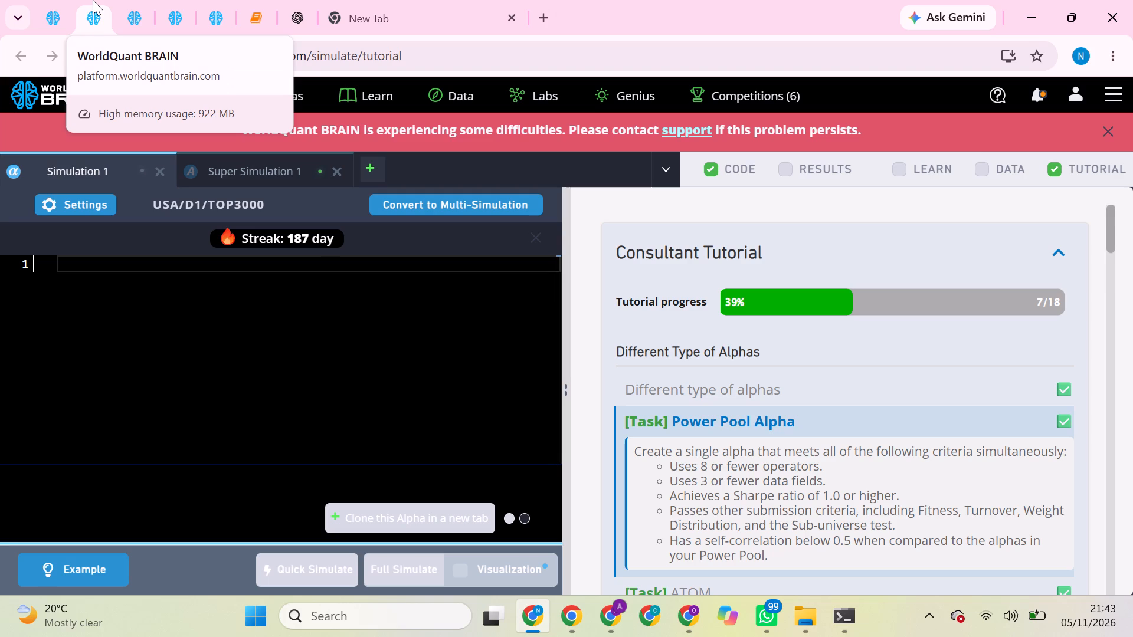
Switch to the YouTube window and restart the Otile Brown x Darassa KWA NEEMA video from its beginning.
{"action": "left_click", "coordinate": [572, 610]}
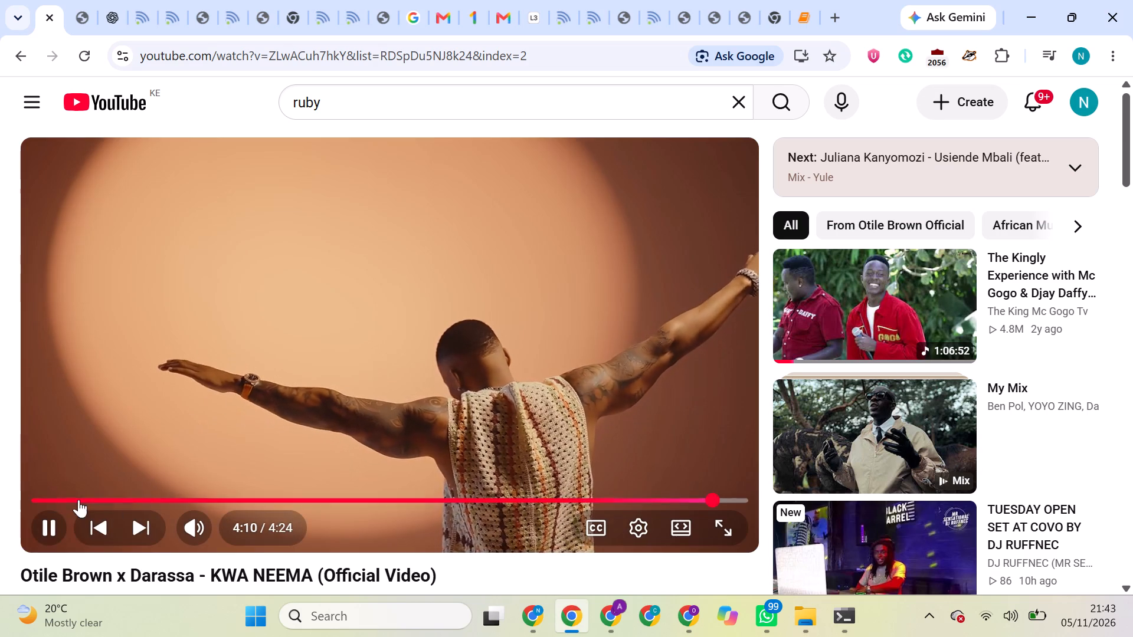
{"action": "left_click", "coordinate": [53, 498]}
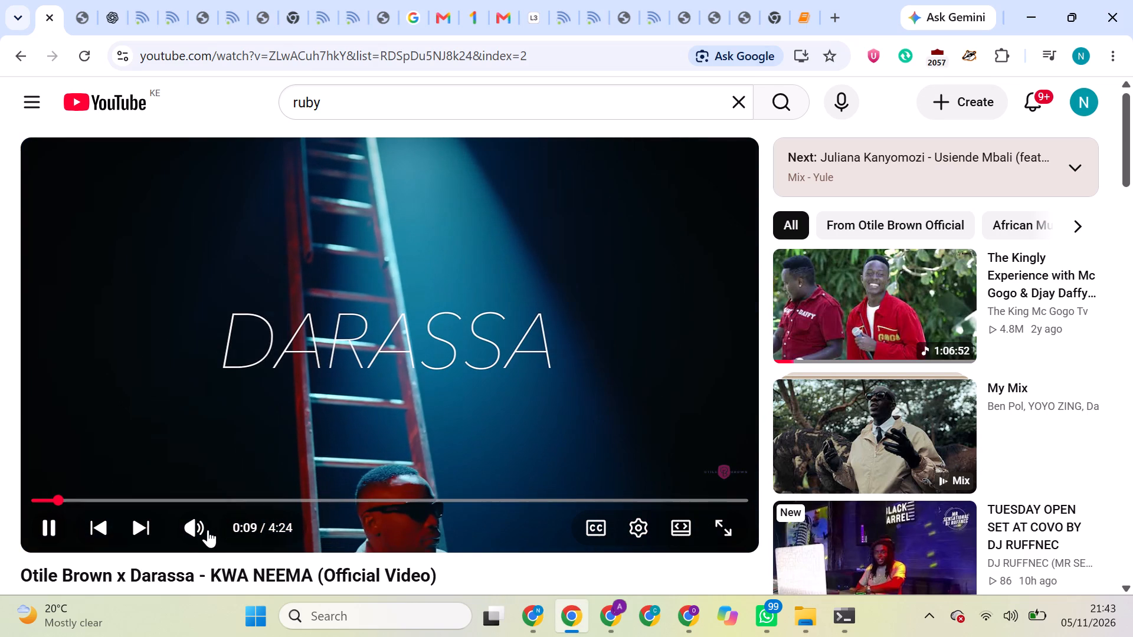
Lower the playback volume of the KWA NEEMA video.
{"action": "left_click", "coordinate": [222, 526]}
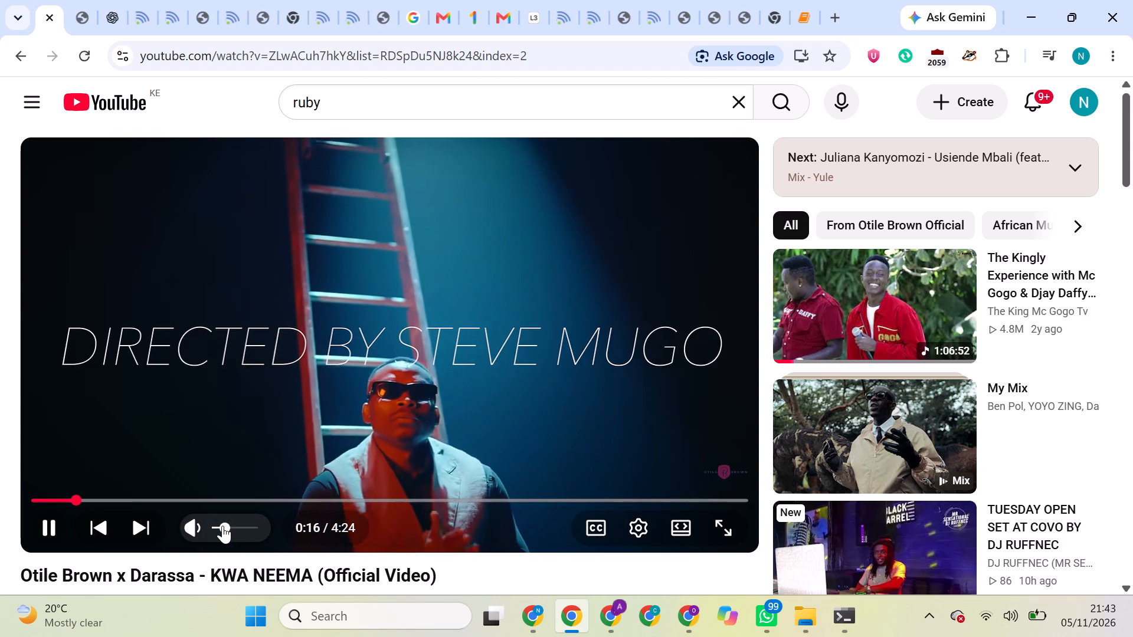
{"action": "left_click", "coordinate": [218, 526]}
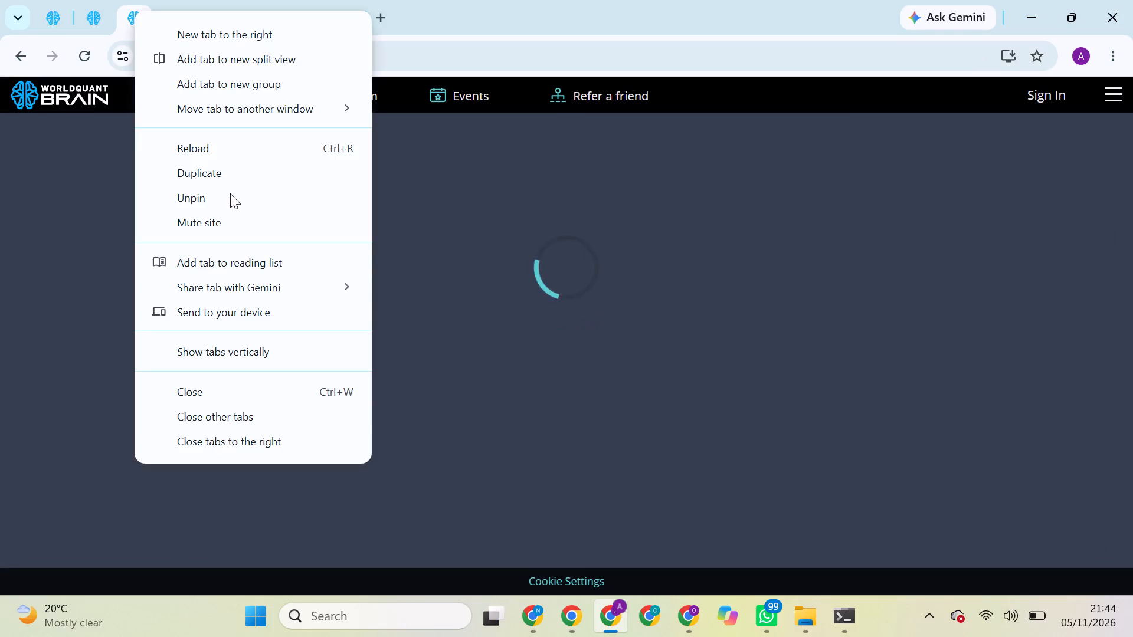
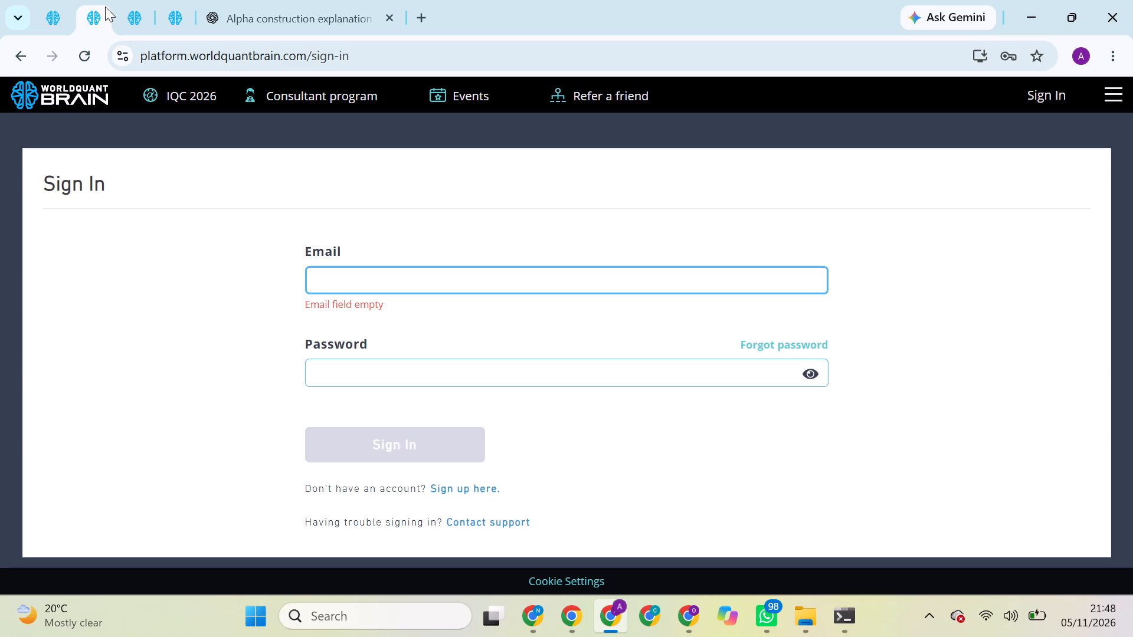
{"action": "left_click", "coordinate": [135, 0]}
{"action": "scroll", "coordinate": [563, 383], "scroll_direction": "down", "scroll_amount": 3}
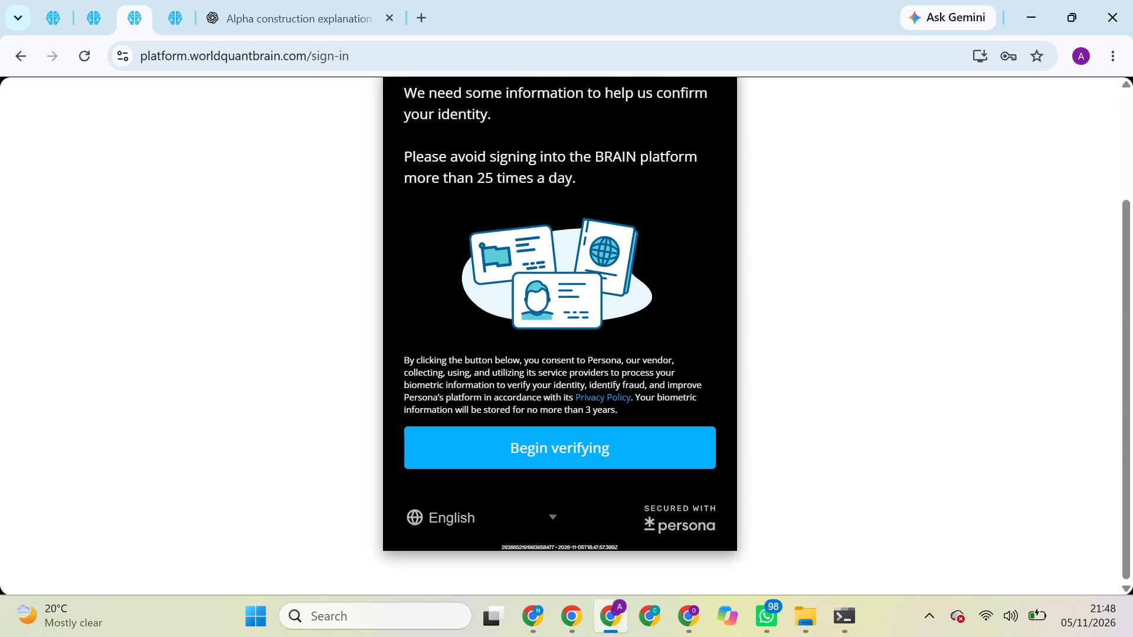
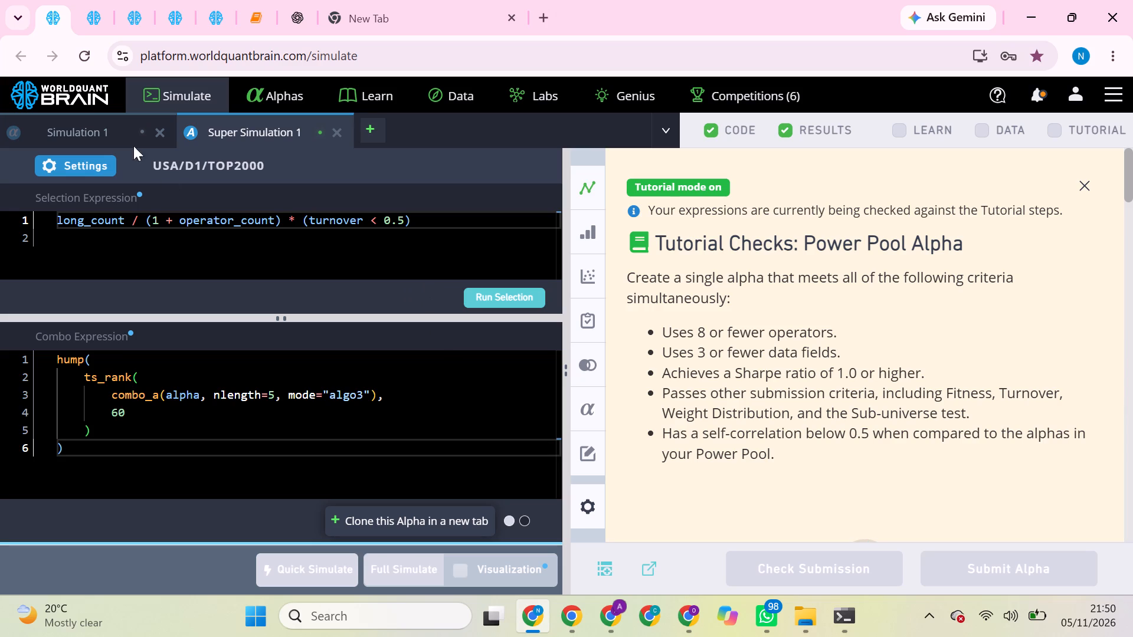
{"action": "left_click", "coordinate": [99, 160]}
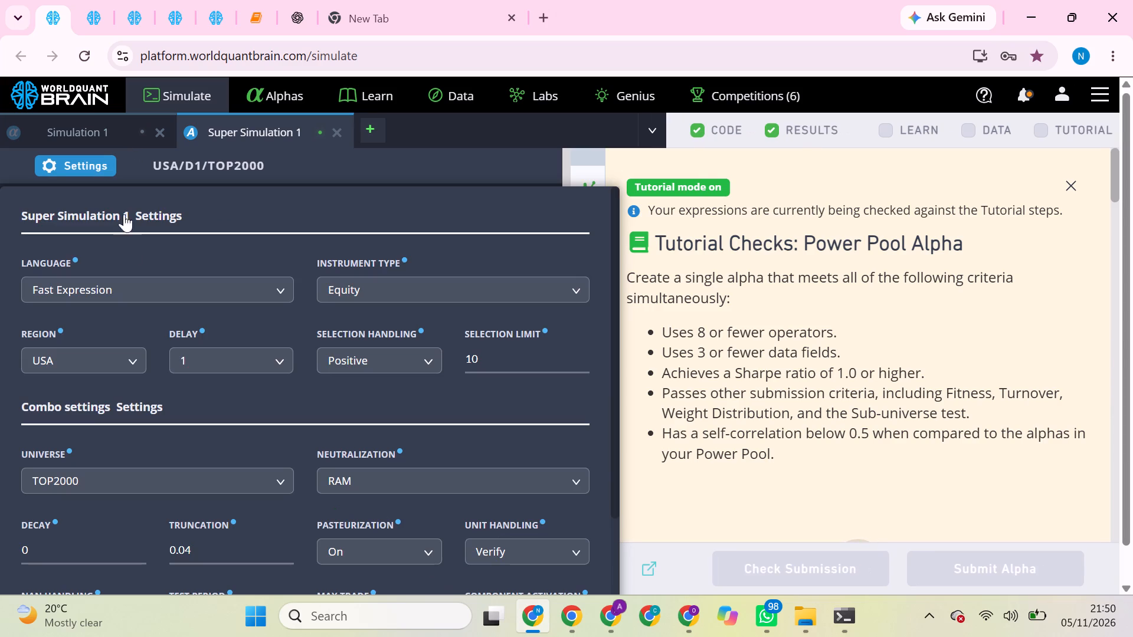
{"action": "scroll", "coordinate": [186, 383], "scroll_direction": "down", "scroll_amount": 1}
{"action": "left_click", "coordinate": [349, 474]}
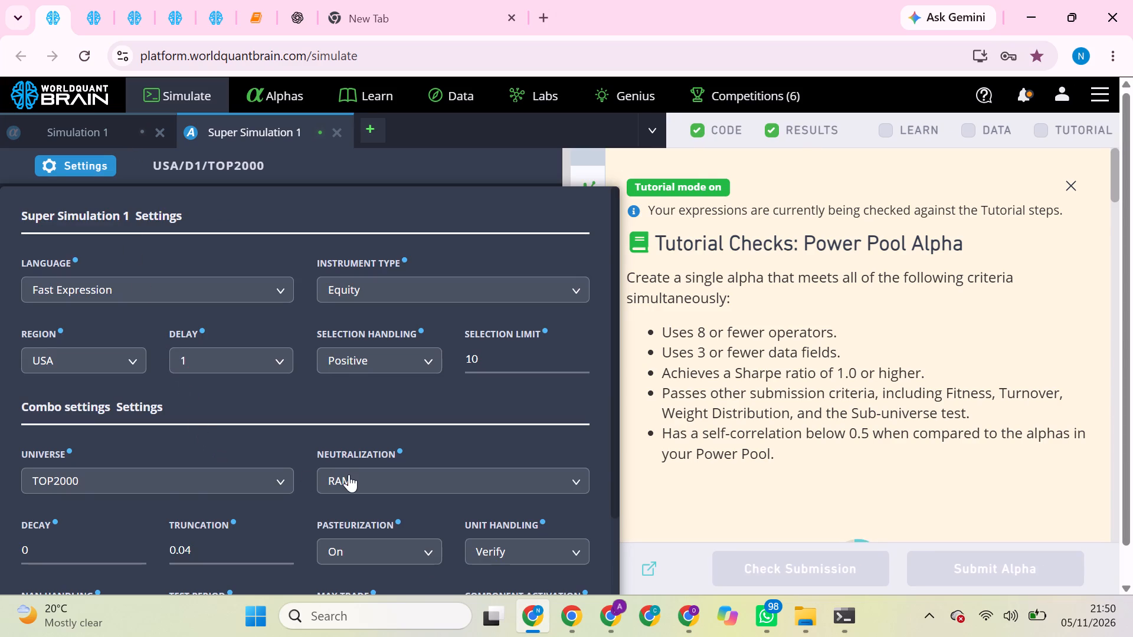
{"action": "left_click", "coordinate": [351, 481]}
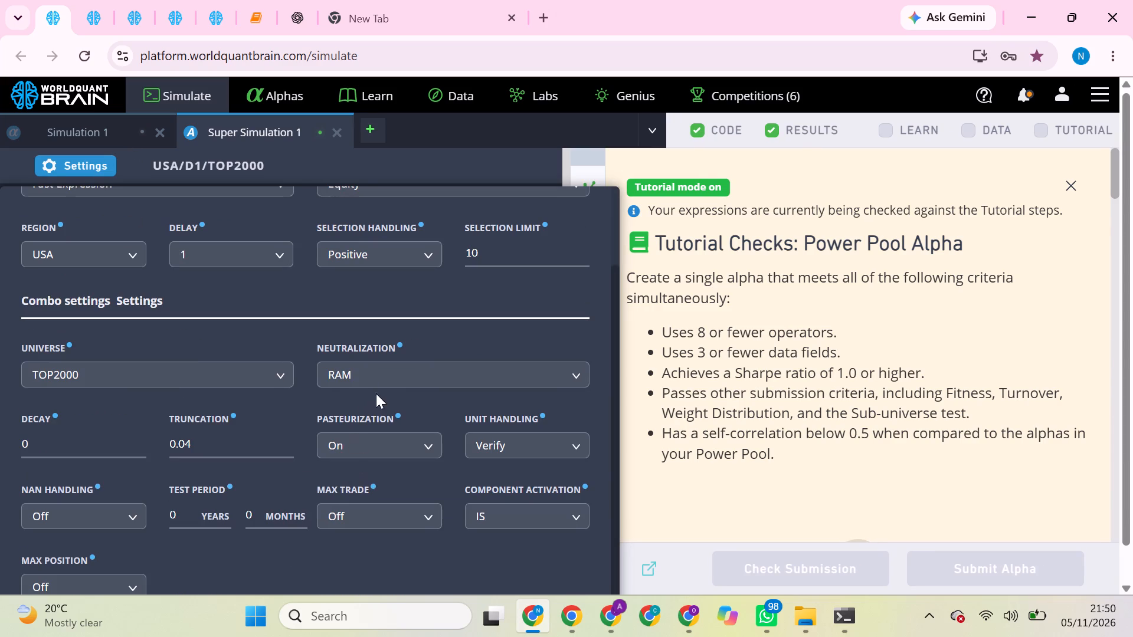
{"action": "left_click", "coordinate": [401, 376]}
{"action": "scroll", "coordinate": [369, 503], "scroll_direction": "down", "scroll_amount": 1}
{"action": "left_click", "coordinate": [364, 534]}
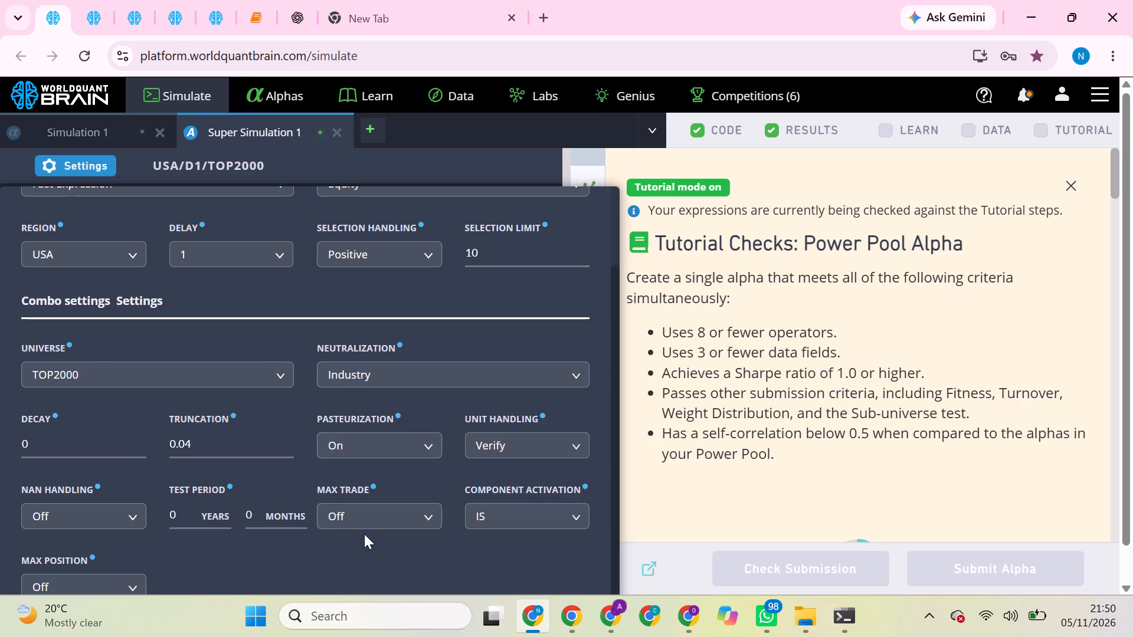
{"action": "scroll", "coordinate": [364, 534], "scroll_direction": "down", "scroll_amount": 4}
{"action": "left_click", "coordinate": [471, 539]}
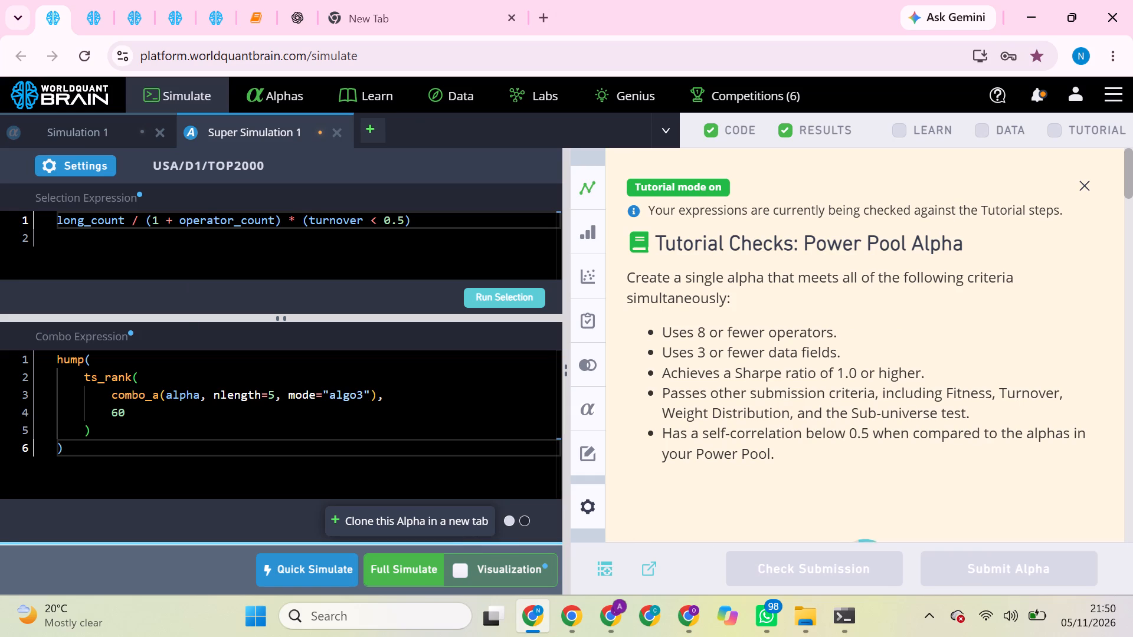
Run the selection and start a full simulation of Super Simulation 1.
{"action": "left_click", "coordinate": [489, 290]}
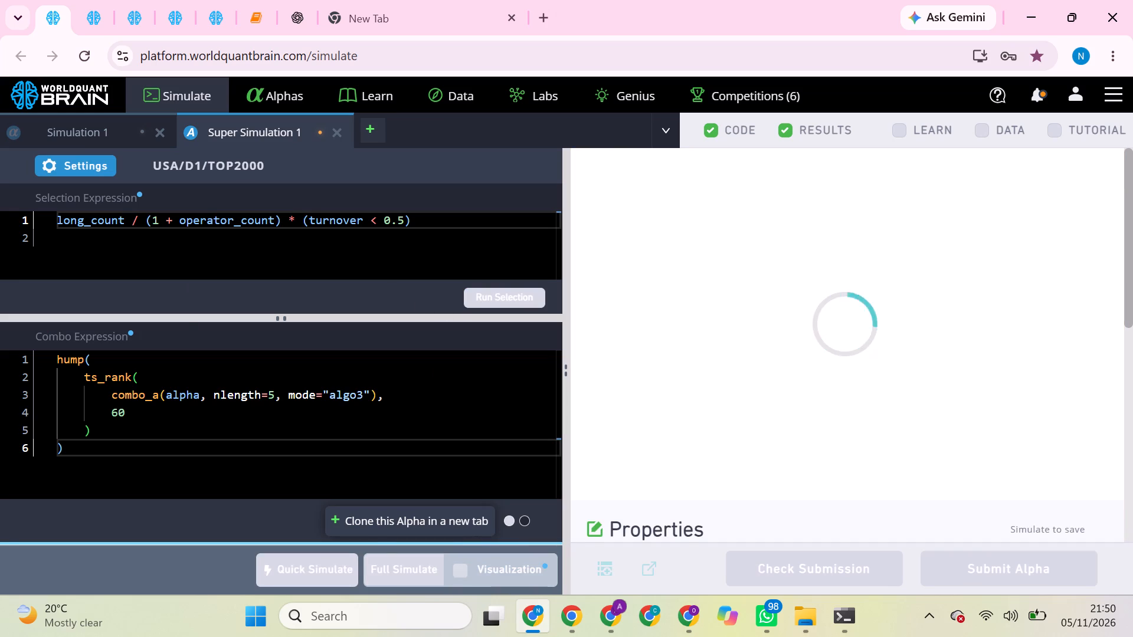
{"action": "left_click", "coordinate": [399, 564]}
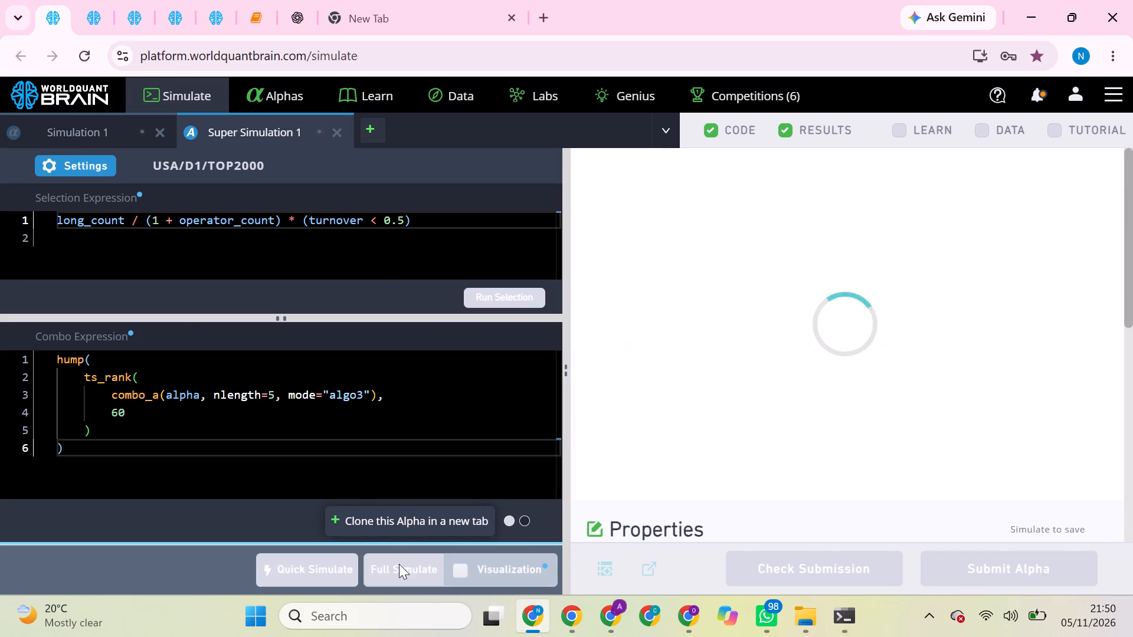
In the browser tab with Super Simulation 2, dismiss the tutorial checks and review the results down to the Correlation section.
{"action": "left_click", "coordinate": [74, 0]}
{"action": "left_click", "coordinate": [146, 0]}
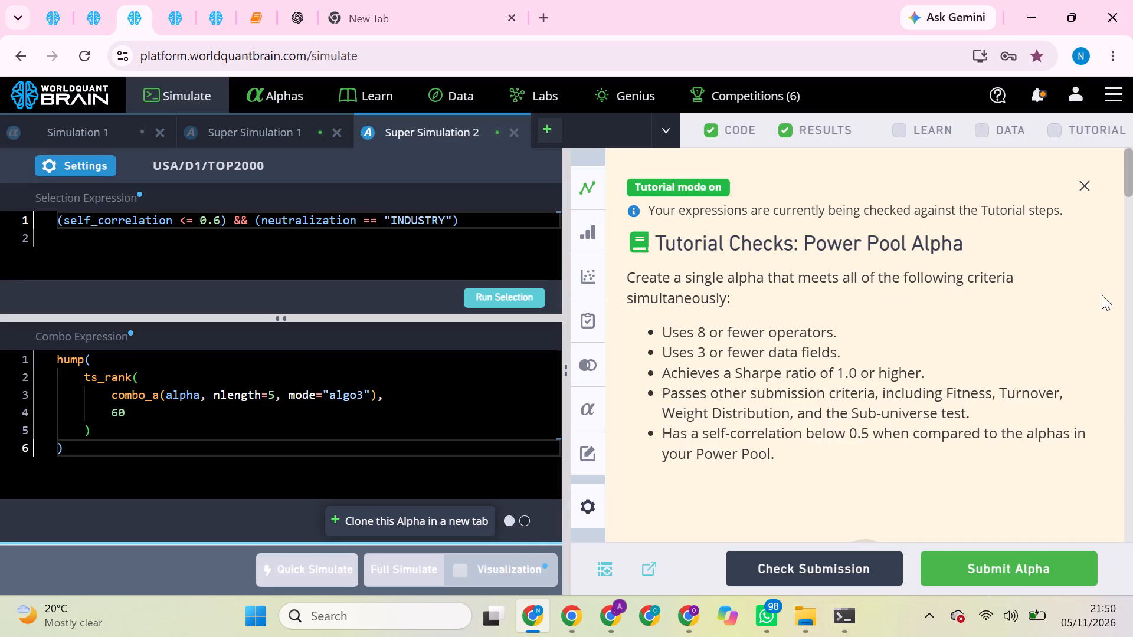
{"action": "left_click", "coordinate": [1091, 184]}
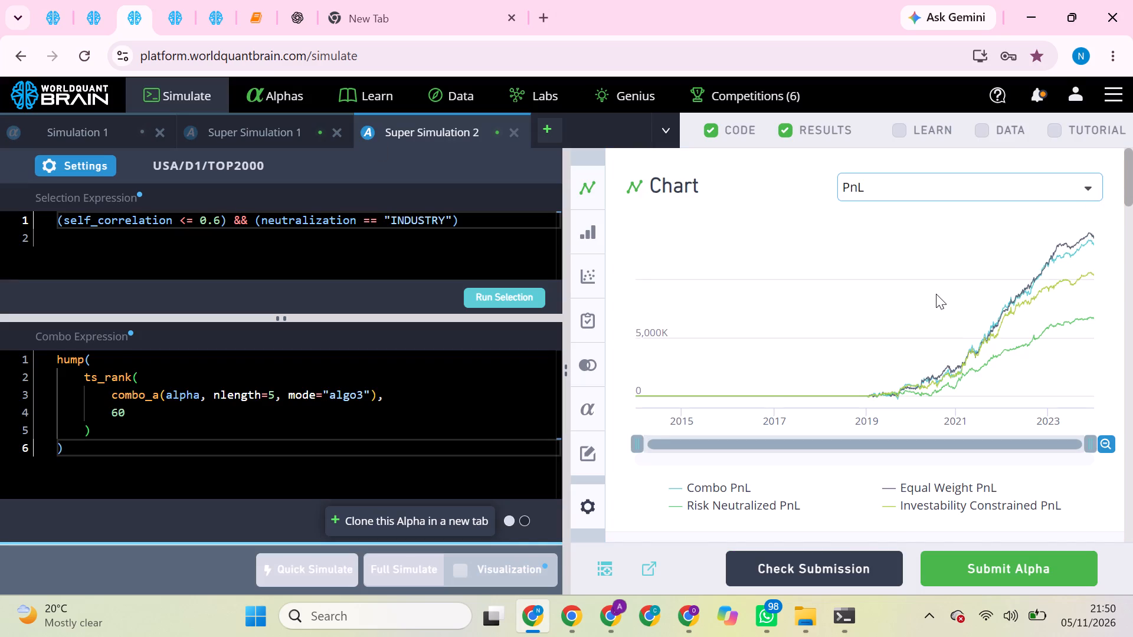
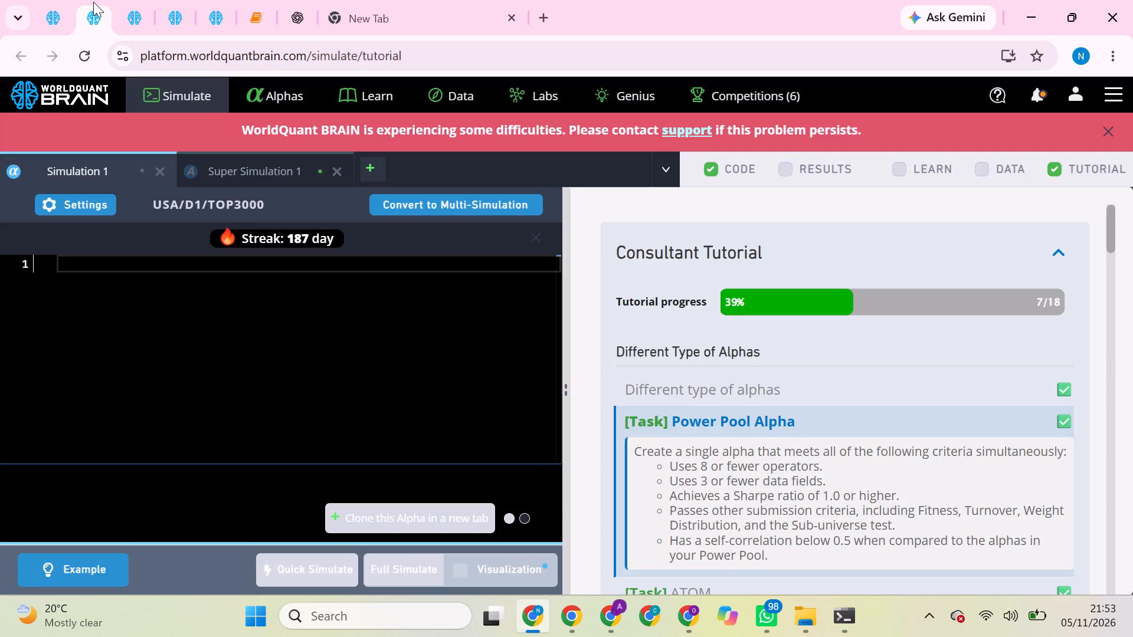
{"action": "left_click", "coordinate": [68, 1]}
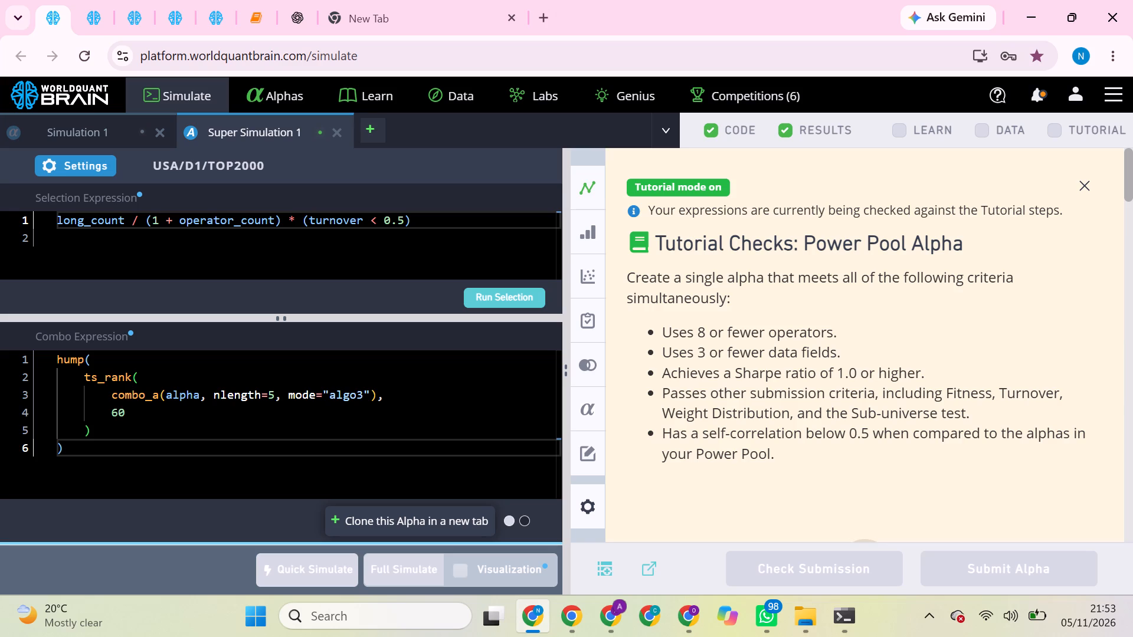
{"action": "left_click", "coordinate": [101, 167]}
{"action": "left_click", "coordinate": [94, 4]}
{"action": "left_click", "coordinate": [134, 2]}
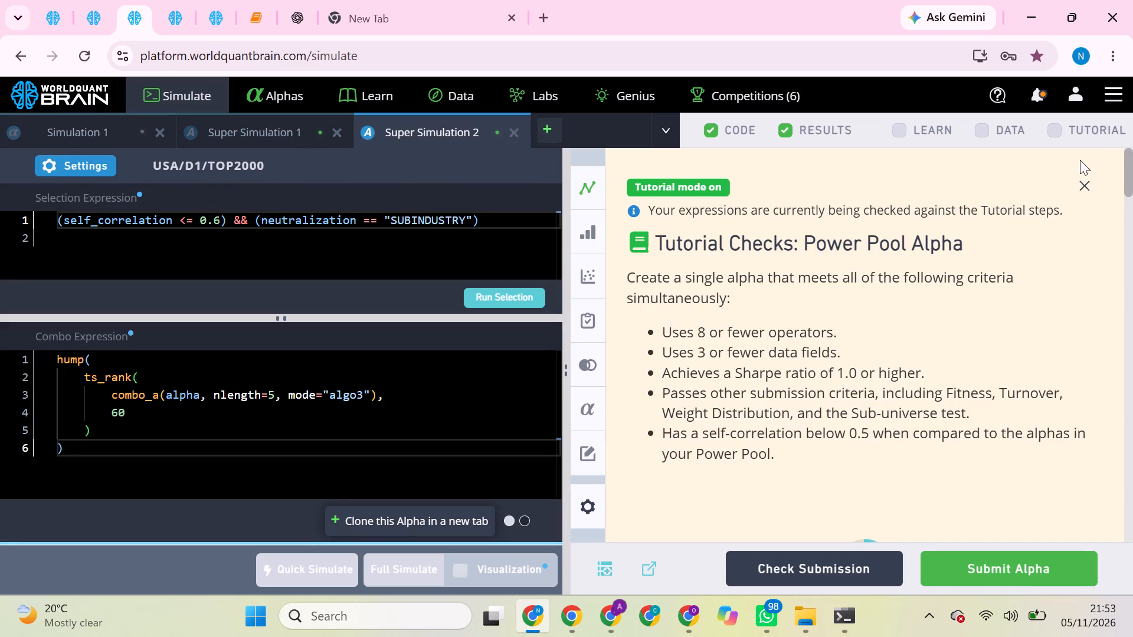
Dismiss Super Simulation 2's tutorial checks and run its Prod Correlation check.
{"action": "left_click", "coordinate": [1083, 188]}
{"action": "scroll", "coordinate": [919, 359], "scroll_direction": "down", "scroll_amount": 1}
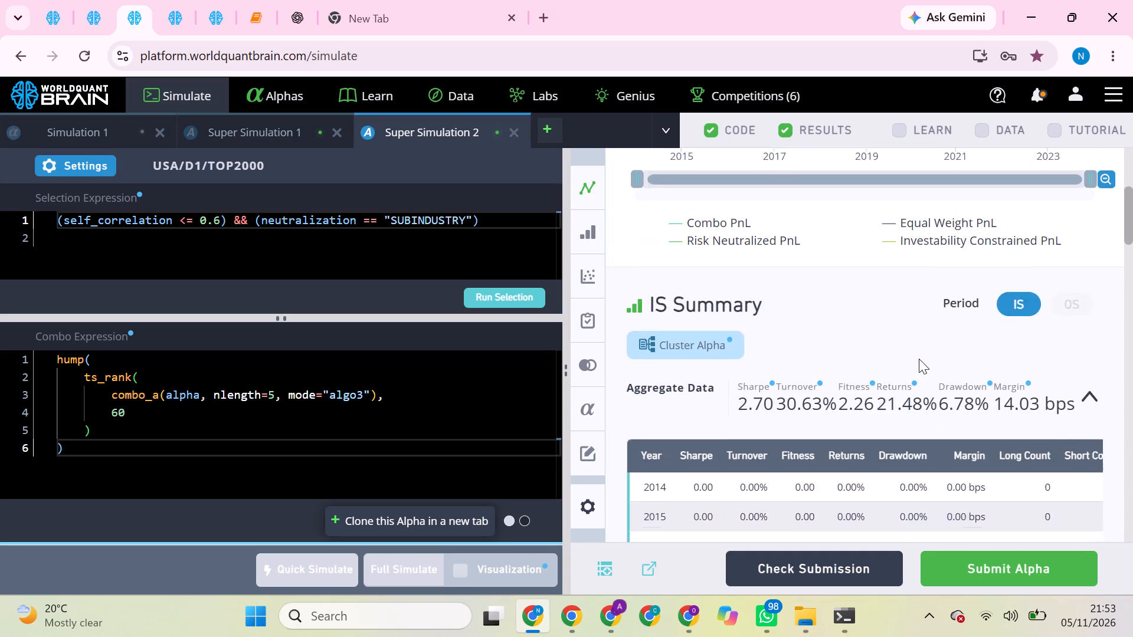
{"action": "scroll", "coordinate": [919, 359], "scroll_direction": "down", "scroll_amount": 3}
{"action": "scroll", "coordinate": [919, 359], "scroll_direction": "up", "scroll_amount": 2}
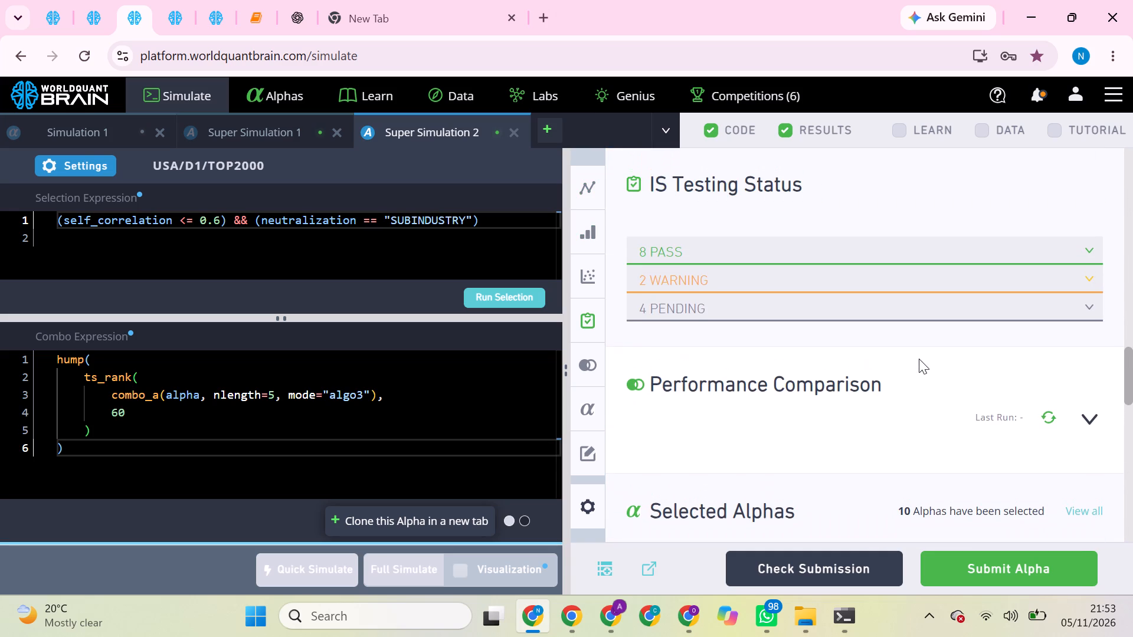
{"action": "scroll", "coordinate": [961, 310], "scroll_direction": "up", "scroll_amount": 2}
{"action": "left_click", "coordinate": [1069, 271]}
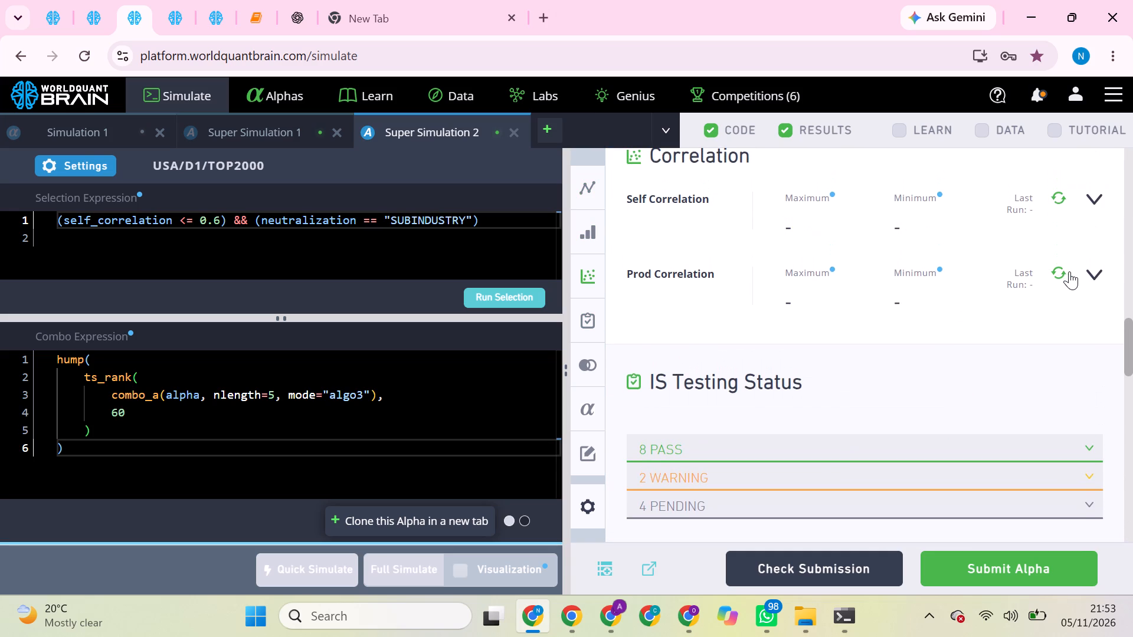
{"action": "left_click_drag", "start_coordinate": [1051, 277], "coordinate": [1056, 275]}
{"action": "left_click", "coordinate": [1056, 275]}
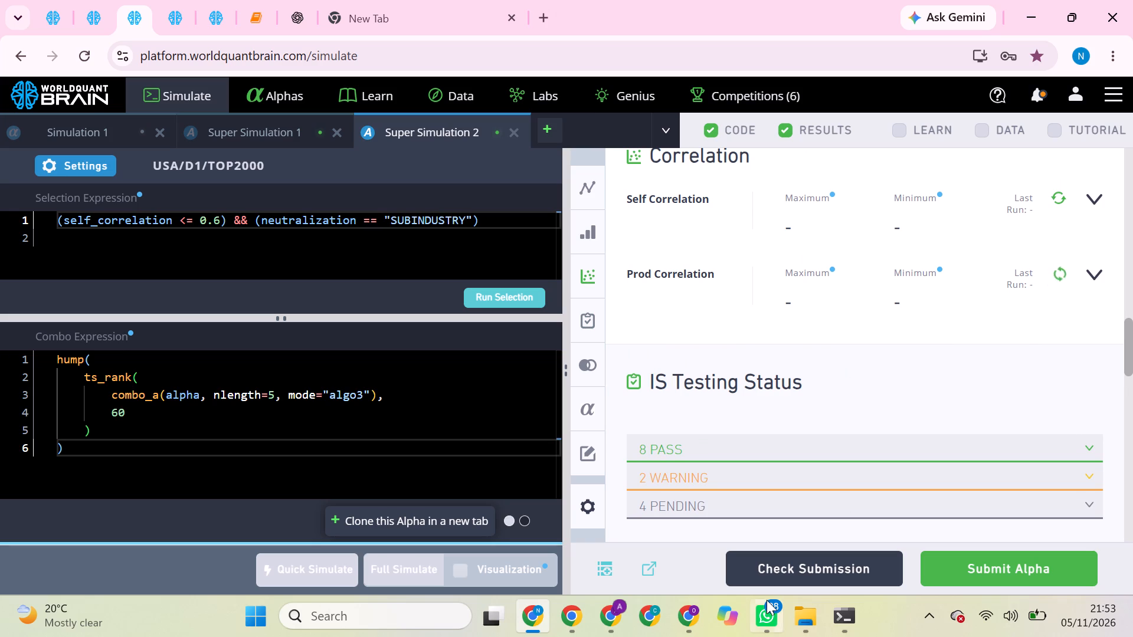
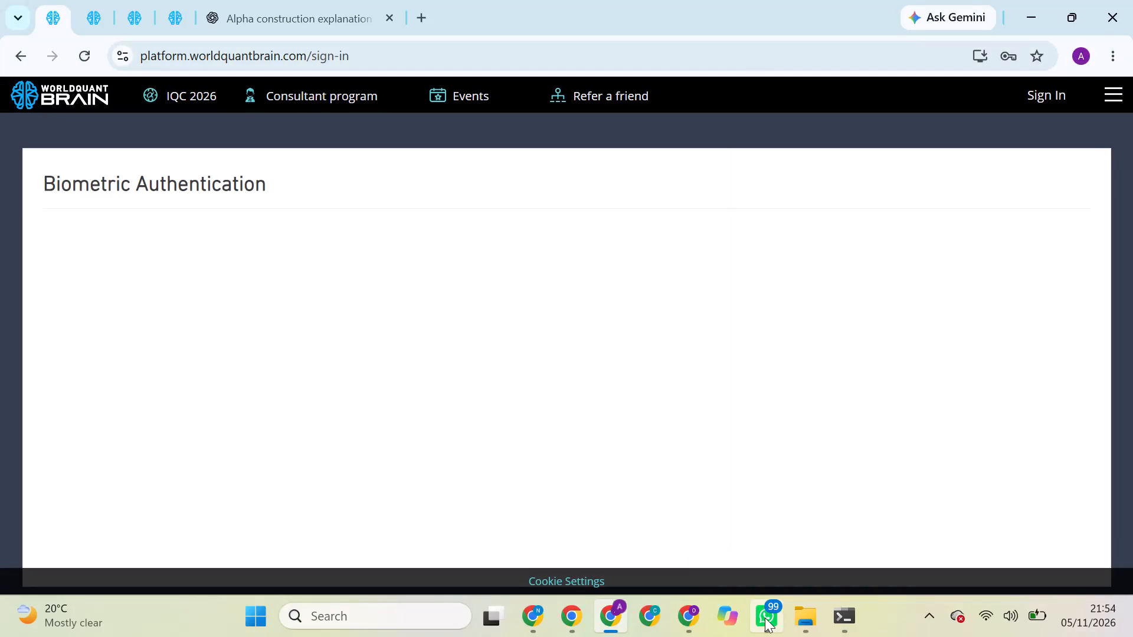
Switch from the BRAIN biometric authentication page to WhatsApp.
{"action": "left_click", "coordinate": [765, 618]}
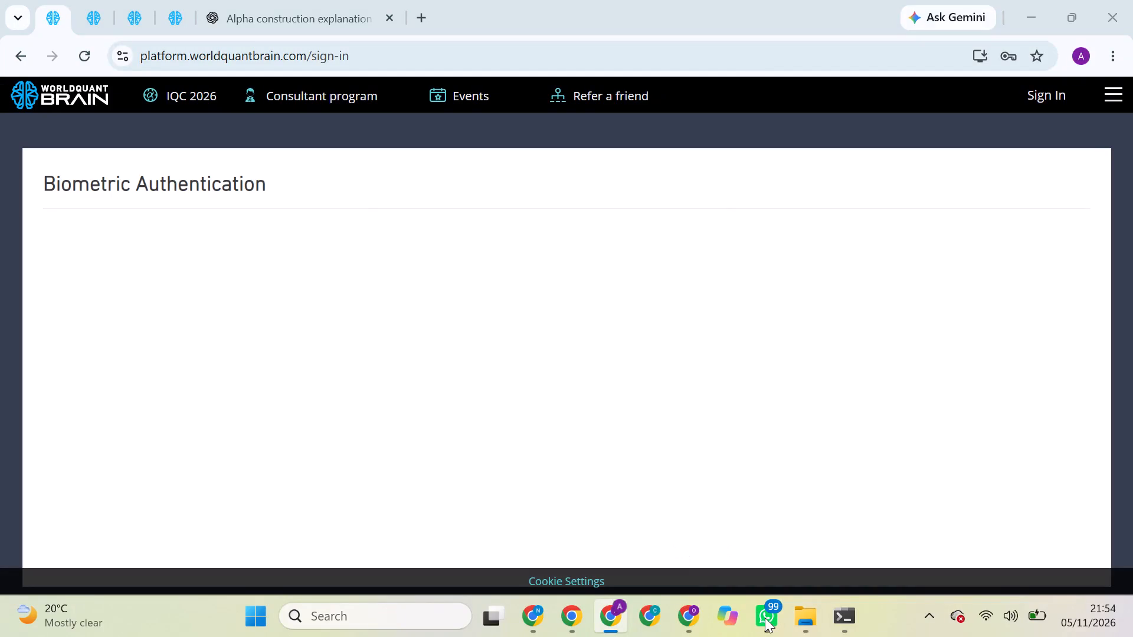
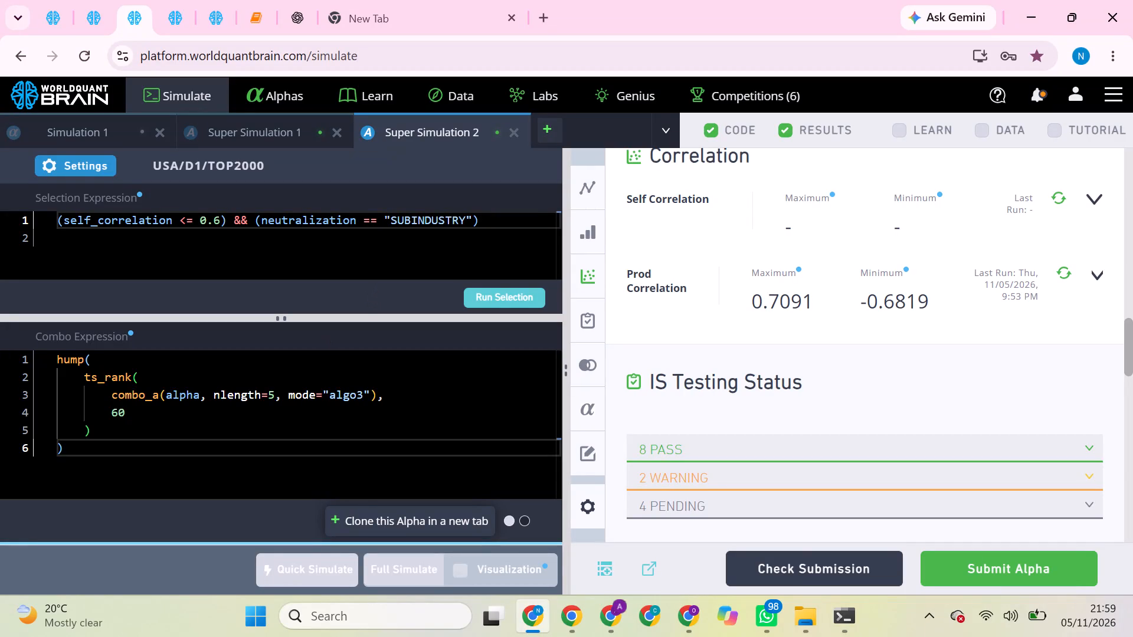
Set the selection expression's neutralization condition to "SECTOR" in Super Simulation 2, and run the selection and a full simulation.
{"action": "double_click", "coordinate": [420, 218]}
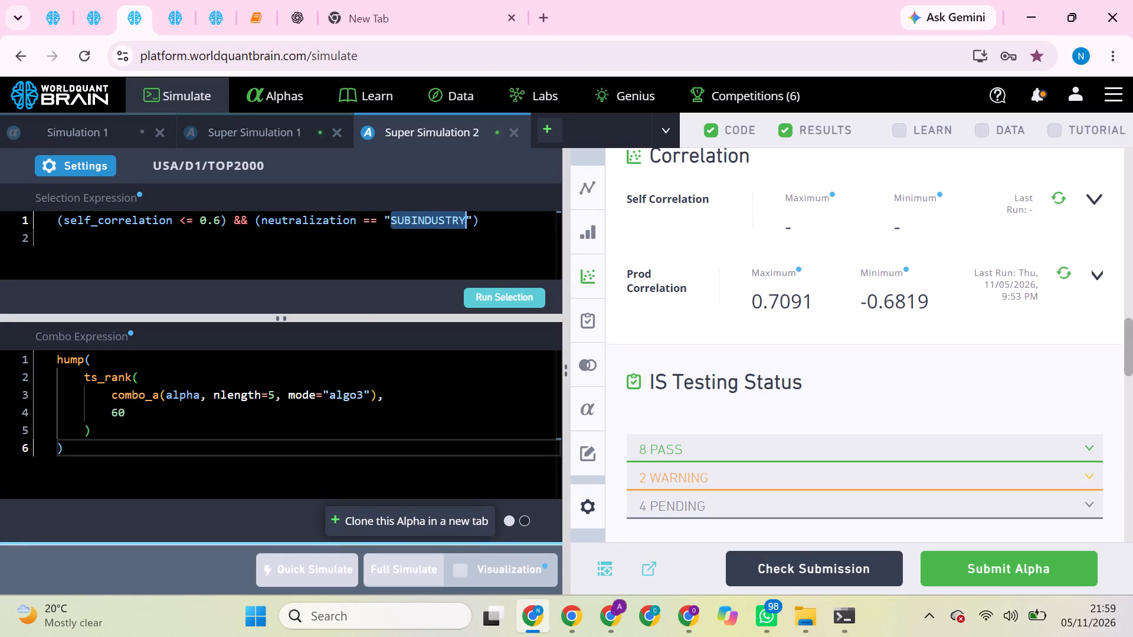
{"action": "type", "text": "SECT"}
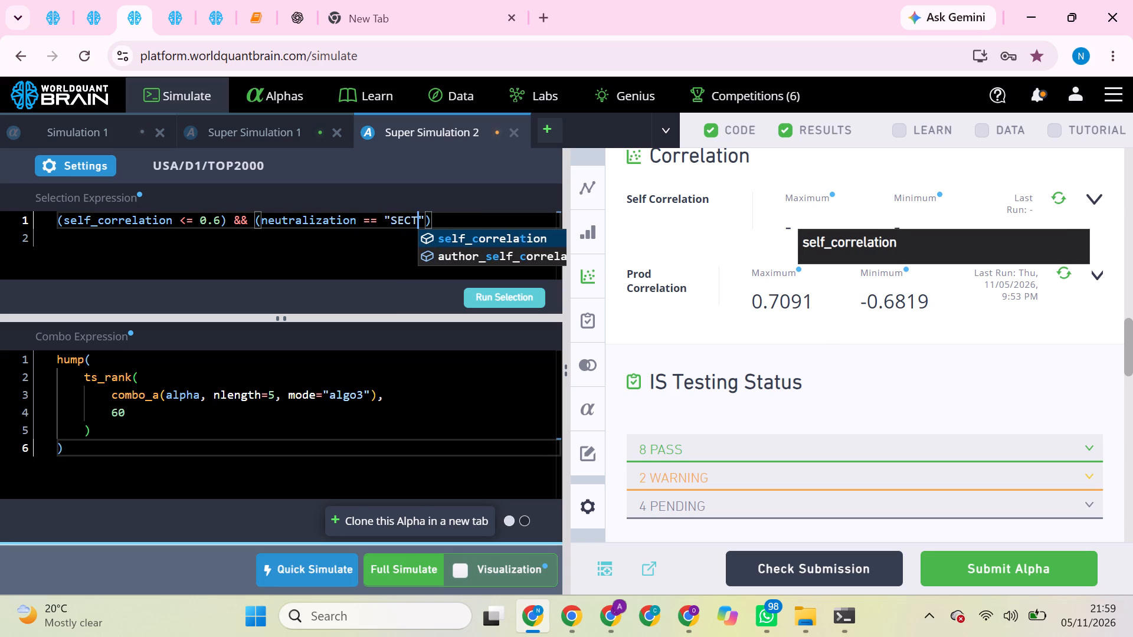
{"action": "type", "text": "OR"}
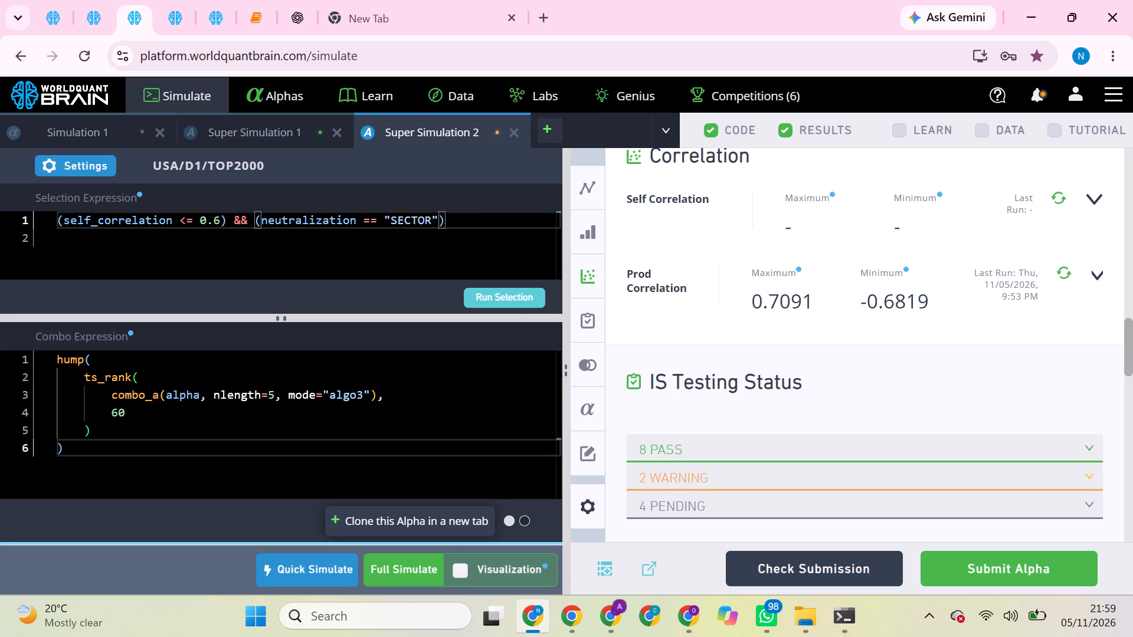
{"action": "left_click", "coordinate": [513, 300]}
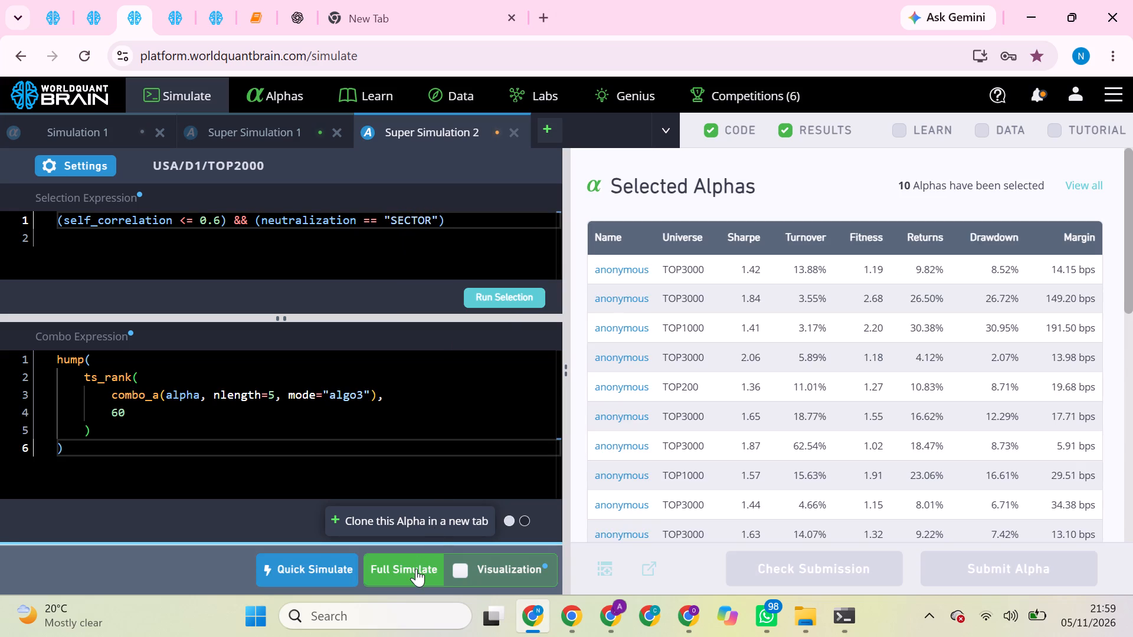
{"action": "left_click", "coordinate": [416, 569]}
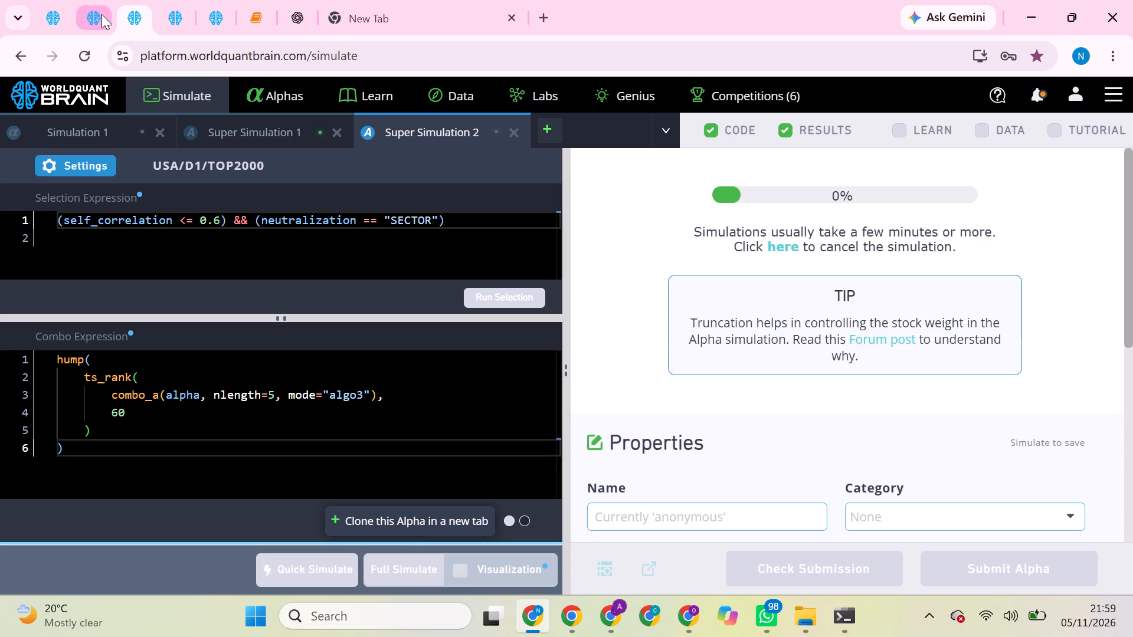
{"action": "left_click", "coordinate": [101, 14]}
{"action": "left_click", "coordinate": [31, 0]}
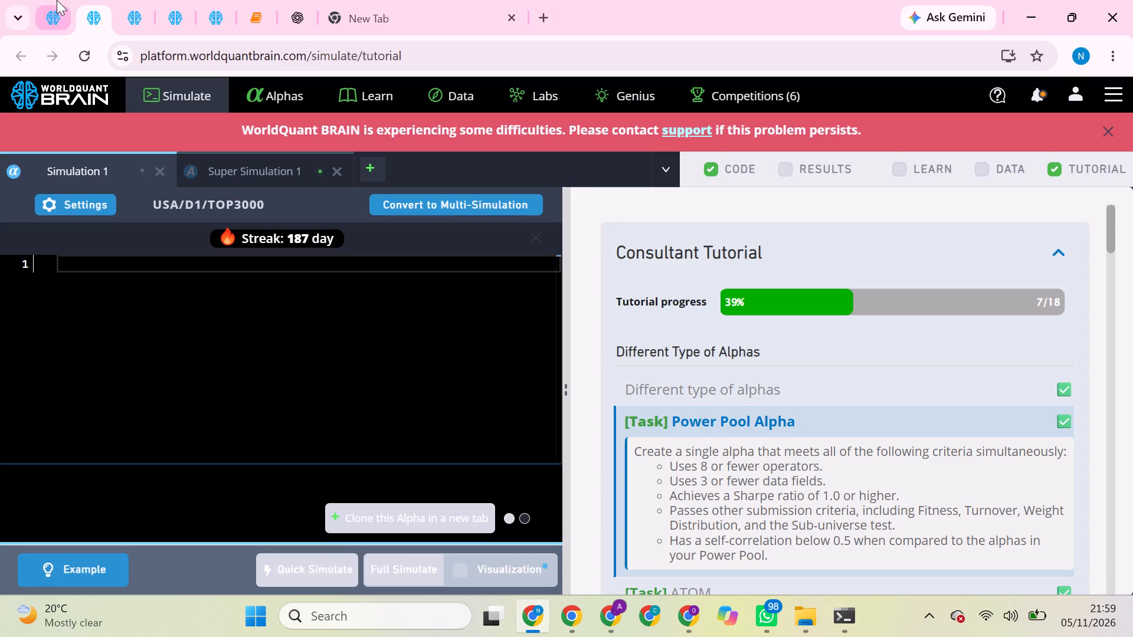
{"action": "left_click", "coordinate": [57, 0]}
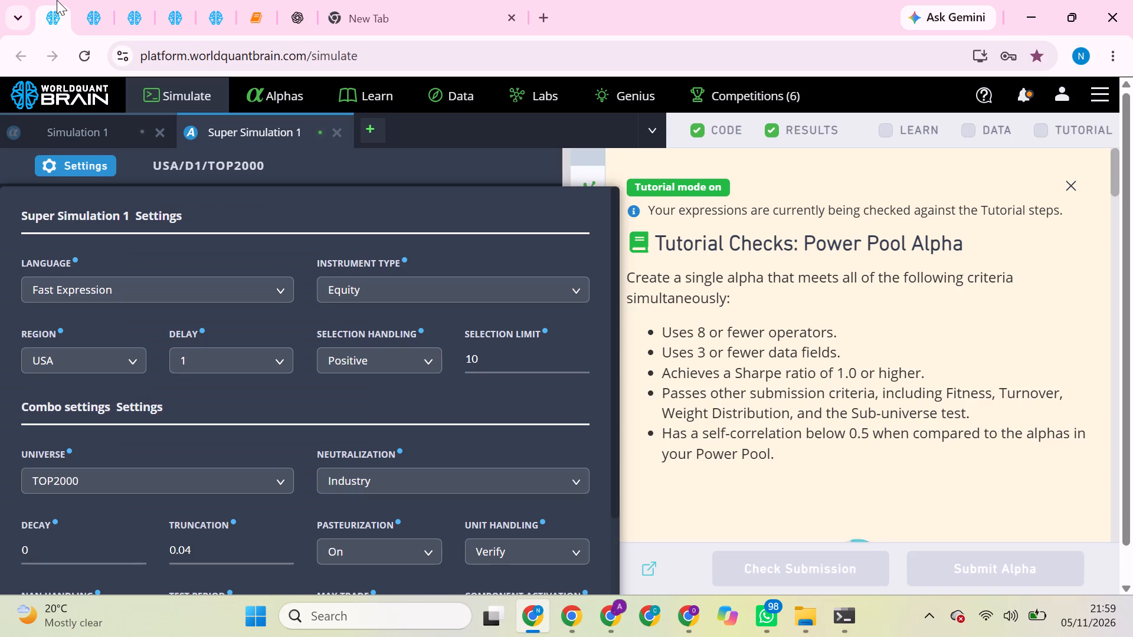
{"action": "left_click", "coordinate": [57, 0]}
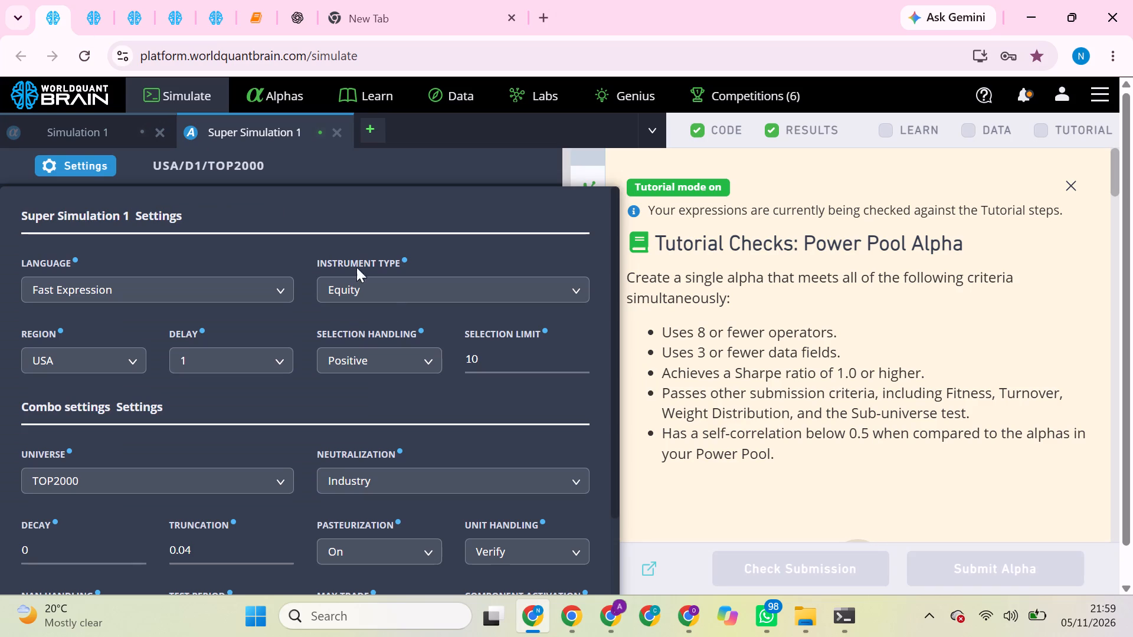
In the other BRAIN profile's Super Simulation 1, set the neutralization condition to "STATISTICAL" and run the selection and a full simulation.
{"action": "left_click", "coordinate": [693, 618]}
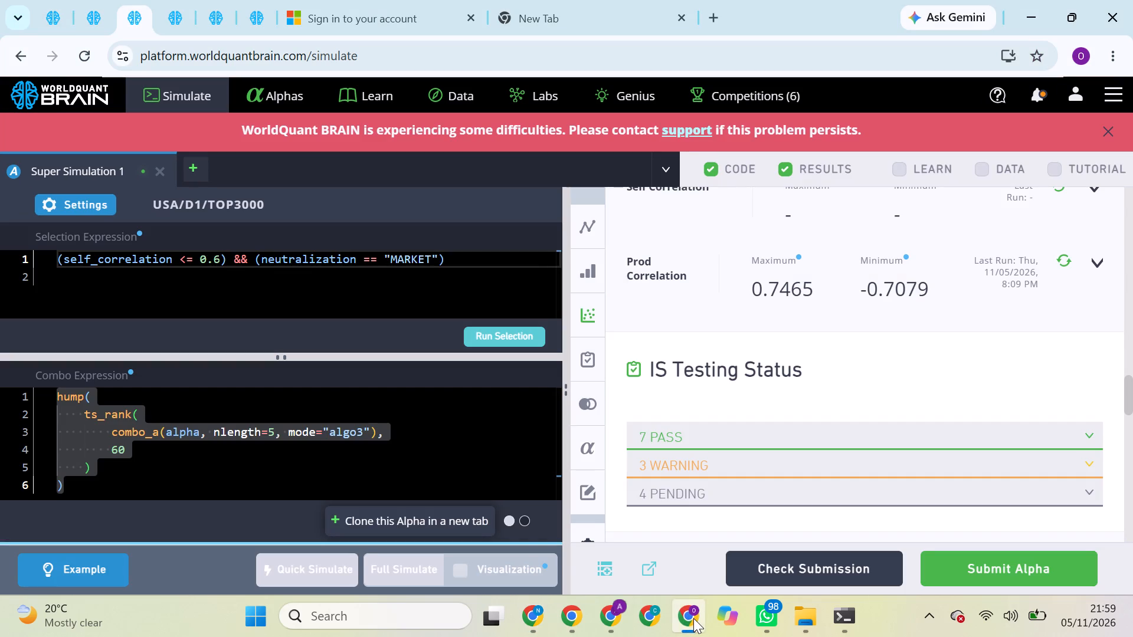
{"action": "left_click", "coordinate": [435, 443]}
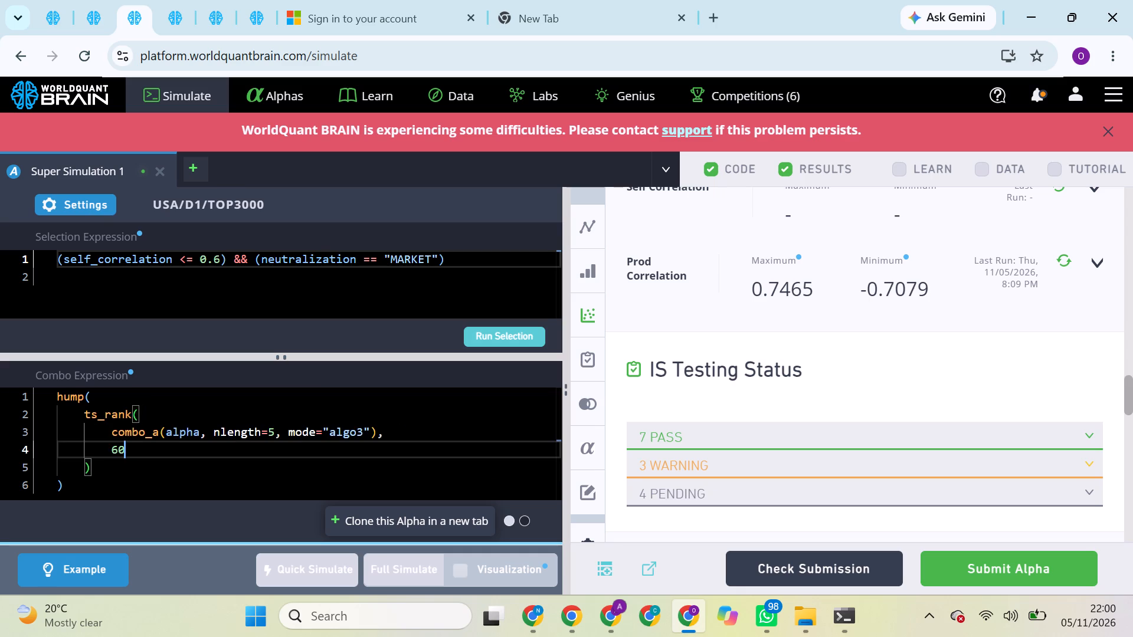
{"action": "double_click", "coordinate": [404, 257]}
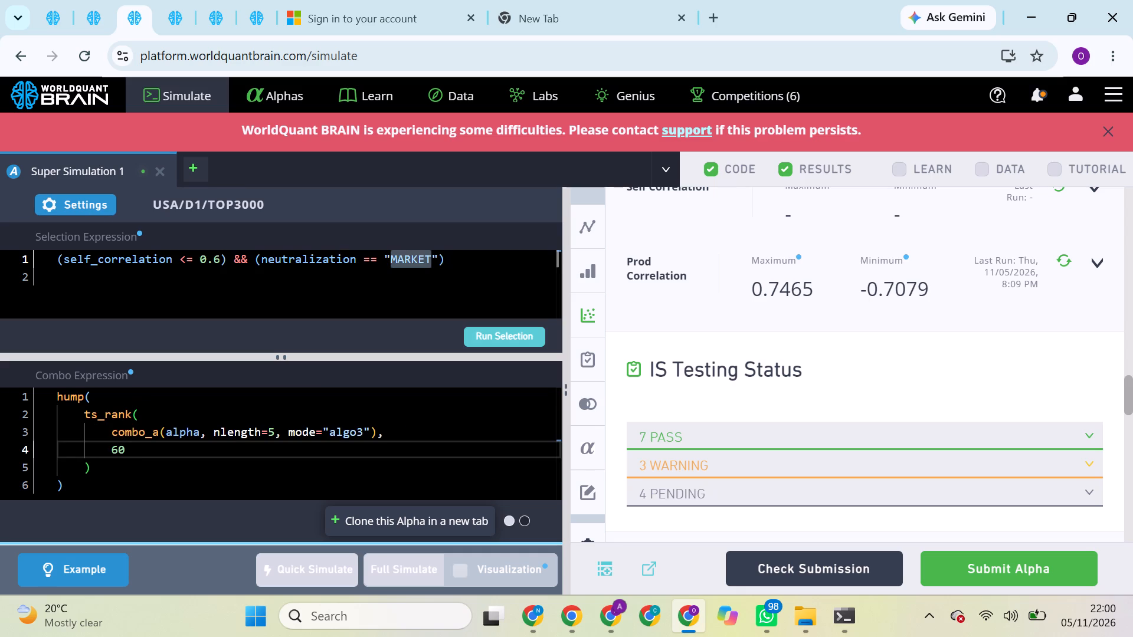
{"action": "type", "text": "STS"}
{"action": "key", "text": "BackSpace"}
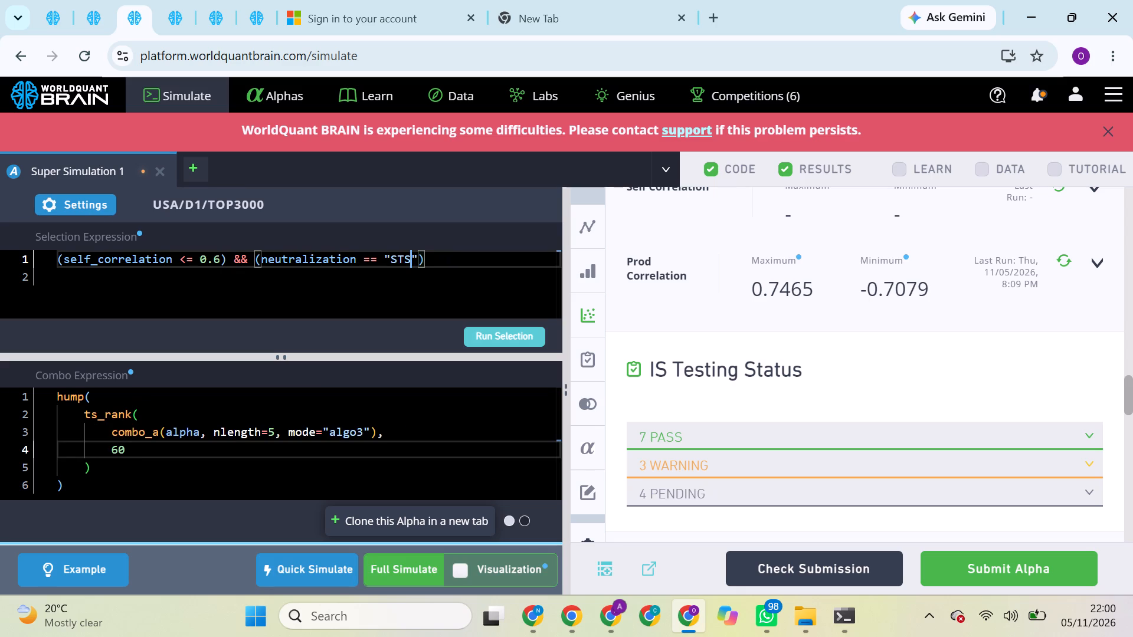
{"action": "key", "text": "a"}
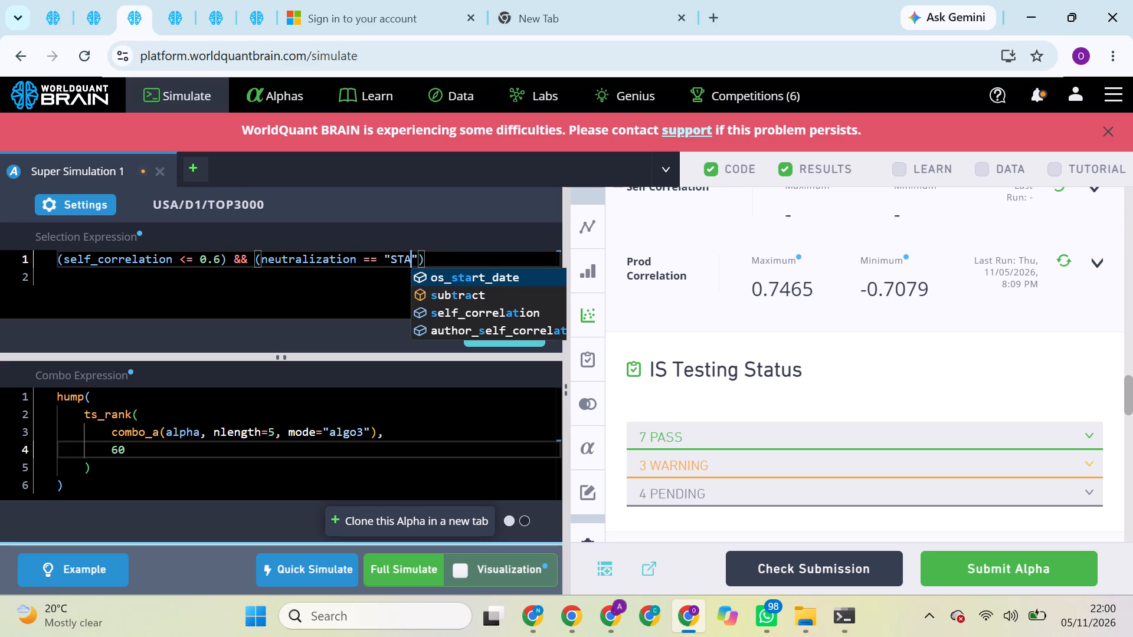
{"action": "key", "text": "t"}
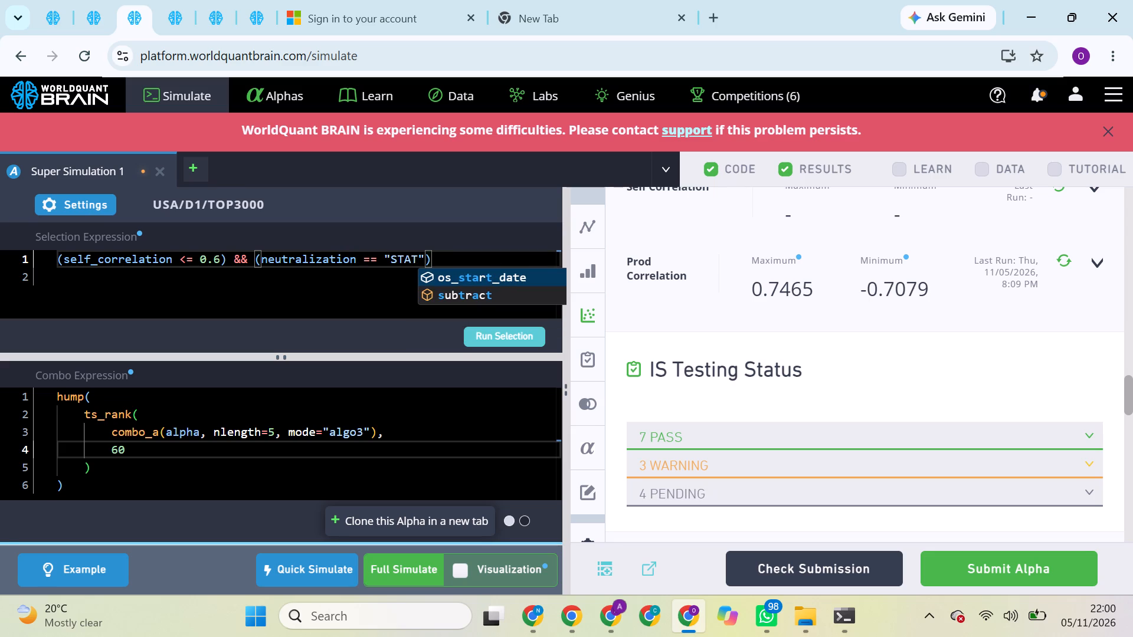
{"action": "type", "text": "ISTICAL"}
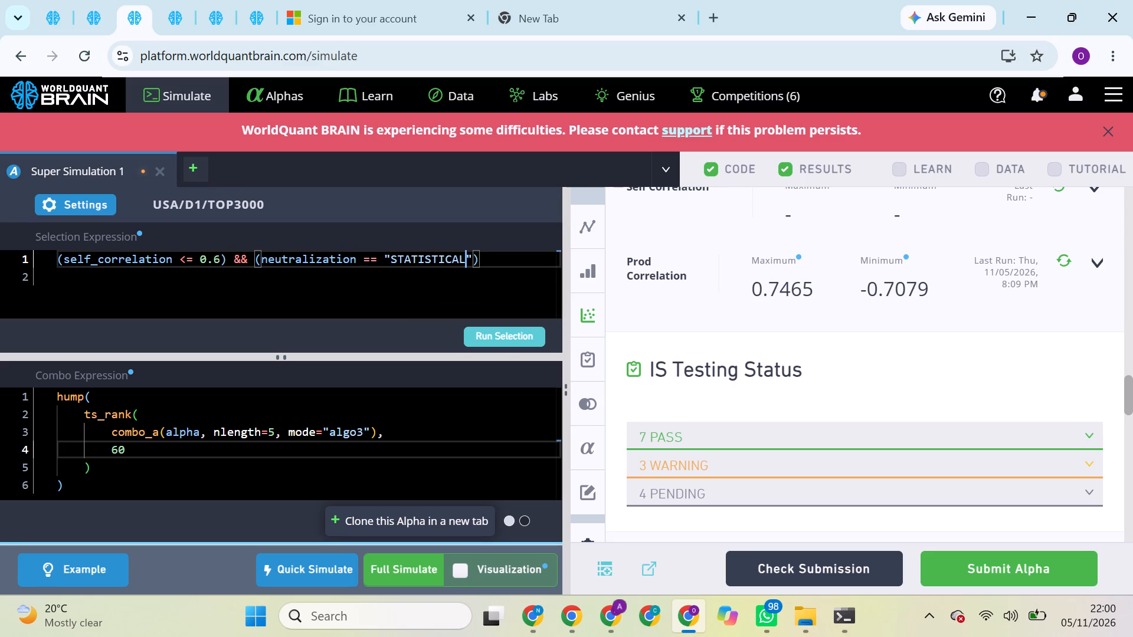
{"action": "left_click", "coordinate": [502, 333]}
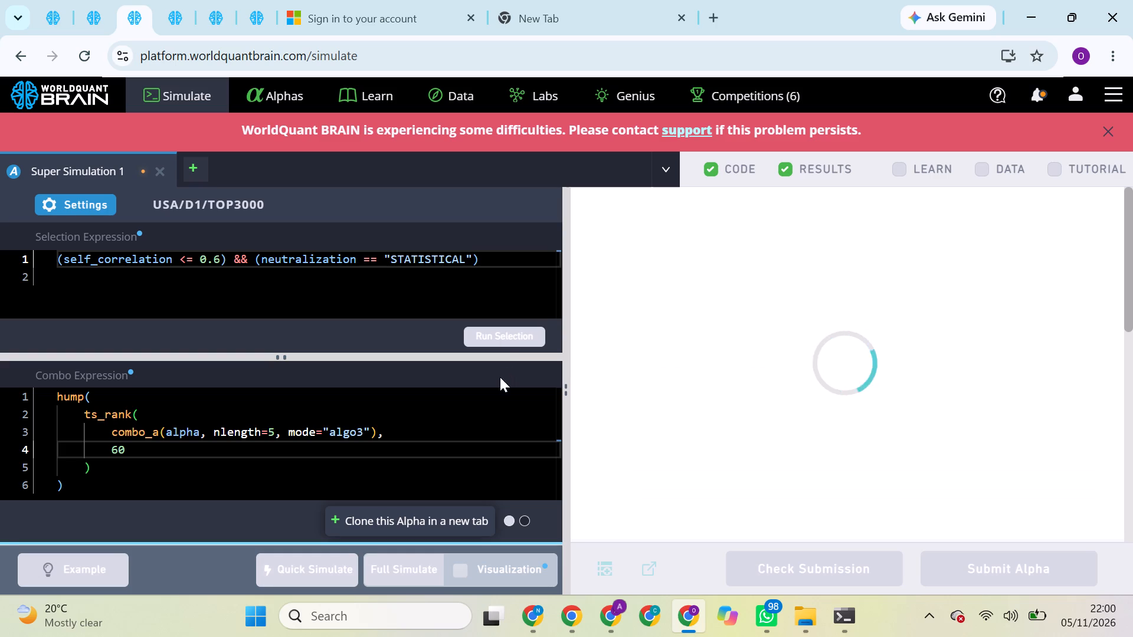
{"action": "left_click", "coordinate": [411, 562]}
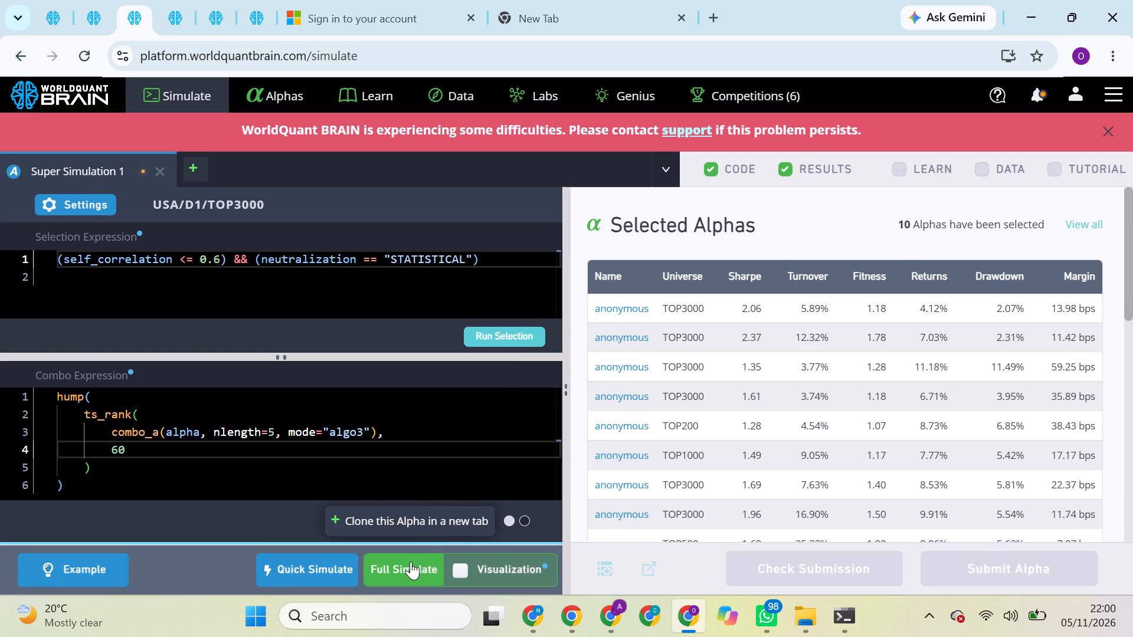
{"action": "left_click", "coordinate": [1105, 132]}
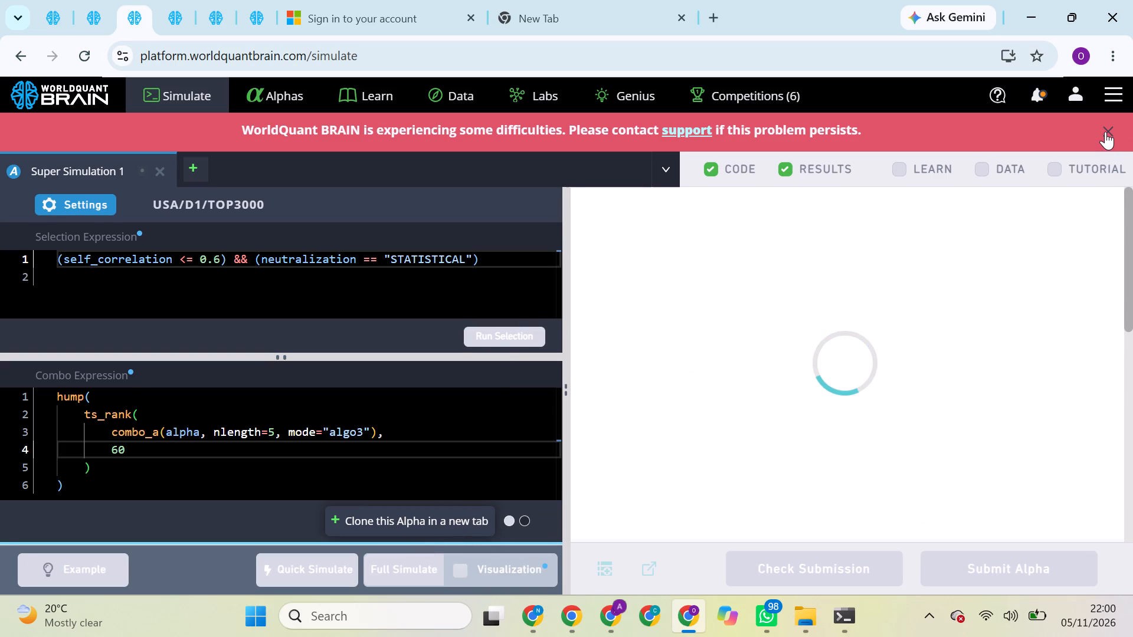
Open the GLB/D1/MINVOL1M Simulation 1 alpha, dismiss its tutorial checks, and run its Prod Correlation check.
{"action": "left_click", "coordinate": [52, 0]}
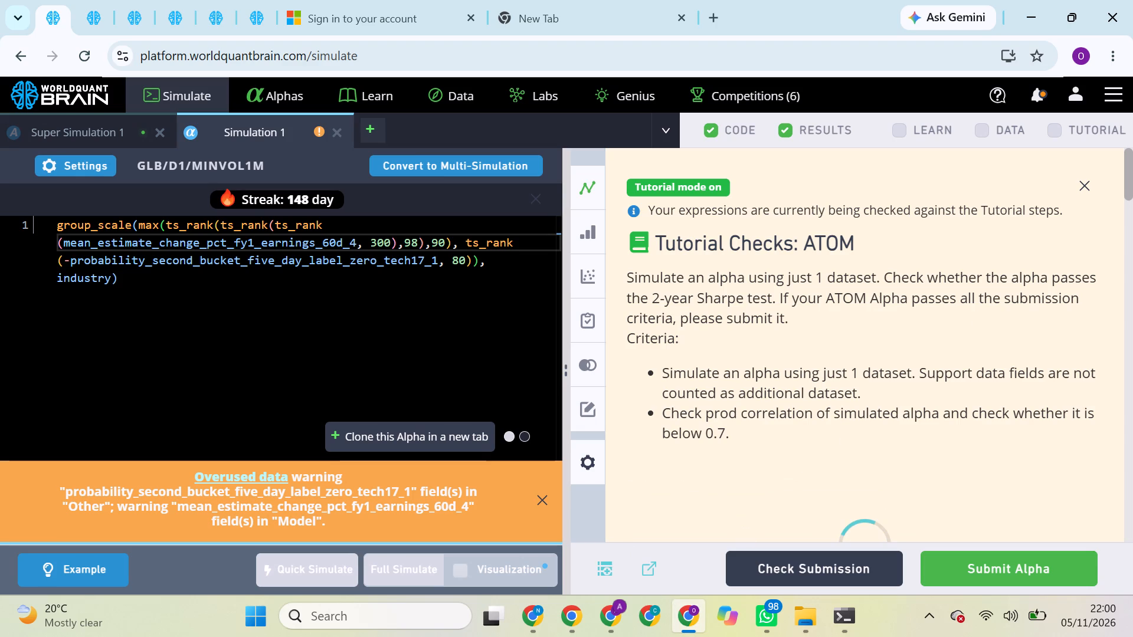
{"action": "left_click", "coordinate": [1085, 183]}
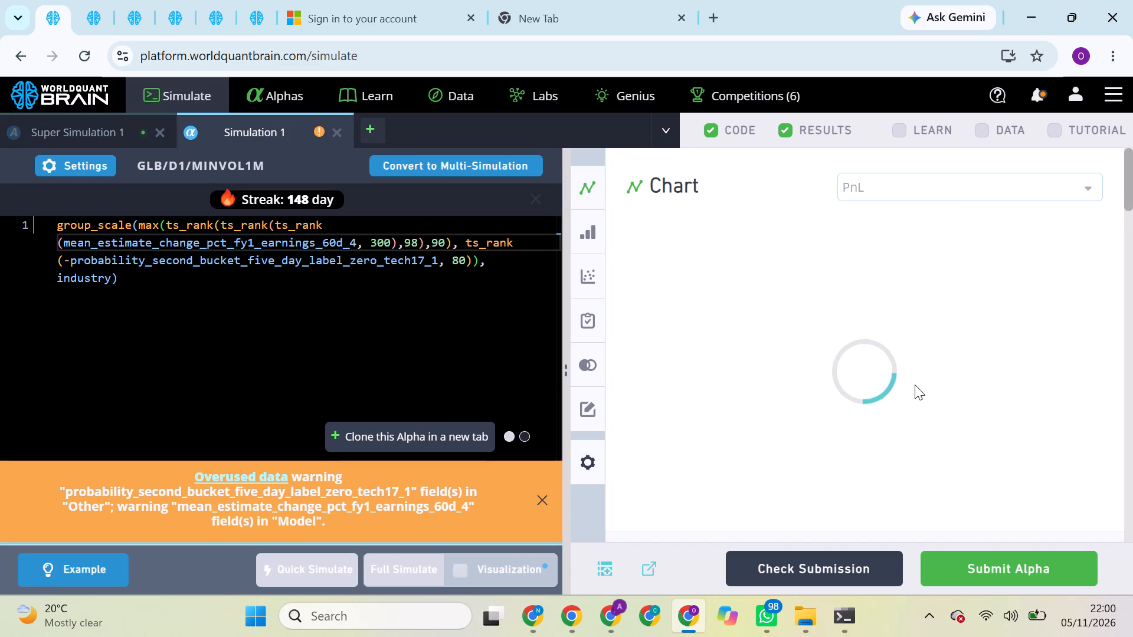
{"action": "scroll", "coordinate": [915, 385], "scroll_direction": "down", "scroll_amount": 3}
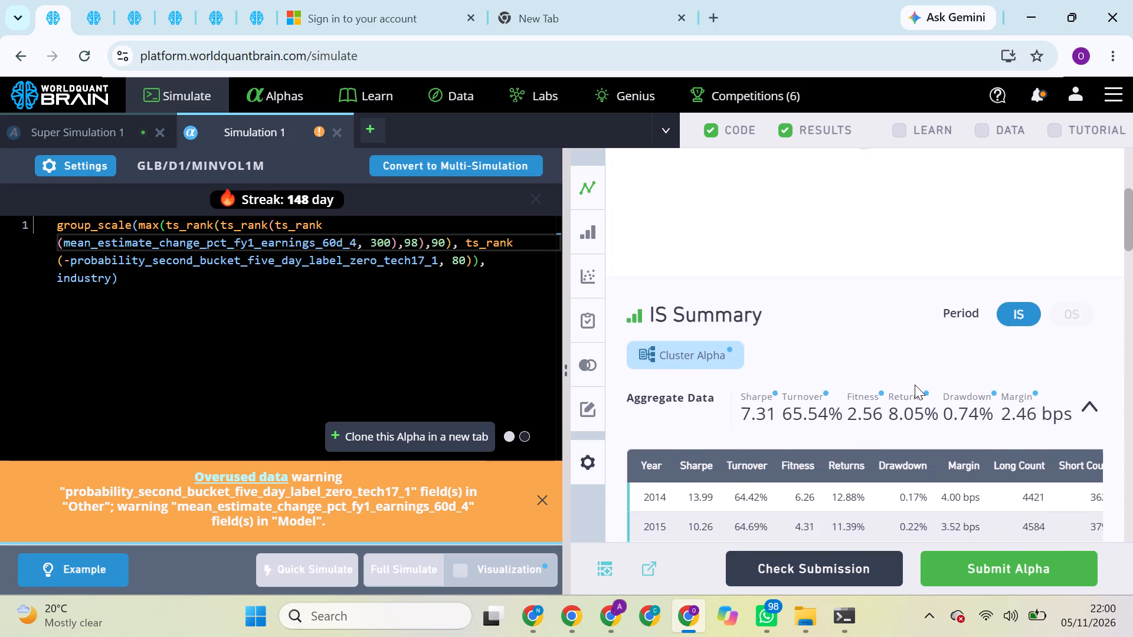
{"action": "scroll", "coordinate": [915, 385], "scroll_direction": "down", "scroll_amount": 2}
{"action": "scroll", "coordinate": [915, 385], "scroll_direction": "up", "scroll_amount": 2}
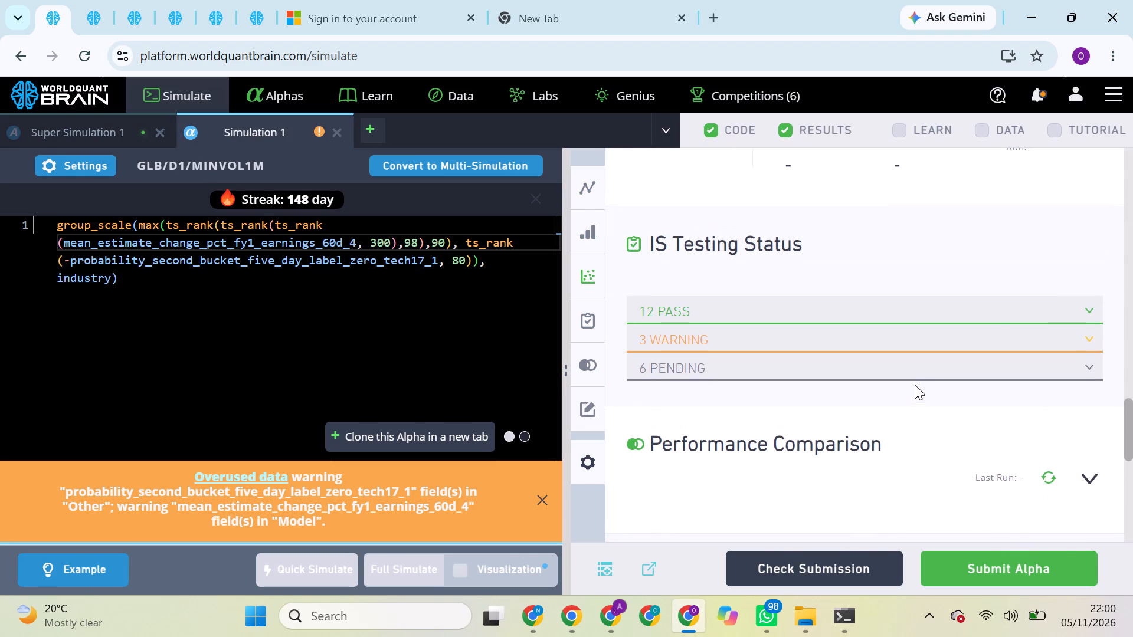
{"action": "scroll", "coordinate": [1051, 293], "scroll_direction": "up", "scroll_amount": 1}
{"action": "left_click", "coordinate": [1060, 221]}
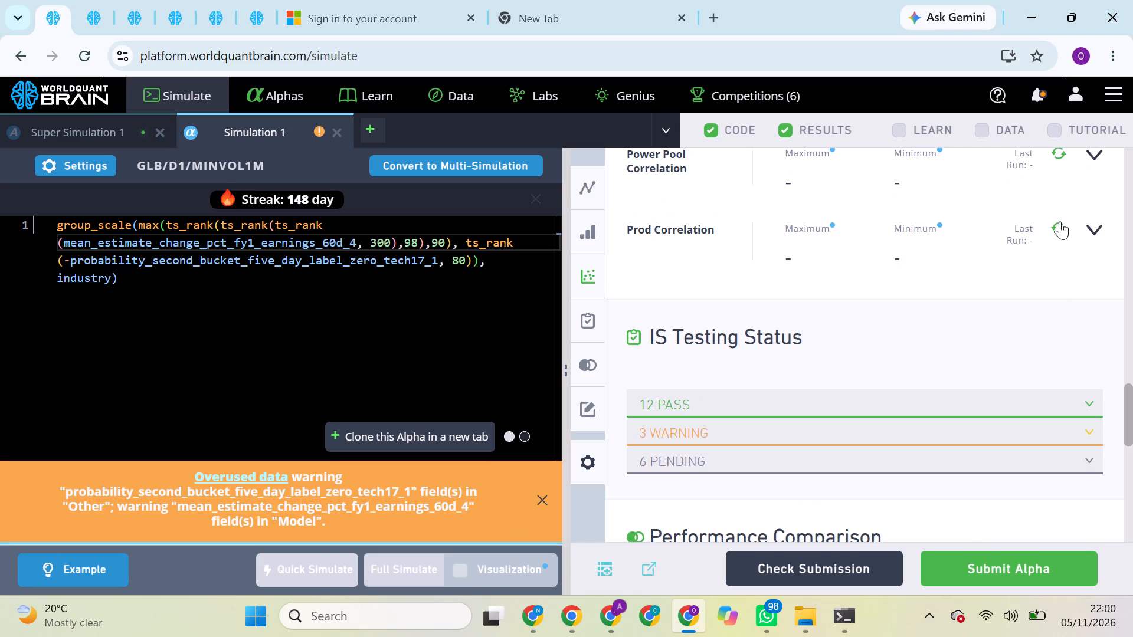
{"action": "left_click", "coordinate": [1059, 234]}
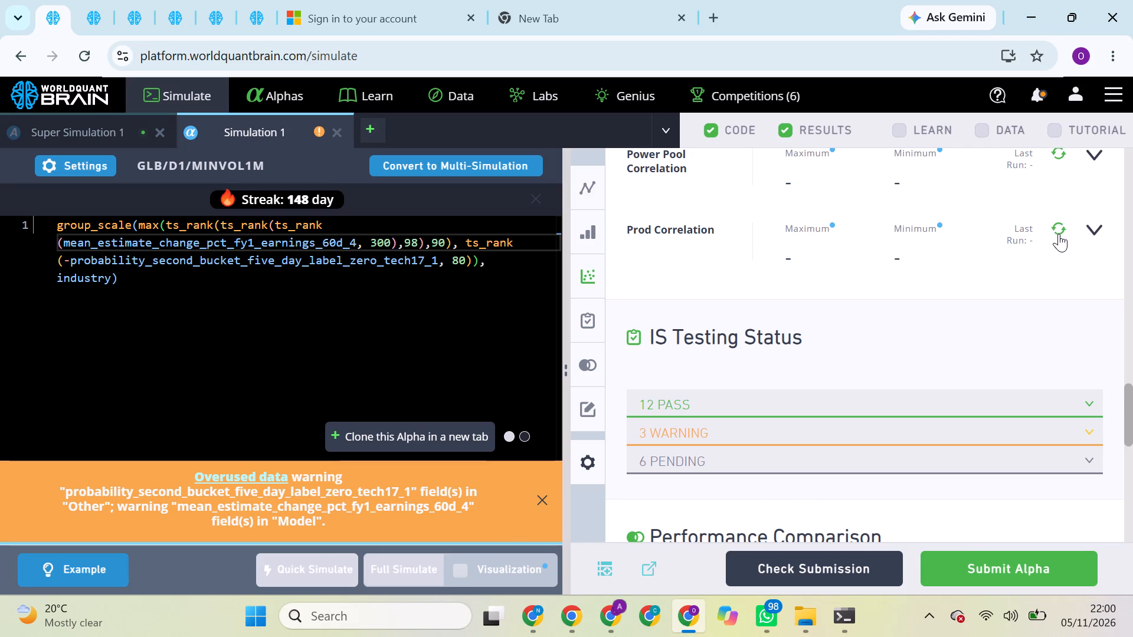
{"action": "left_click", "coordinate": [1059, 230]}
Switch to the YouTube window, raise the music video's volume, and restart it from the beginning.
{"action": "left_click", "coordinate": [577, 620]}
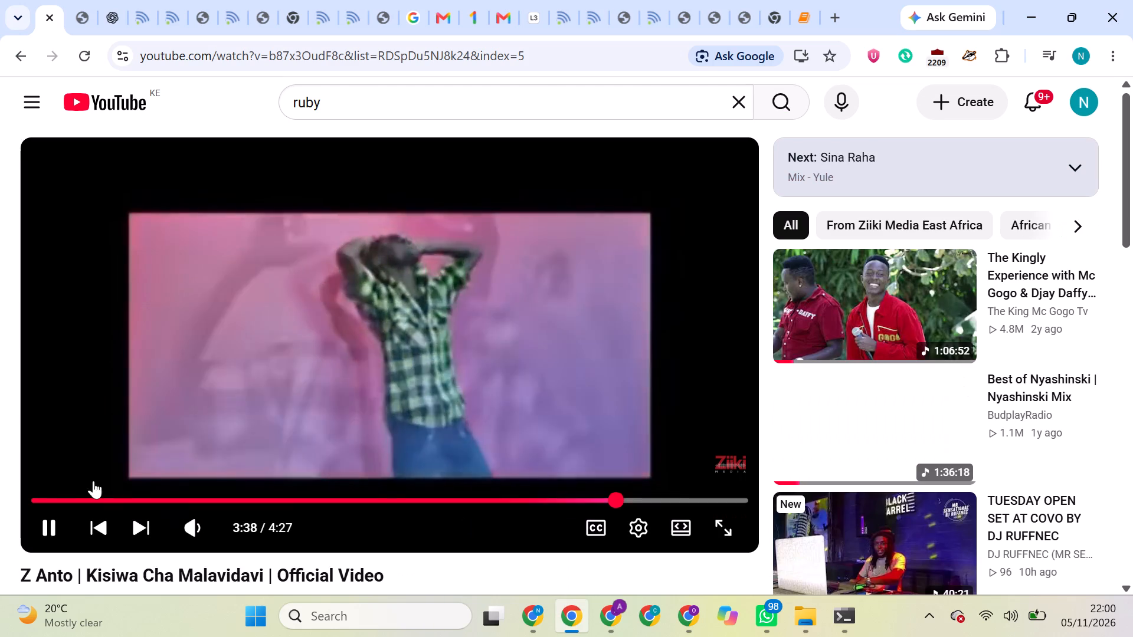
{"action": "left_click", "coordinate": [38, 501]}
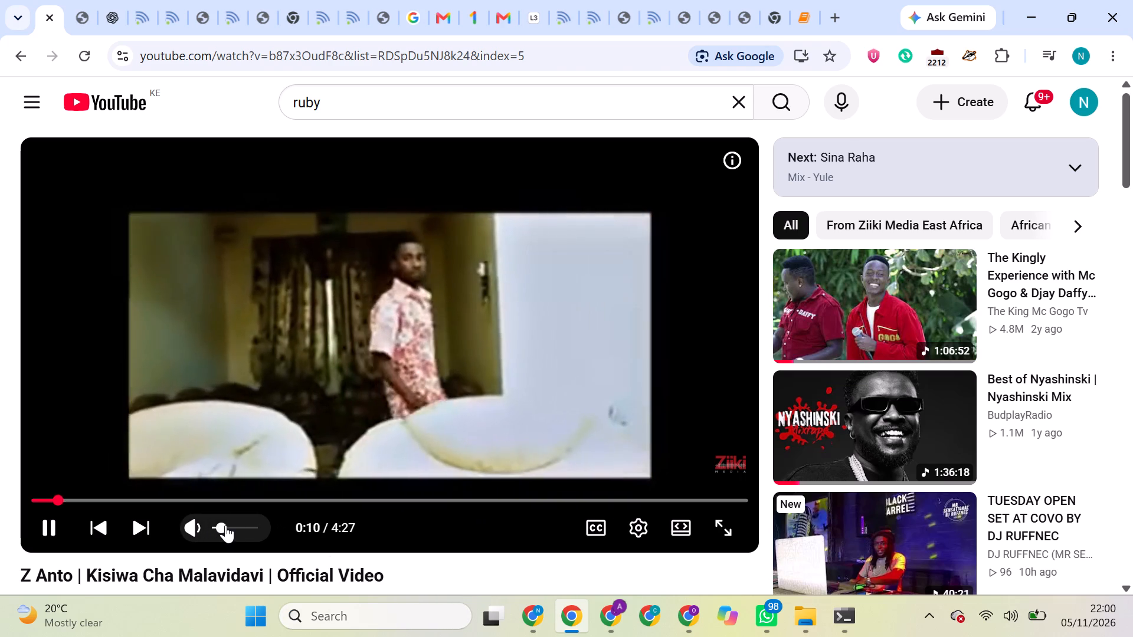
{"action": "left_click", "coordinate": [225, 525]}
{"action": "left_click", "coordinate": [234, 525]}
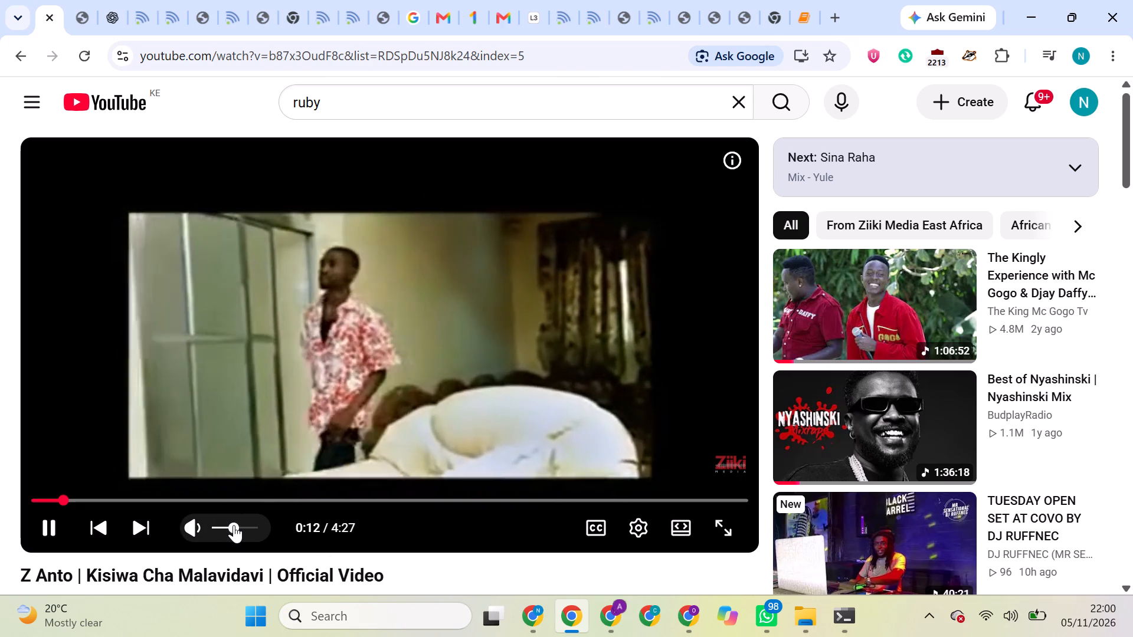
{"action": "left_click", "coordinate": [241, 527]}
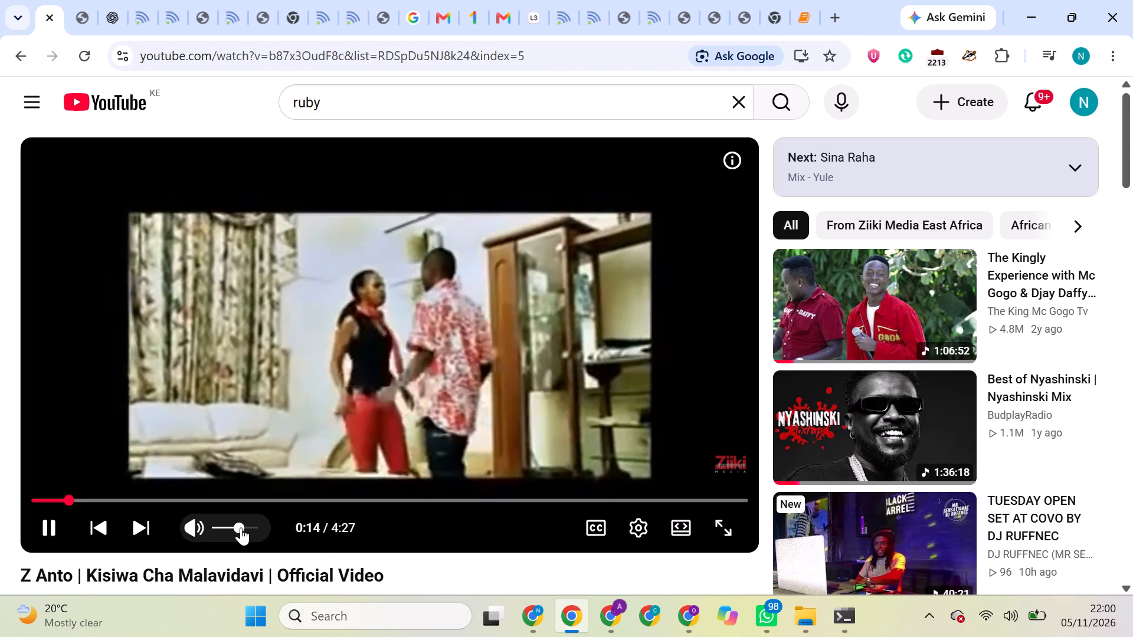
{"action": "left_click", "coordinate": [35, 500]}
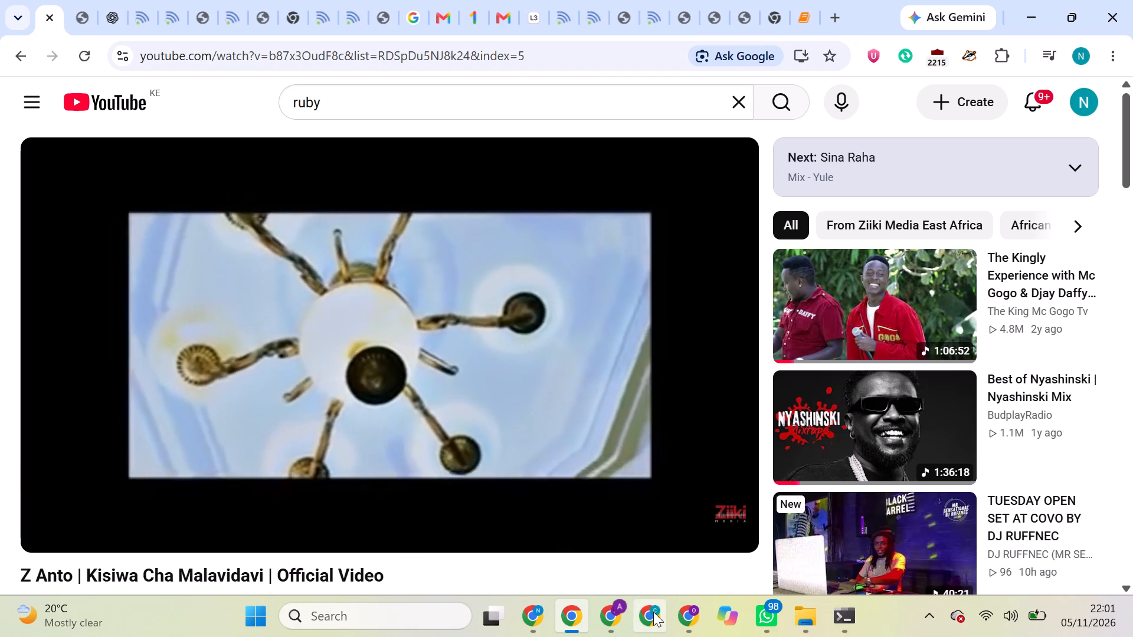
Return to the GLB simulation in BRAIN and review its correlation results.
{"action": "left_click", "coordinate": [653, 612]}
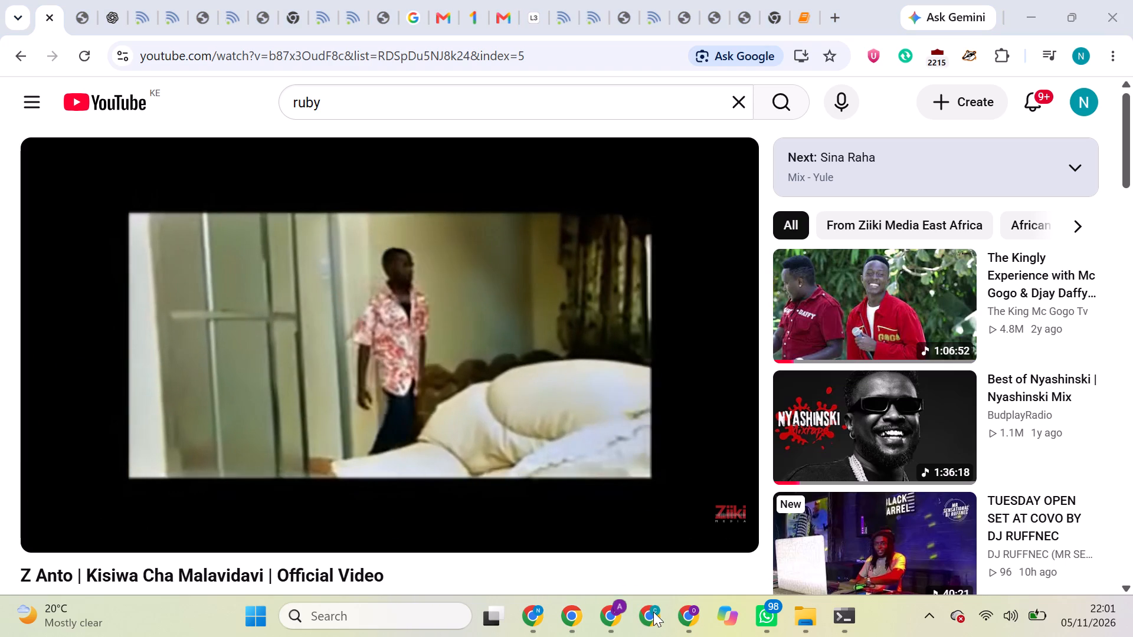
{"action": "left_click", "coordinate": [690, 609]}
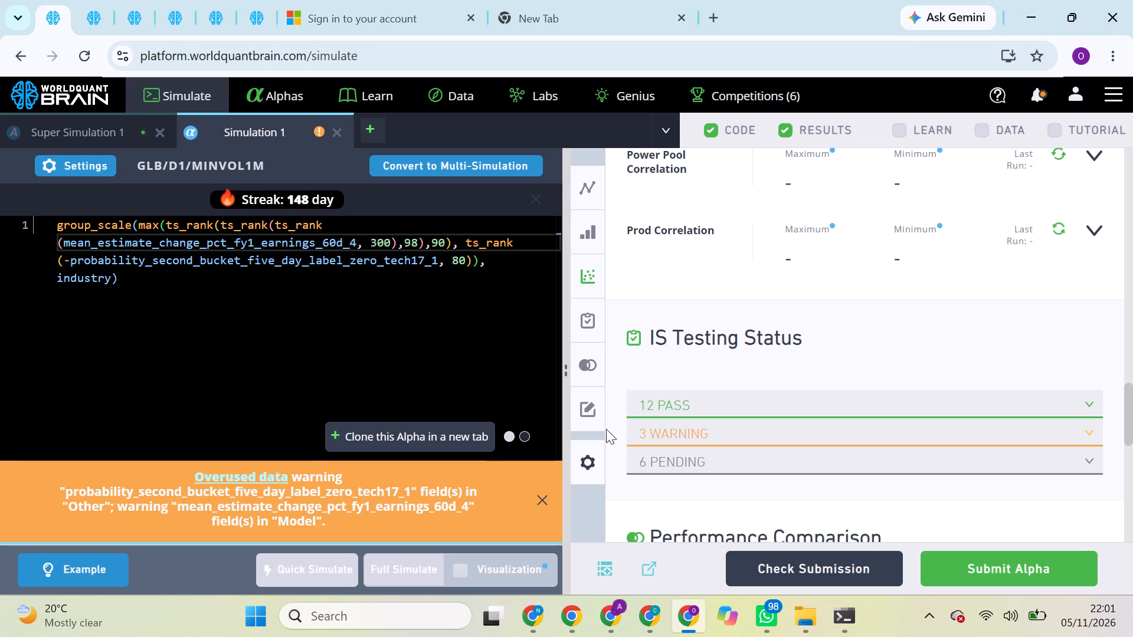
{"action": "scroll", "coordinate": [831, 332], "scroll_direction": "up", "scroll_amount": 1}
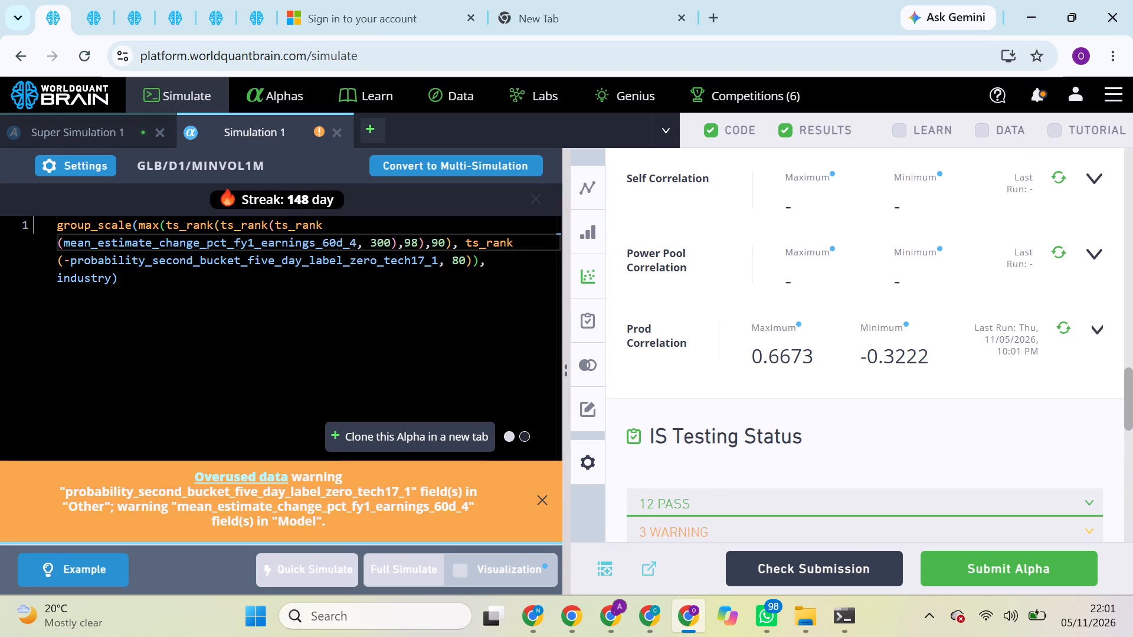
Open the GLB/D1/MINVOL1M Simulation 3 alpha, dismiss its tutorial checks, and run its Prod Correlation check.
{"action": "left_click", "coordinate": [252, 18]}
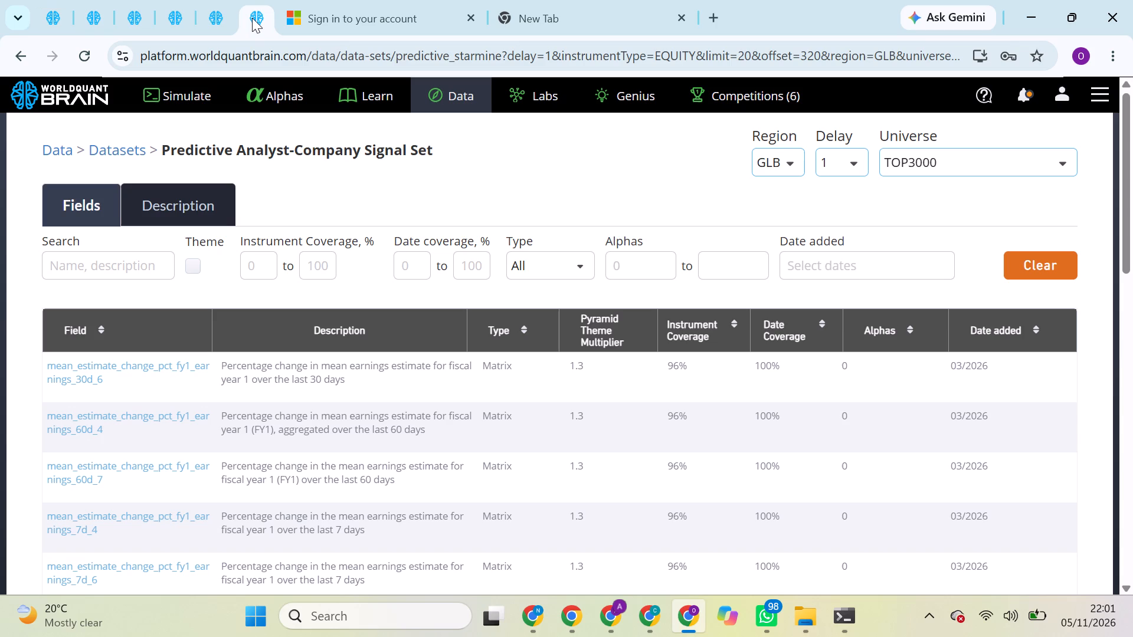
{"action": "left_click", "coordinate": [226, 0]}
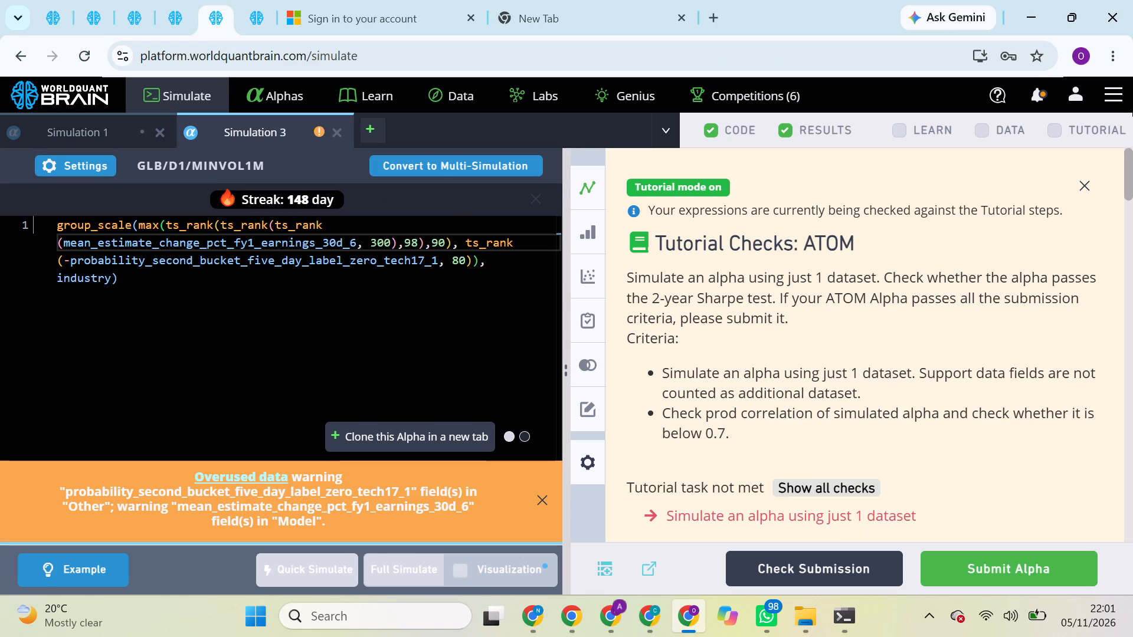
{"action": "left_click", "coordinate": [1088, 186]}
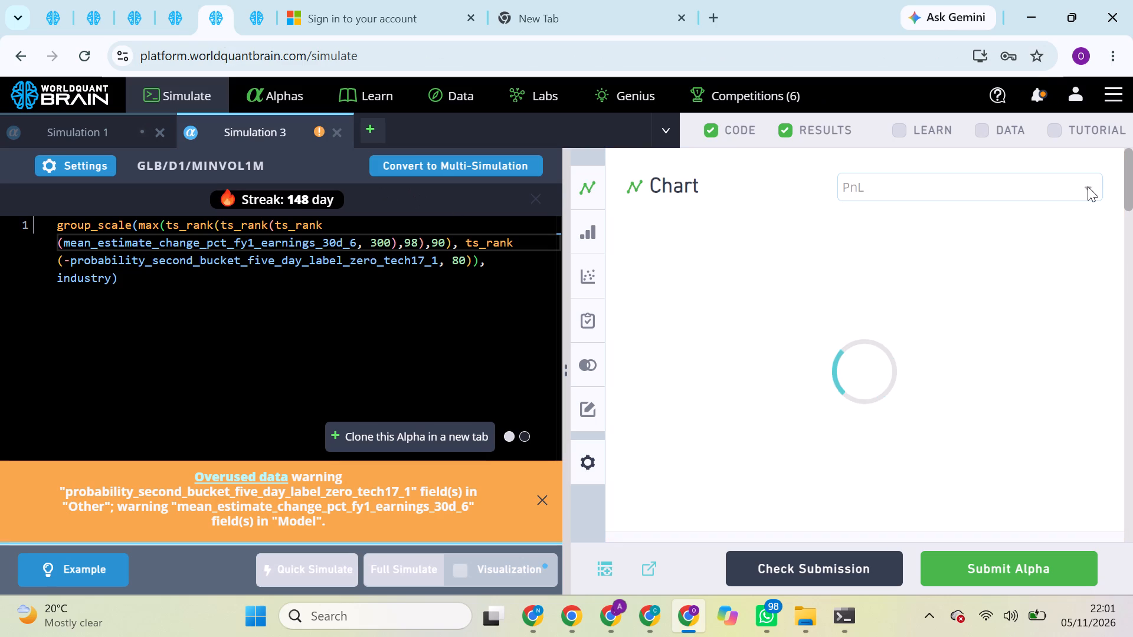
{"action": "scroll", "coordinate": [967, 344], "scroll_direction": "down", "scroll_amount": 4}
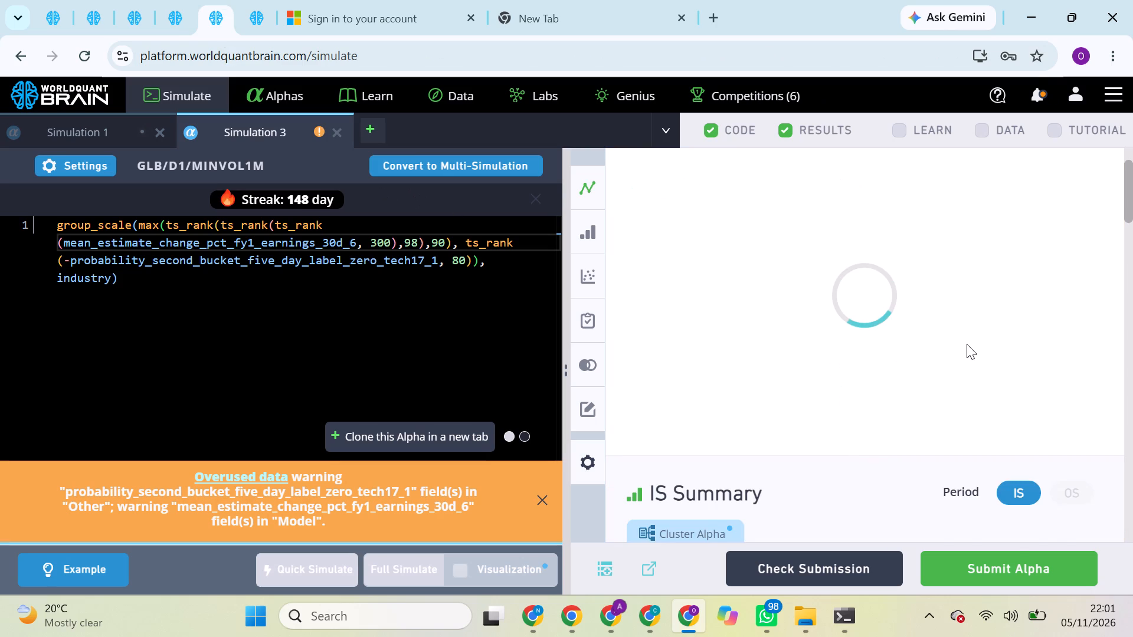
{"action": "scroll", "coordinate": [967, 344], "scroll_direction": "down", "scroll_amount": 4}
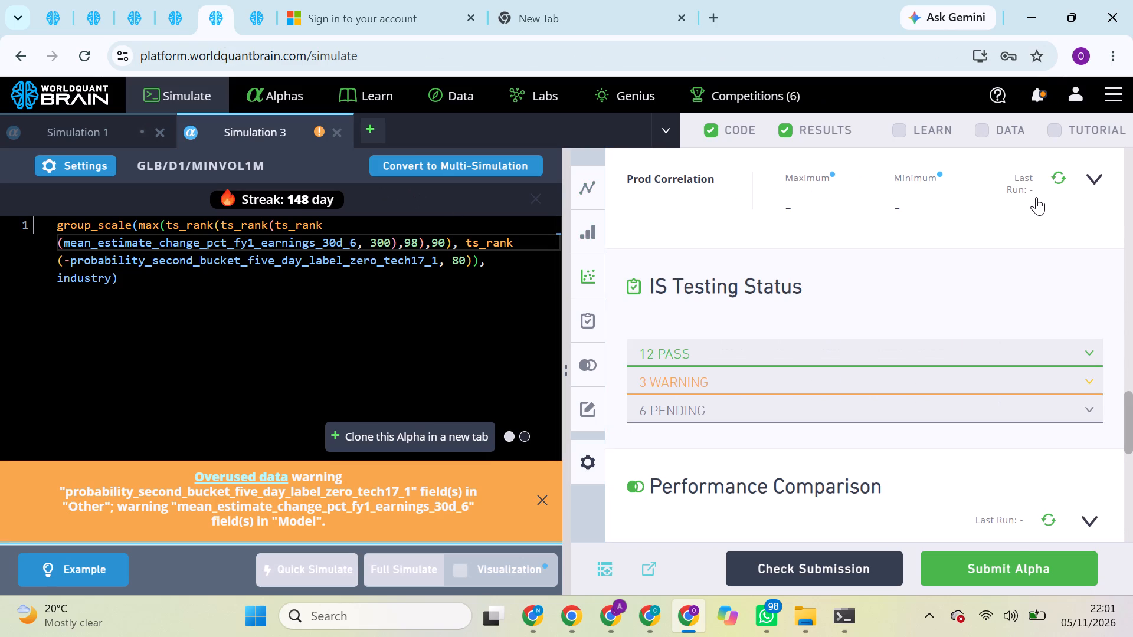
{"action": "left_click", "coordinate": [1063, 176]}
Review Simulation 3's Prod Correlation result and expand the warnings in its IS Testing Status.
{"action": "scroll", "coordinate": [366, 261], "scroll_direction": "up", "scroll_amount": 1}
{"action": "scroll", "coordinate": [615, 257], "scroll_direction": "up", "scroll_amount": 1}
{"action": "left_click", "coordinate": [615, 257]}
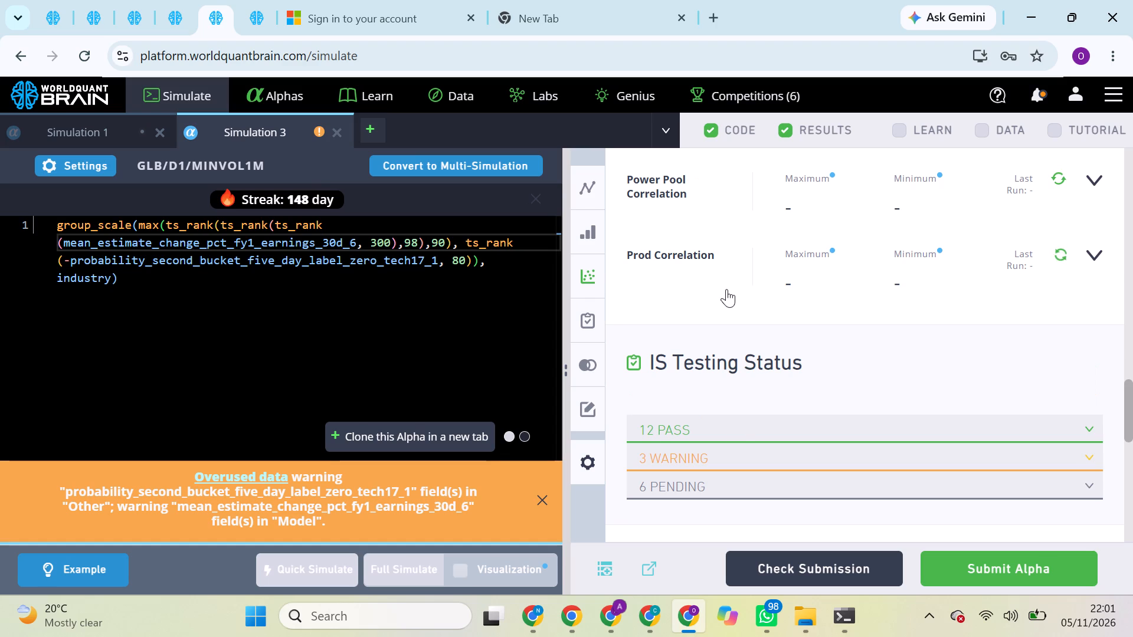
{"action": "left_click", "coordinate": [743, 468]}
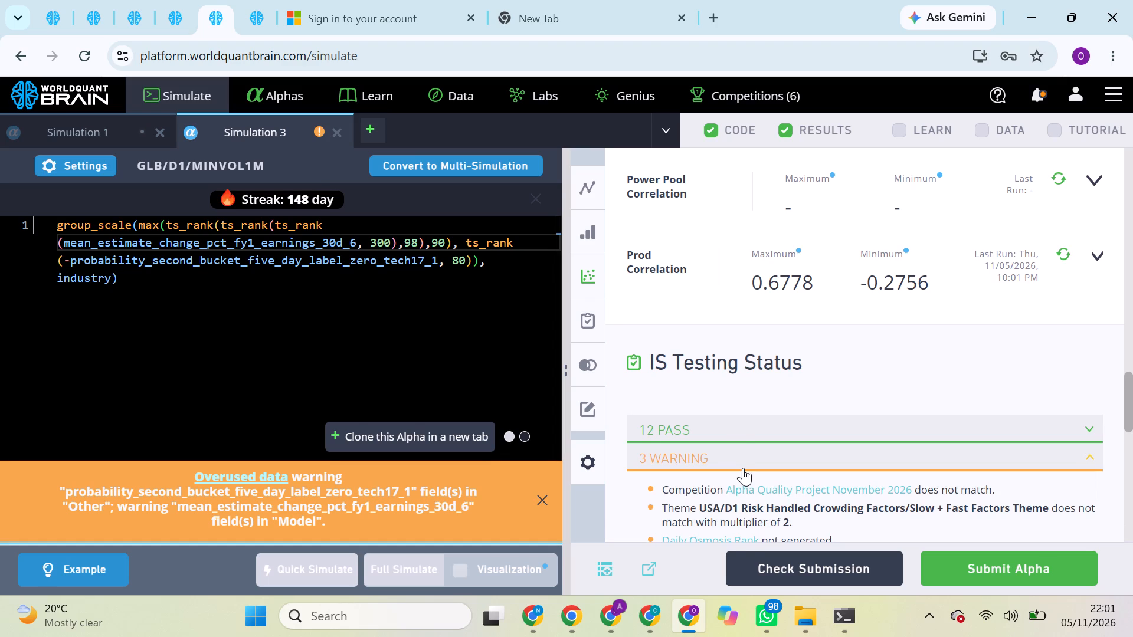
{"action": "scroll", "coordinate": [744, 438], "scroll_direction": "down", "scroll_amount": 1}
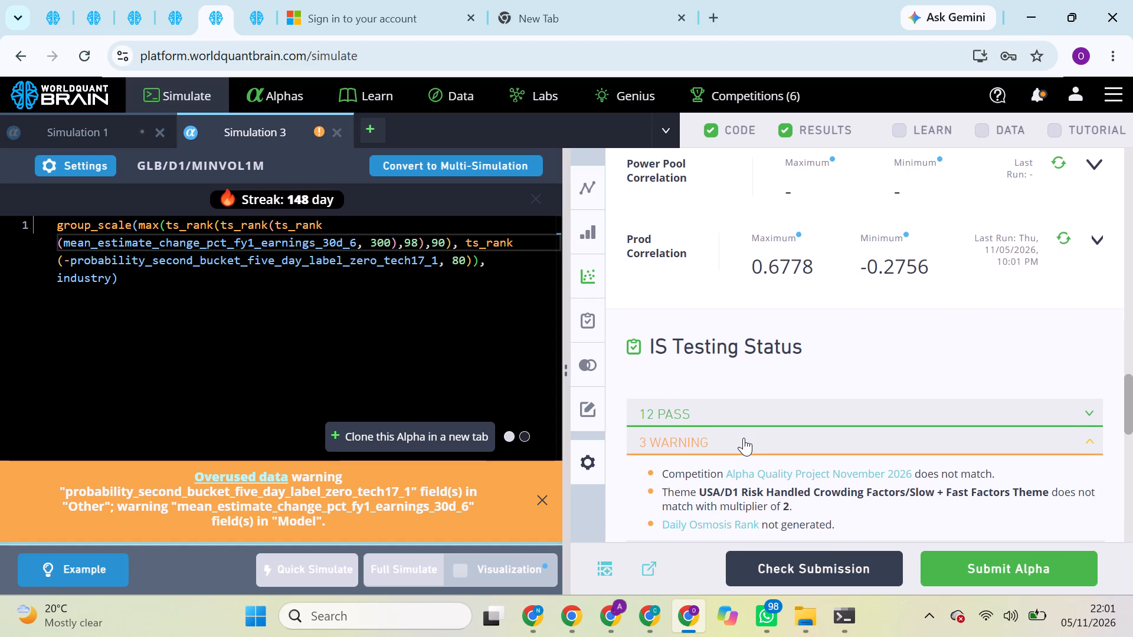
{"action": "scroll", "coordinate": [744, 438], "scroll_direction": "down", "scroll_amount": 1}
{"action": "scroll", "coordinate": [863, 323], "scroll_direction": "up", "scroll_amount": 1}
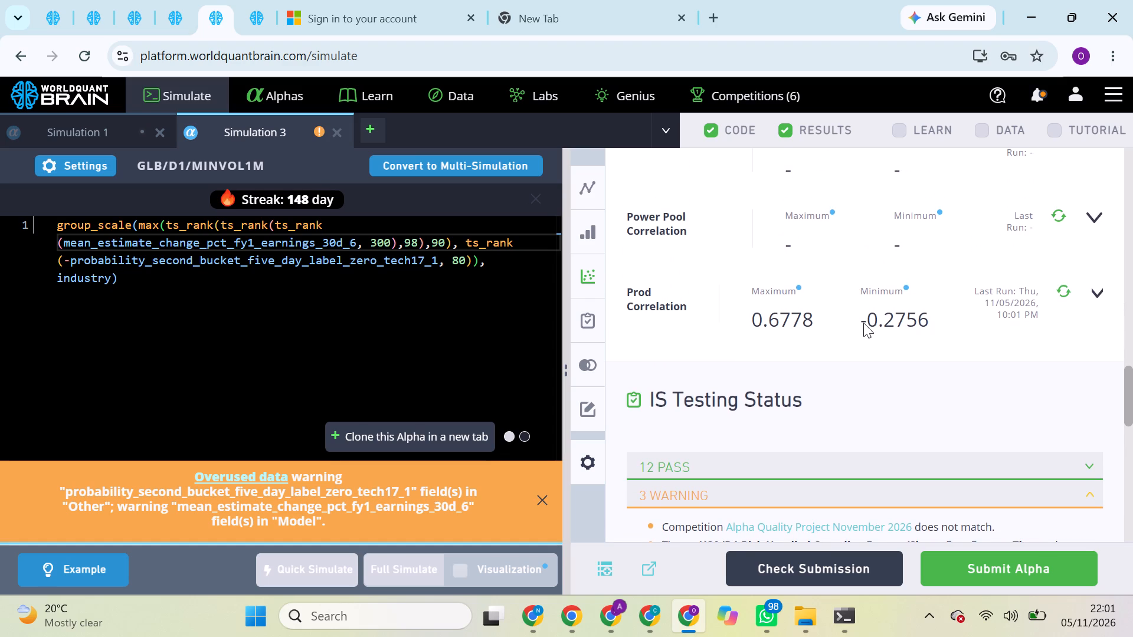
{"action": "scroll", "coordinate": [863, 323], "scroll_direction": "up", "scroll_amount": 1}
Set the Simulation 3 alpha's color property to green.
{"action": "scroll", "coordinate": [863, 323], "scroll_direction": "down", "scroll_amount": 3}
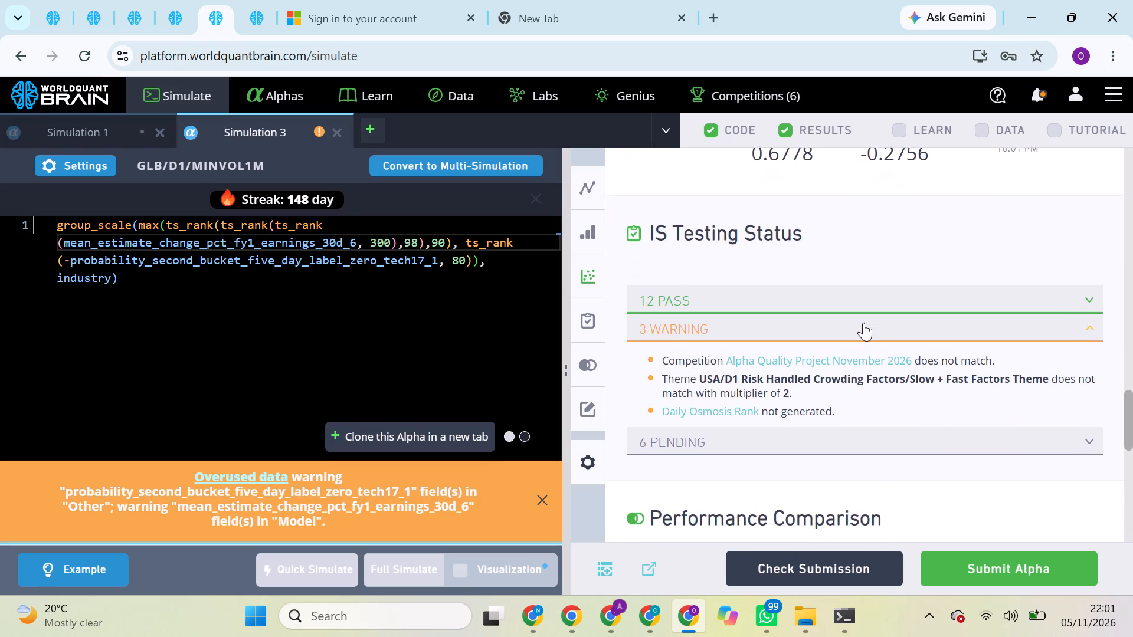
{"action": "scroll", "coordinate": [863, 323], "scroll_direction": "down", "scroll_amount": 4}
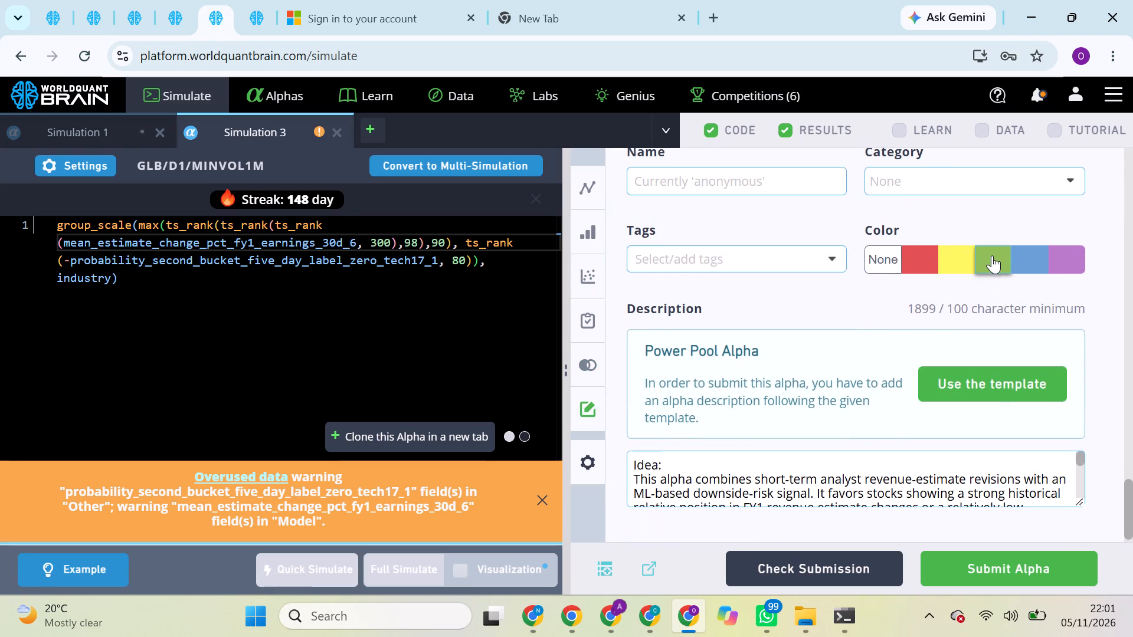
{"action": "left_click", "coordinate": [992, 253]}
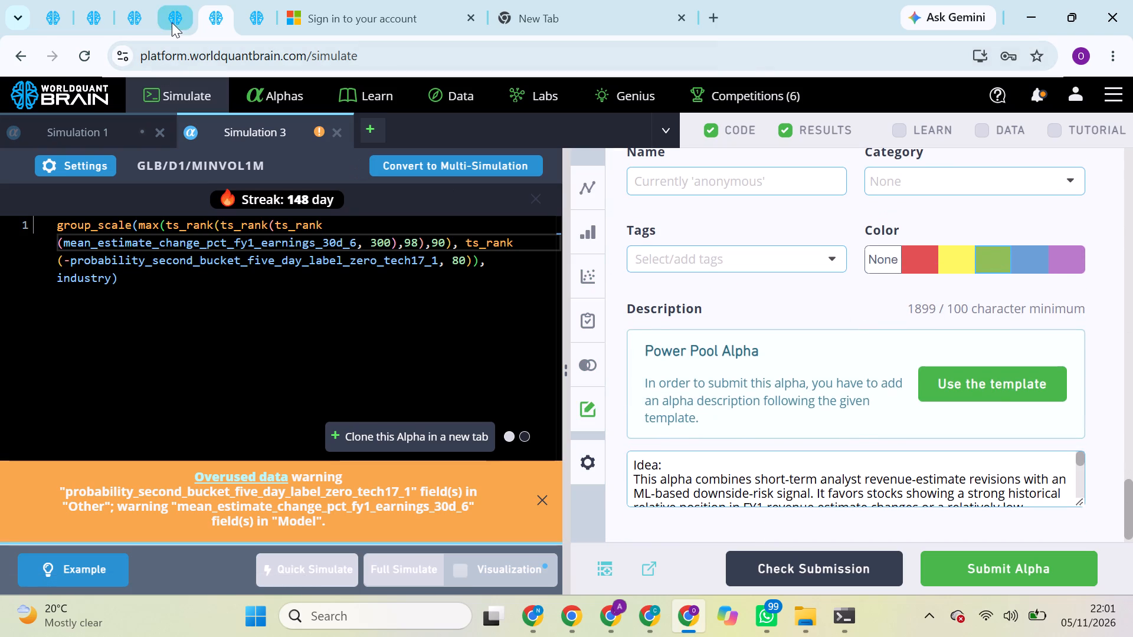
Open the USA/D1/TOP3000 Super Simulation 1 with the "MARKET" neutralization condition, dismiss its tutorial checks, and run its Prod Correlation check.
{"action": "left_click", "coordinate": [172, 22]}
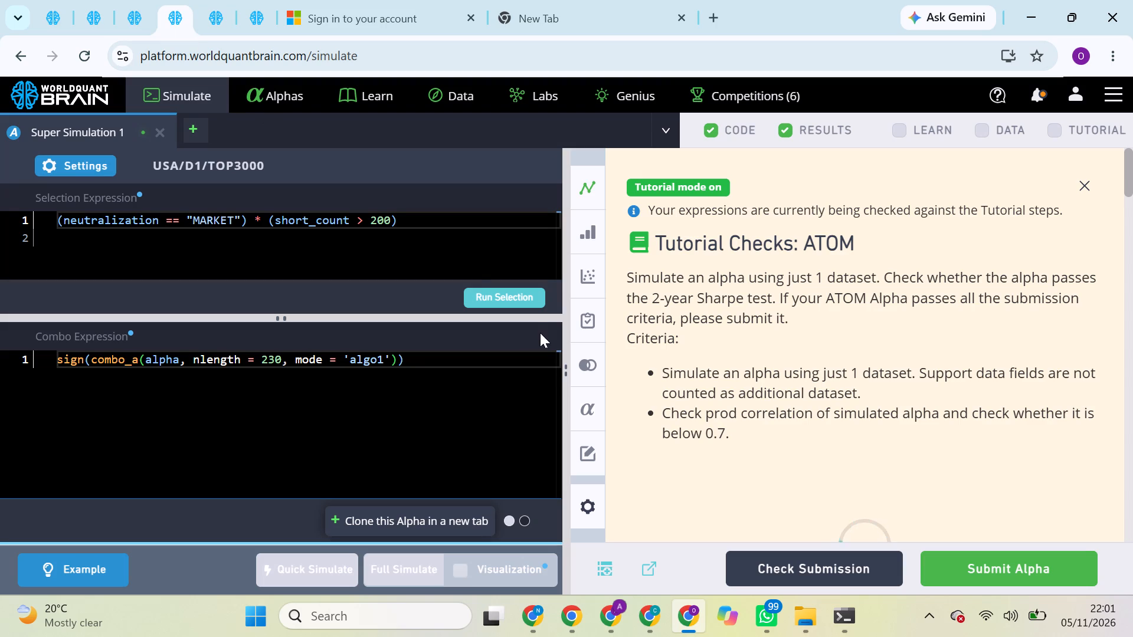
{"action": "left_click", "coordinate": [1083, 184]}
{"action": "scroll", "coordinate": [976, 290], "scroll_direction": "down", "scroll_amount": 2}
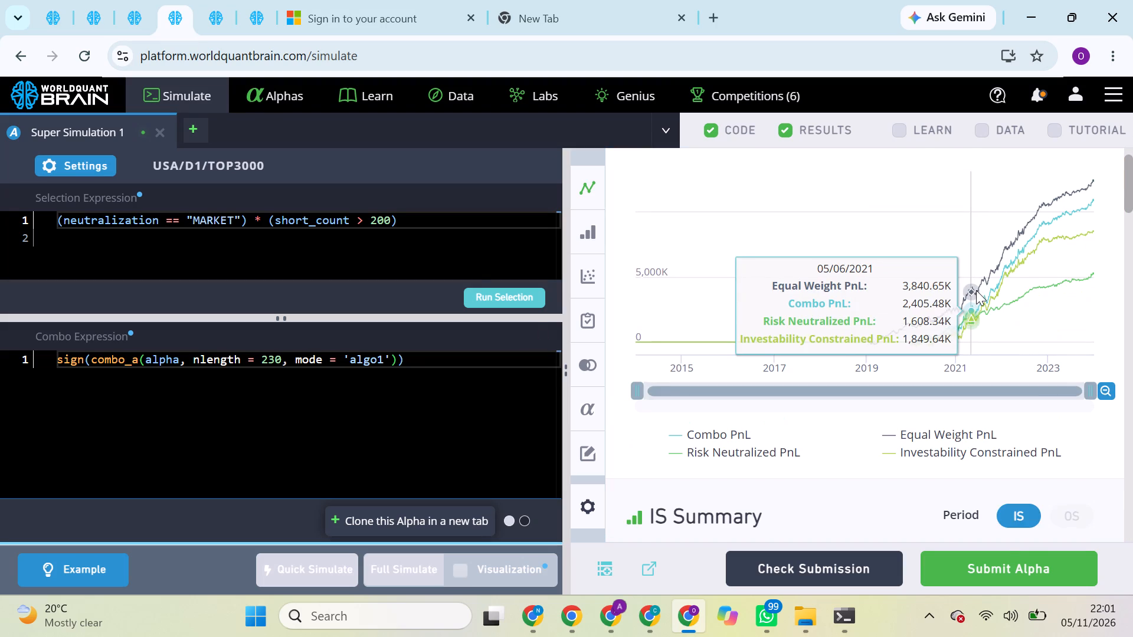
{"action": "scroll", "coordinate": [976, 290], "scroll_direction": "down", "scroll_amount": 2}
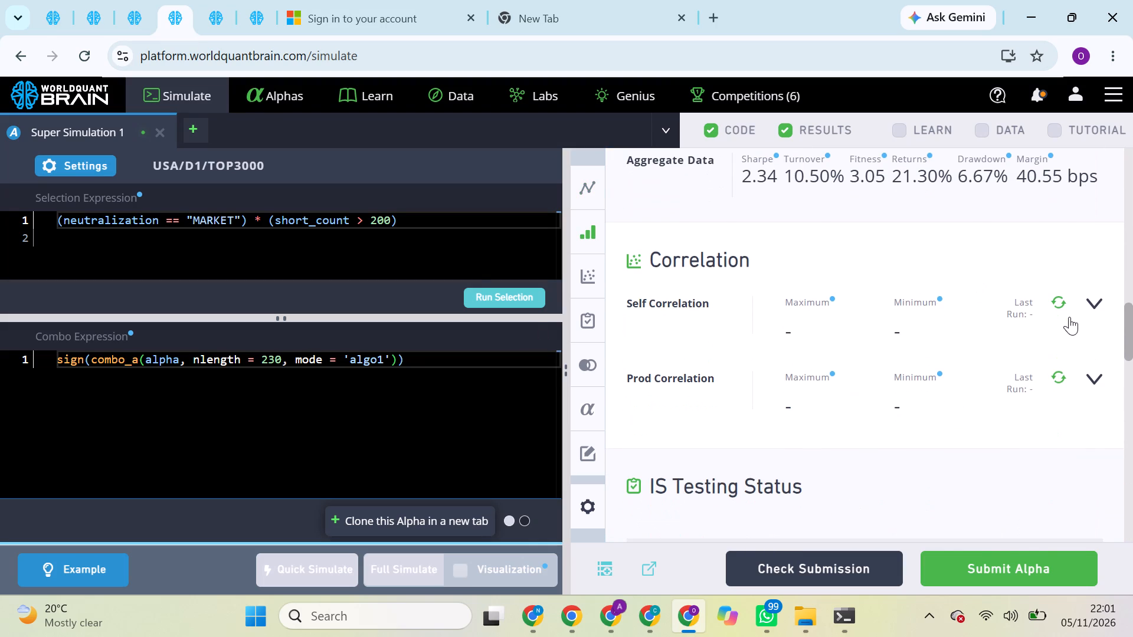
{"action": "left_click_drag", "start_coordinate": [1055, 385], "coordinate": [1056, 380]}
{"action": "double_click", "coordinate": [1056, 380]}
Return to the GLB/D1/MINVOL1M Simulation 1 alpha and set its color property to blue.
{"action": "left_click", "coordinate": [49, 17]}
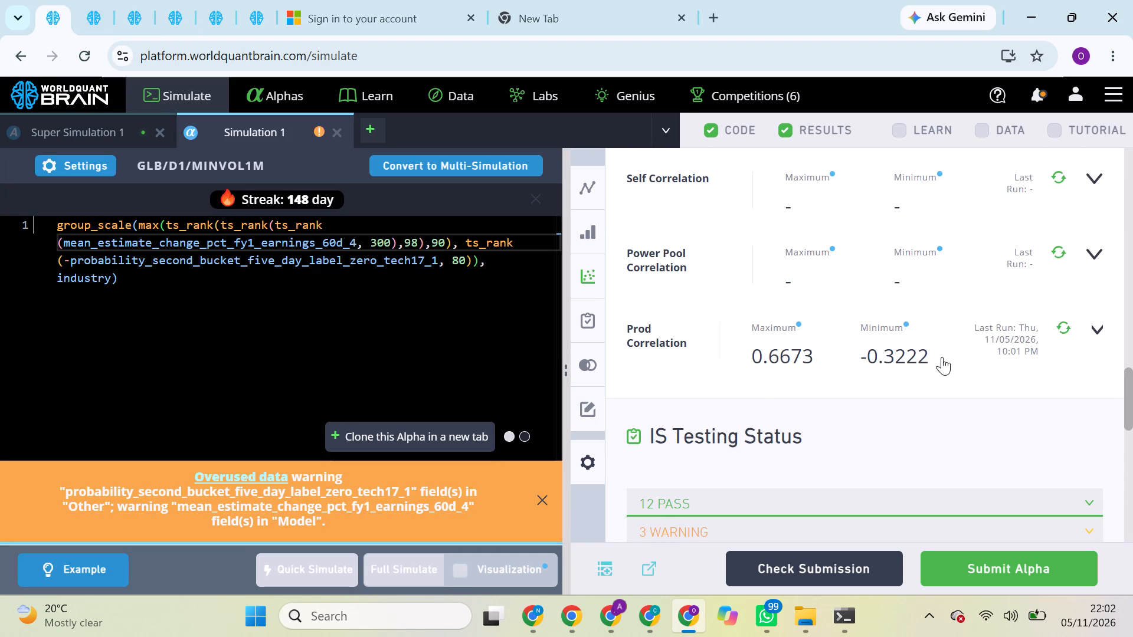
{"action": "scroll", "coordinate": [942, 357], "scroll_direction": "down", "scroll_amount": 3}
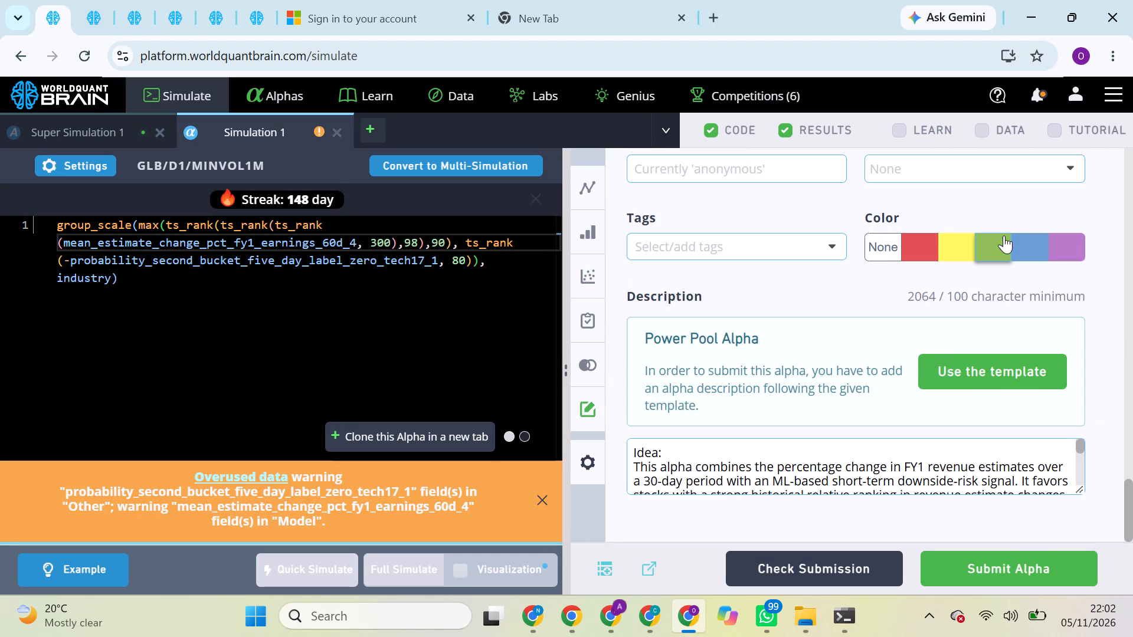
{"action": "left_click", "coordinate": [1026, 247]}
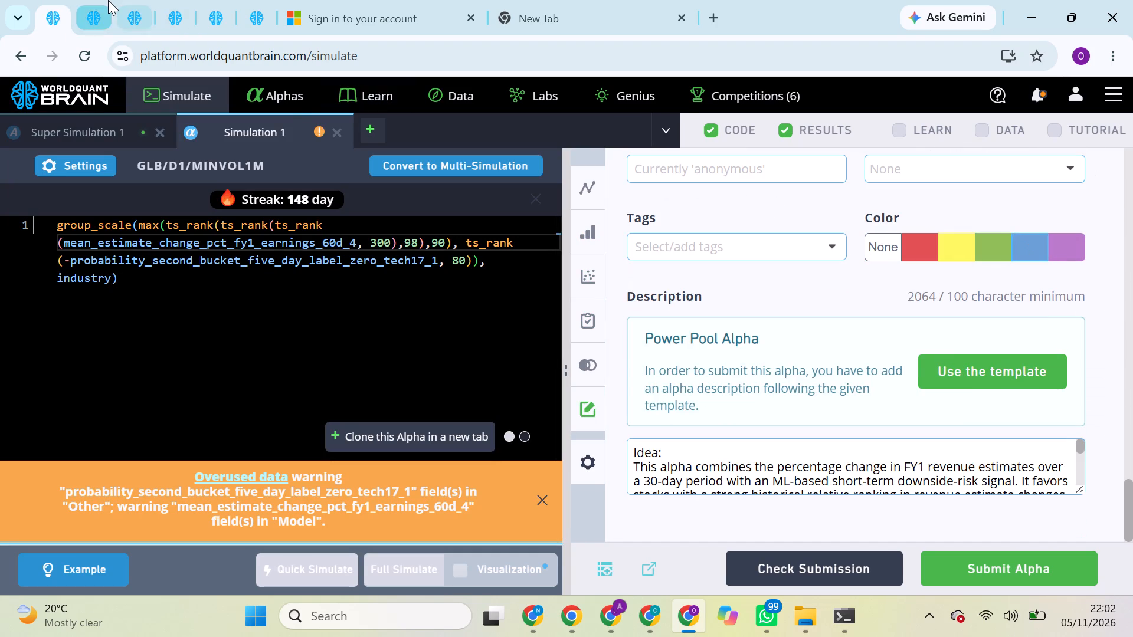
Switch to the N Chrome profile, open the USA/D1/TOP2000 Super Simulation 2, dismiss its tutorial checks, and run its Prod Correlation check.
{"action": "left_click", "coordinate": [108, 0]}
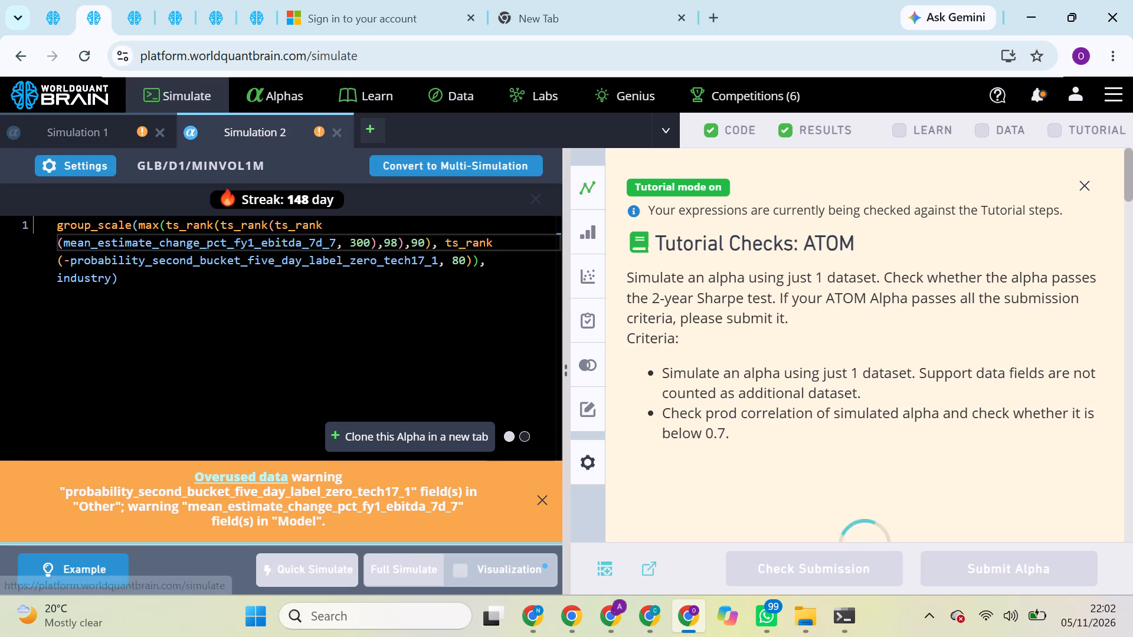
{"action": "left_click", "coordinate": [539, 608]}
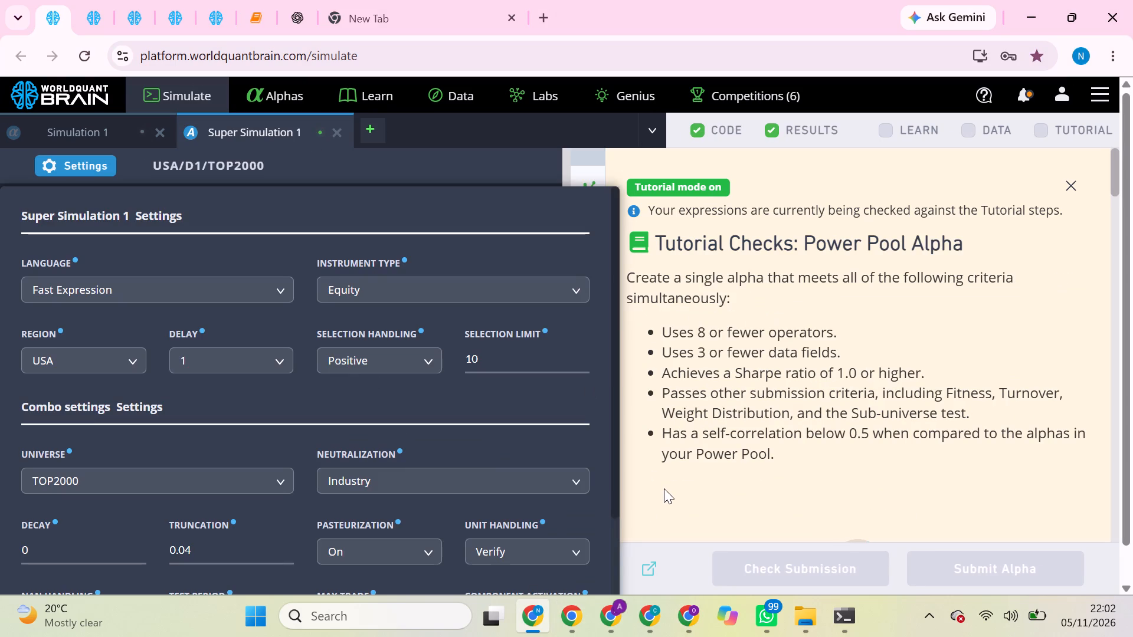
{"action": "left_click", "coordinate": [664, 488]}
{"action": "left_click", "coordinate": [83, 0]}
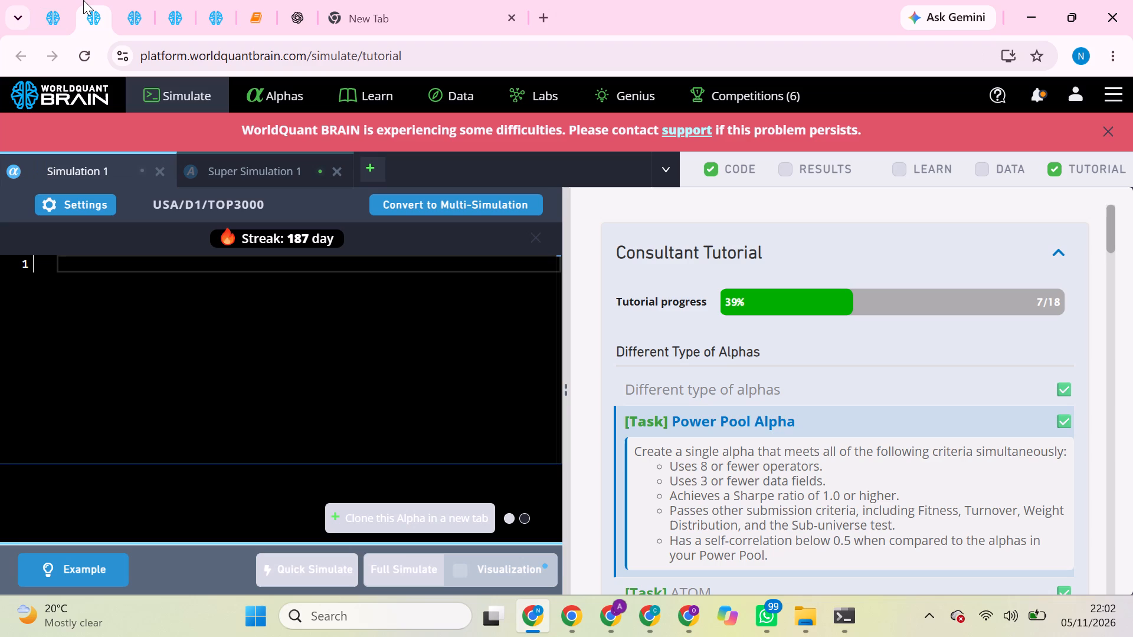
{"action": "left_click", "coordinate": [122, 2]}
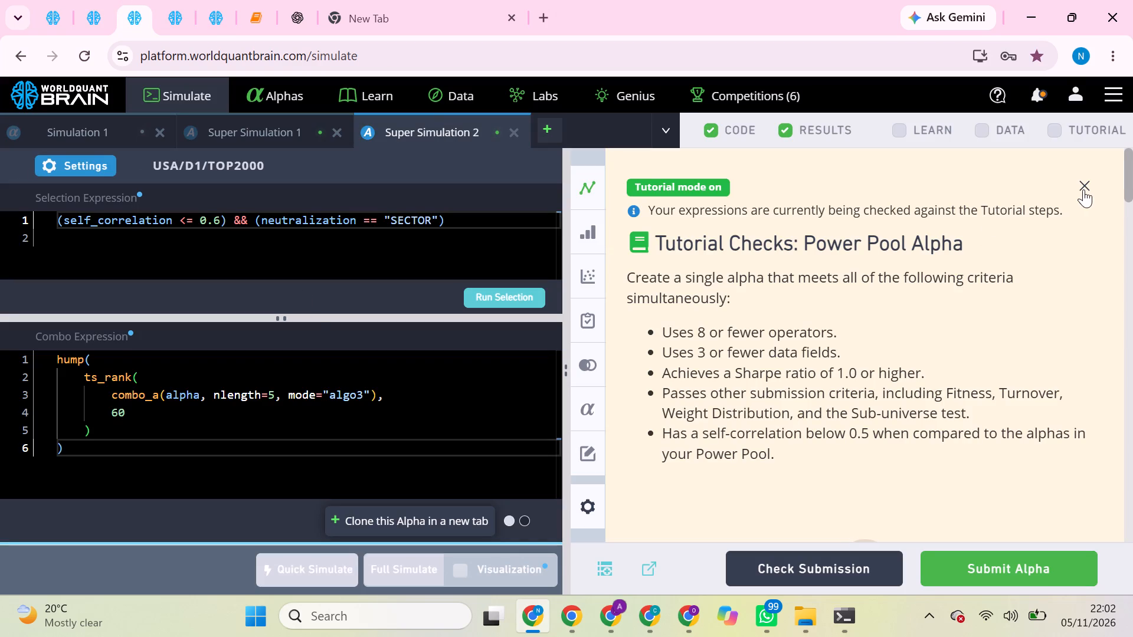
{"action": "left_click", "coordinate": [1083, 189]}
{"action": "scroll", "coordinate": [957, 360], "scroll_direction": "down", "scroll_amount": 3}
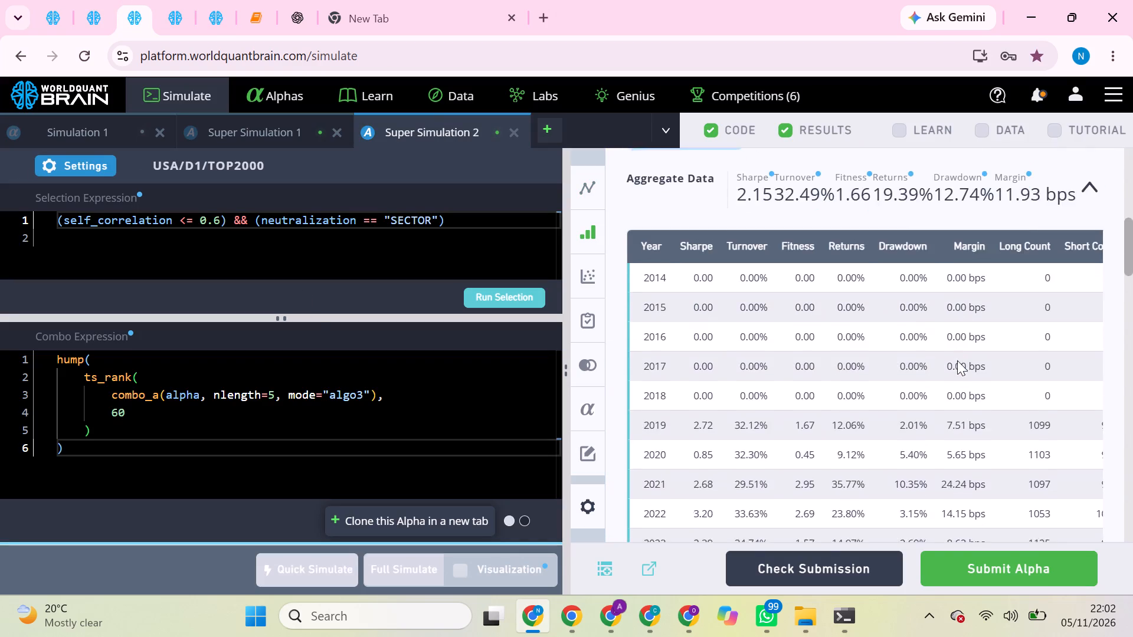
{"action": "scroll", "coordinate": [957, 360], "scroll_direction": "down", "scroll_amount": 1}
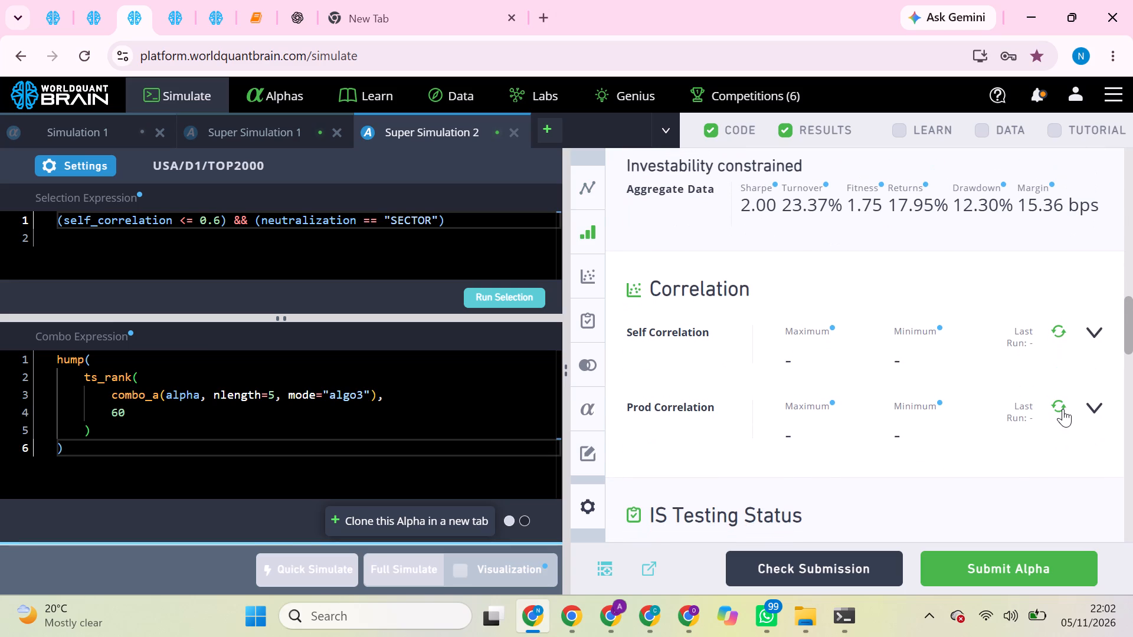
{"action": "left_click", "coordinate": [1063, 409]}
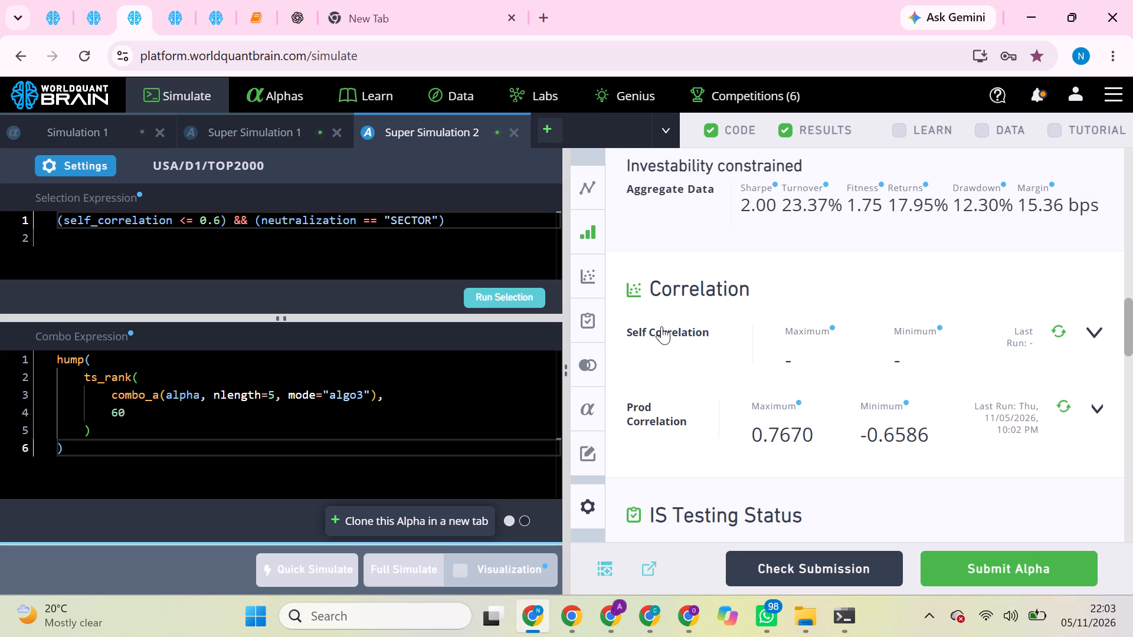
Set Super Simulation 2's neutralization condition to "SLOW" and run the selection and a full simulation.
{"action": "double_click", "coordinate": [403, 218]}
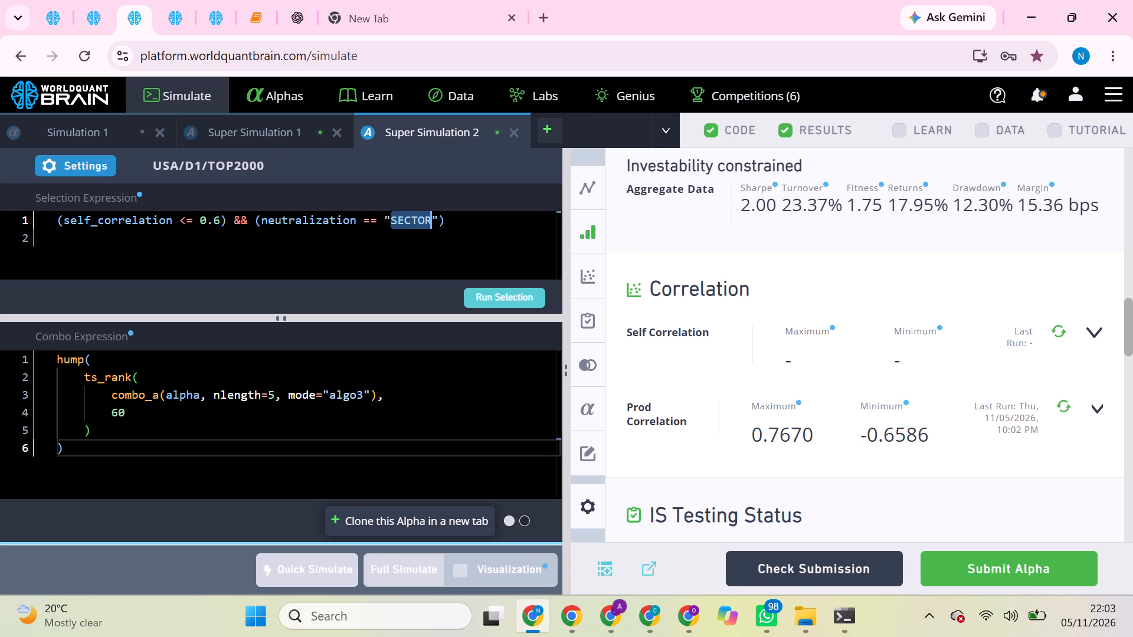
{"action": "type", "text": "SLOW"}
{"action": "left_click", "coordinate": [510, 299]}
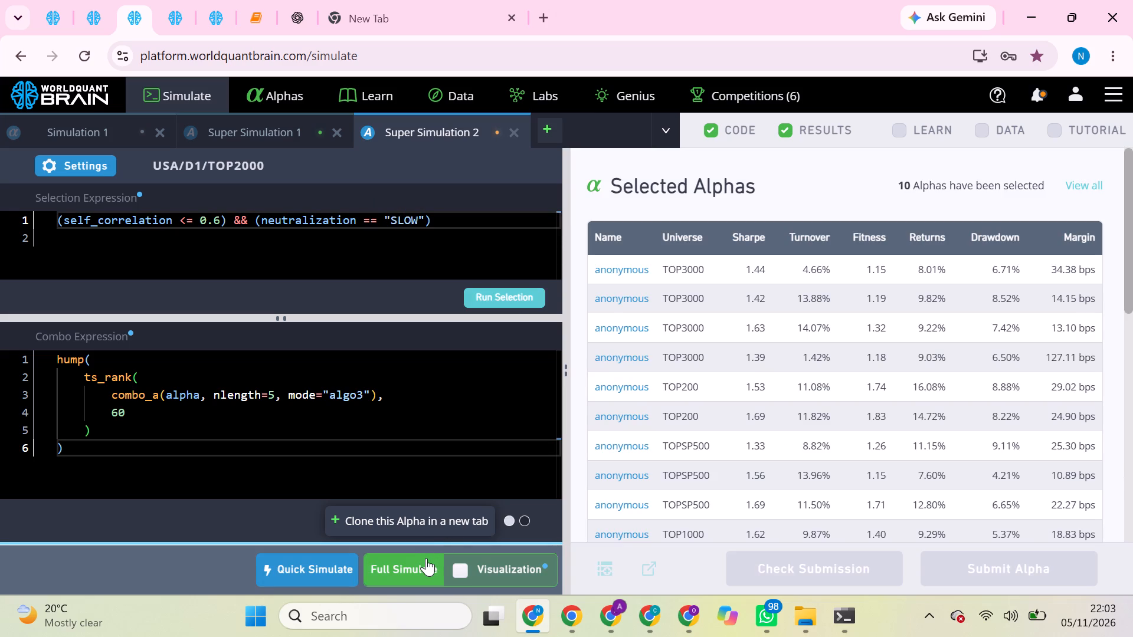
{"action": "left_click", "coordinate": [426, 558]}
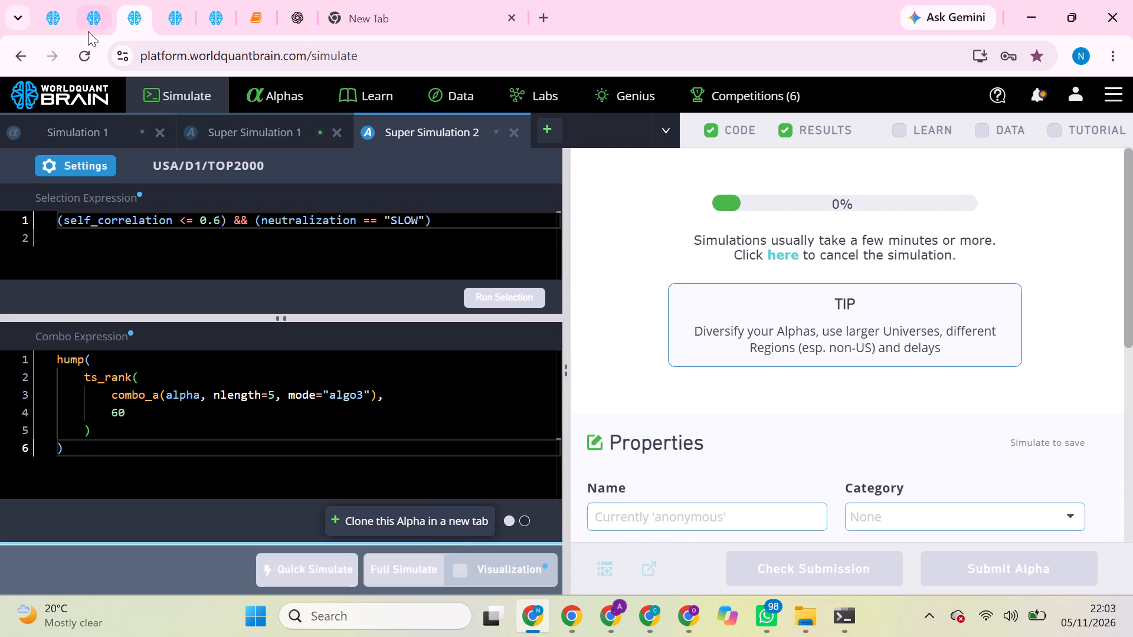
Open the same profile's USA/D1/TOP2000 Super Simulation 1 and view its selection and combo expressions.
{"action": "left_click", "coordinate": [60, 25]}
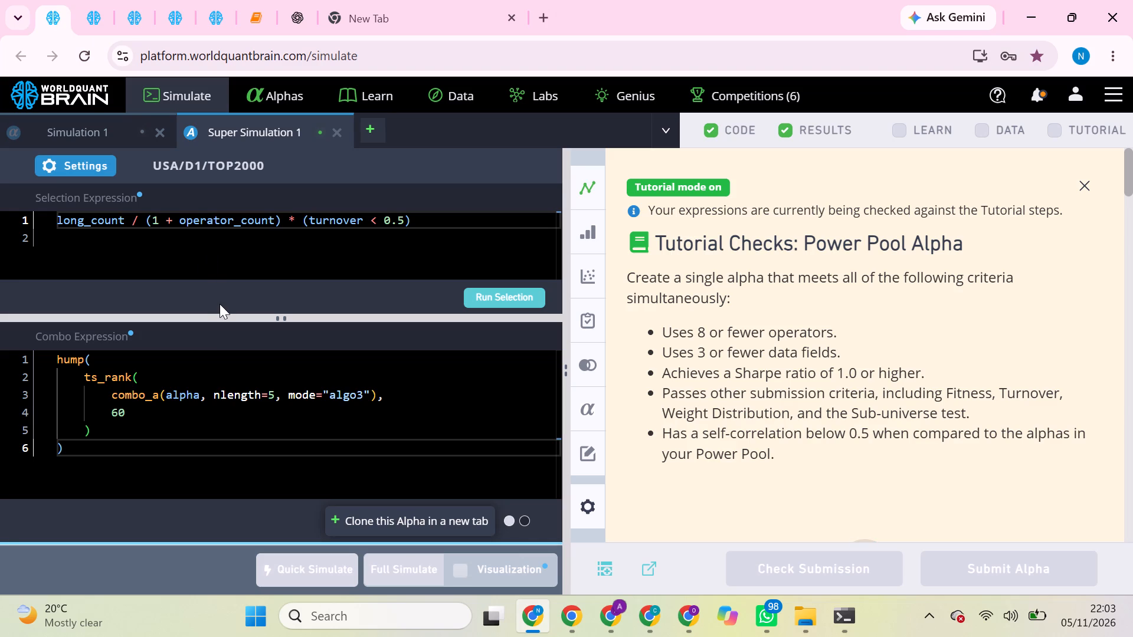
{"action": "left_click_drag", "start_coordinate": [220, 304], "coordinate": [657, 593]}
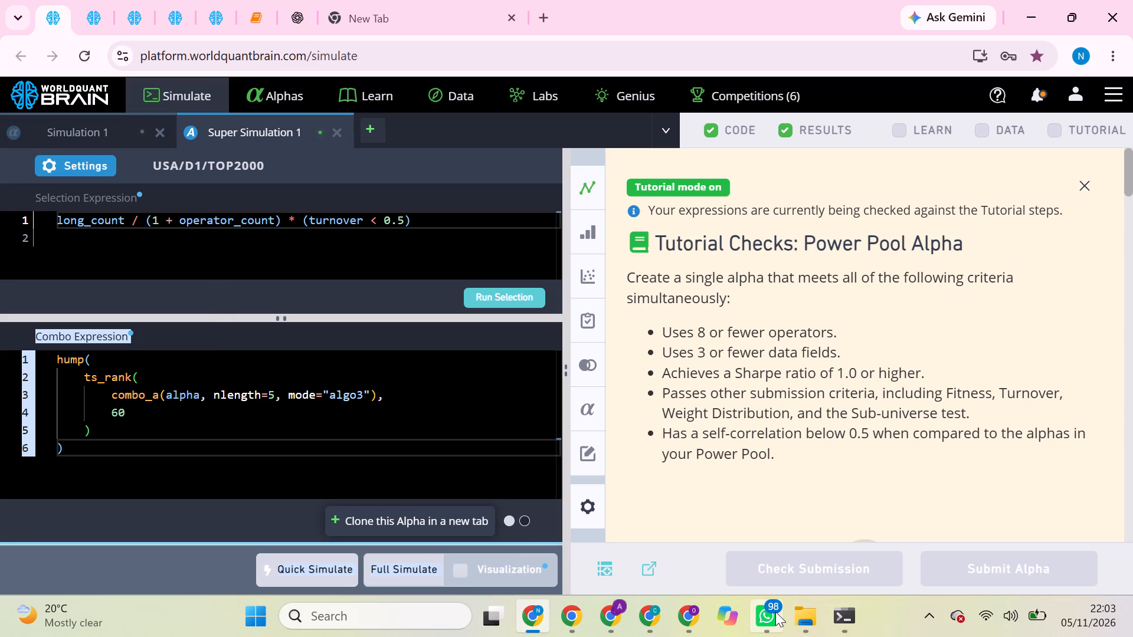
Try to switch from the browser to the WhatsApp window.
{"action": "left_click", "coordinate": [775, 612]}
{"action": "double_click", "coordinate": [775, 612]}
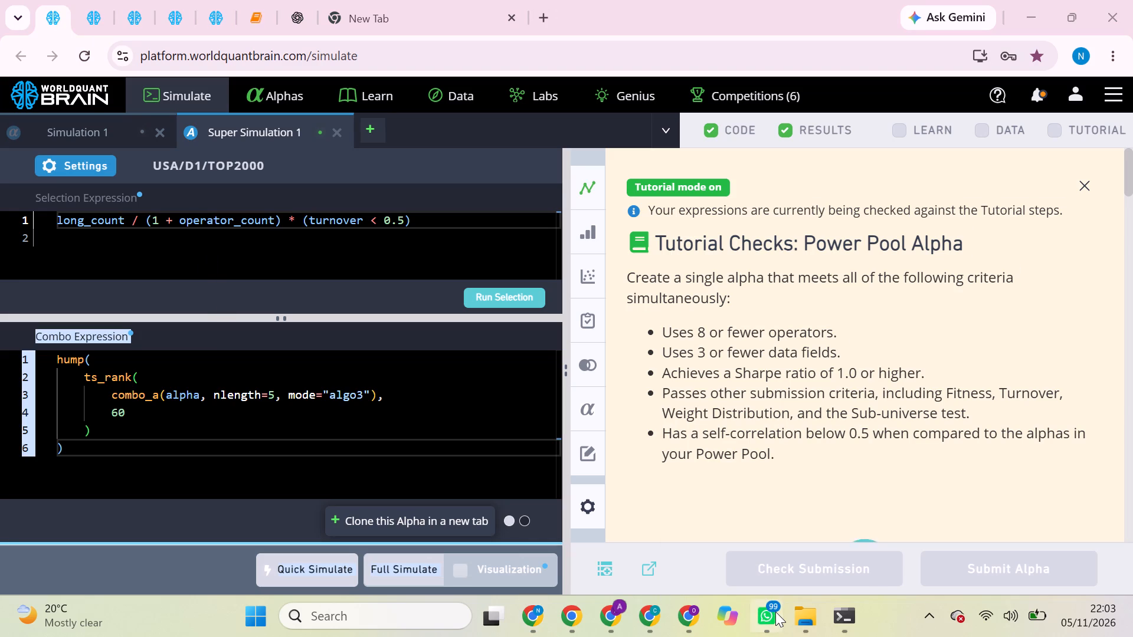
{"action": "left_click", "coordinate": [770, 612]}
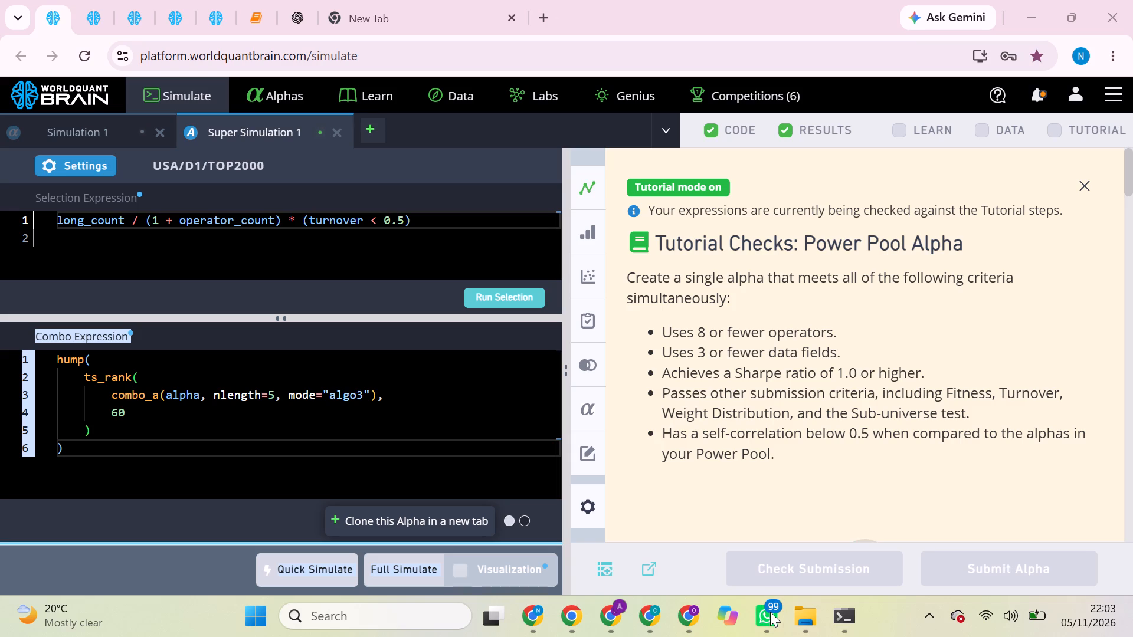
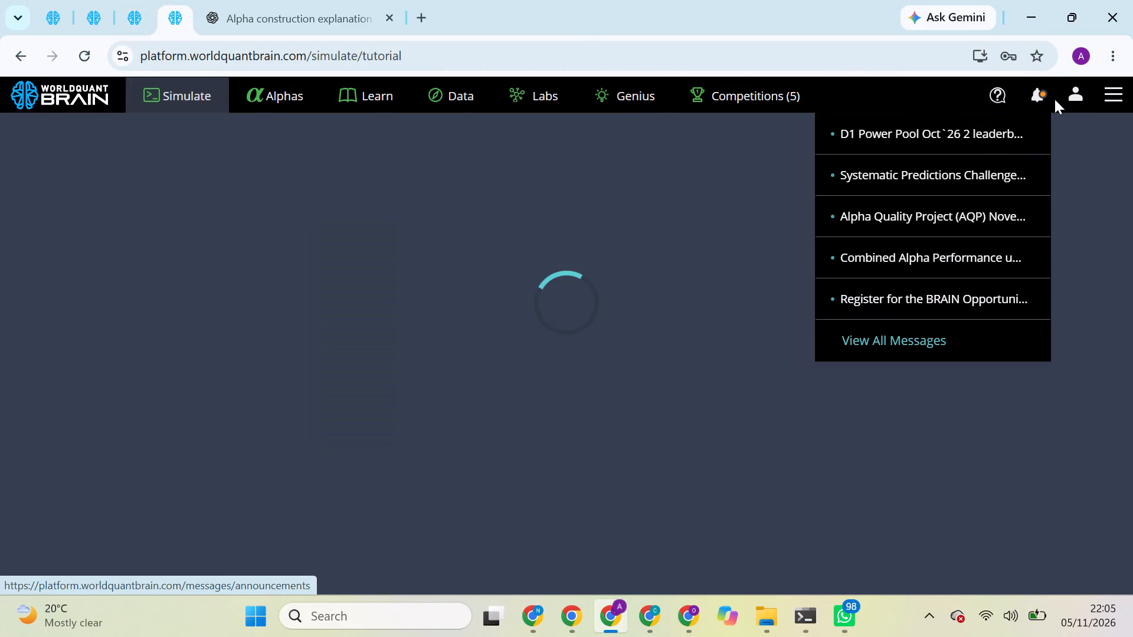
Open the account's profile performance page on WorldQuant BRAIN.
{"action": "left_click", "coordinate": [1075, 90]}
{"action": "left_click", "coordinate": [1046, 127]}
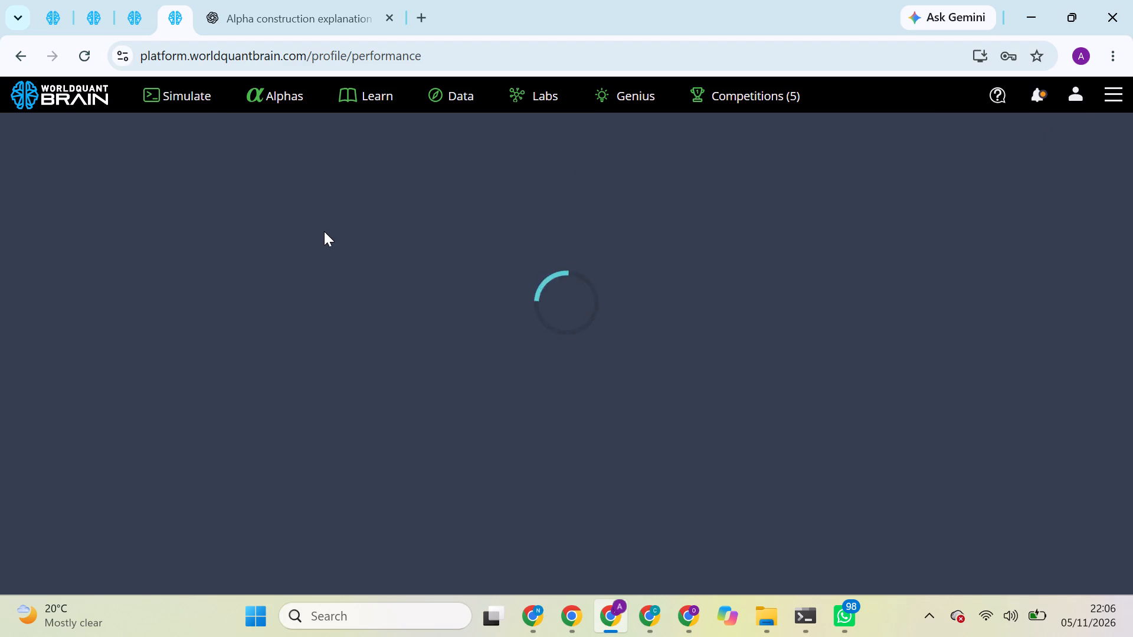
Switch to the Chrome window with the YouTube video page.
{"action": "left_click", "coordinate": [566, 601]}
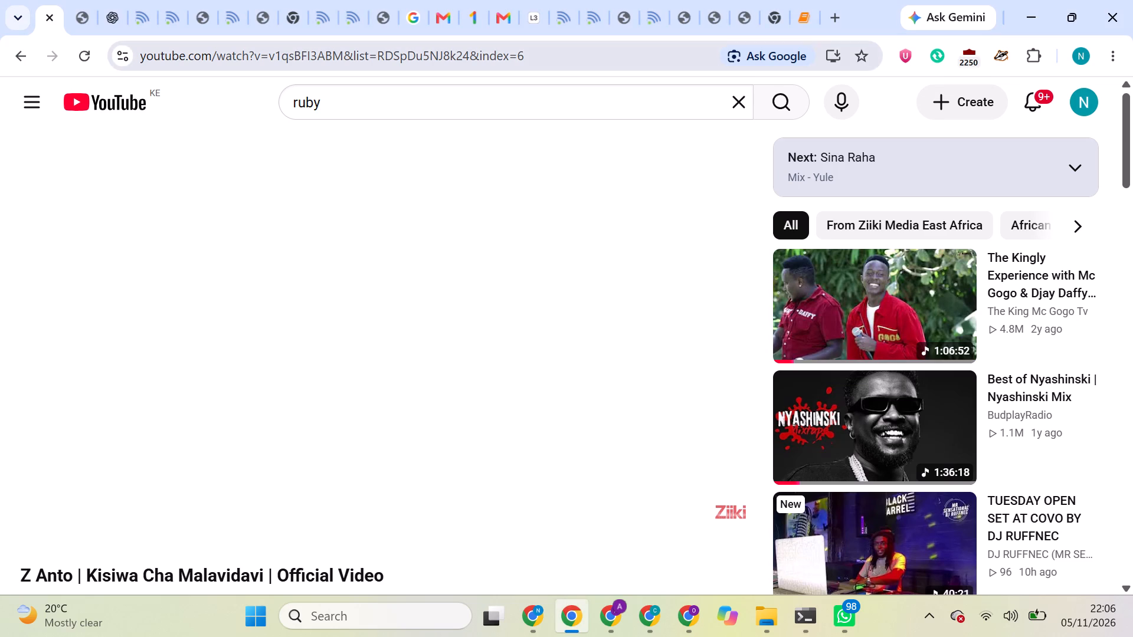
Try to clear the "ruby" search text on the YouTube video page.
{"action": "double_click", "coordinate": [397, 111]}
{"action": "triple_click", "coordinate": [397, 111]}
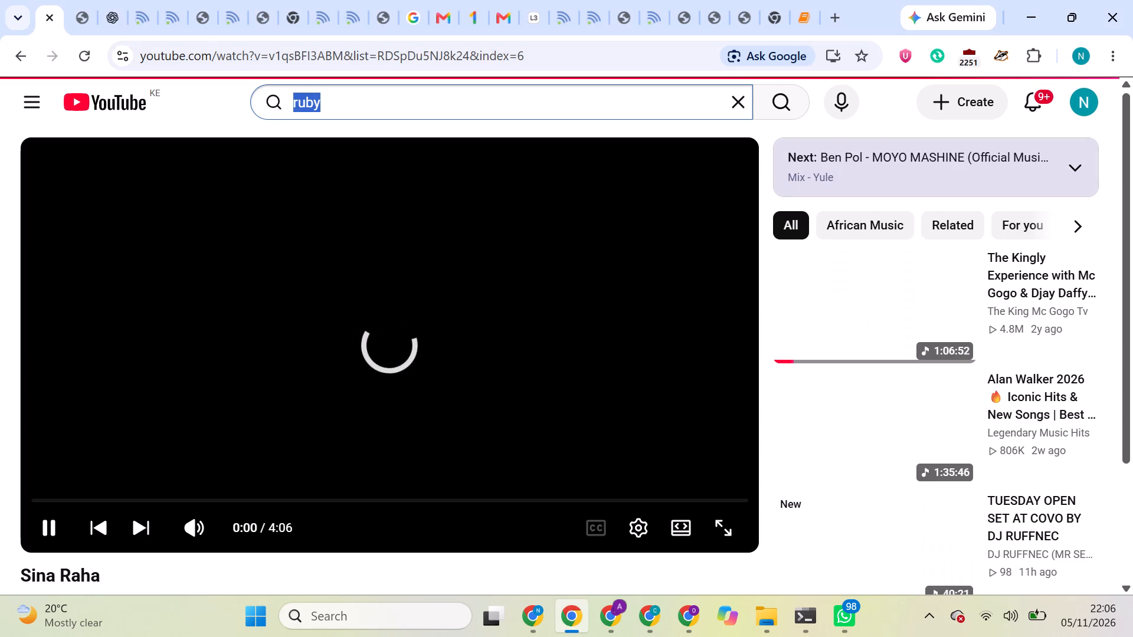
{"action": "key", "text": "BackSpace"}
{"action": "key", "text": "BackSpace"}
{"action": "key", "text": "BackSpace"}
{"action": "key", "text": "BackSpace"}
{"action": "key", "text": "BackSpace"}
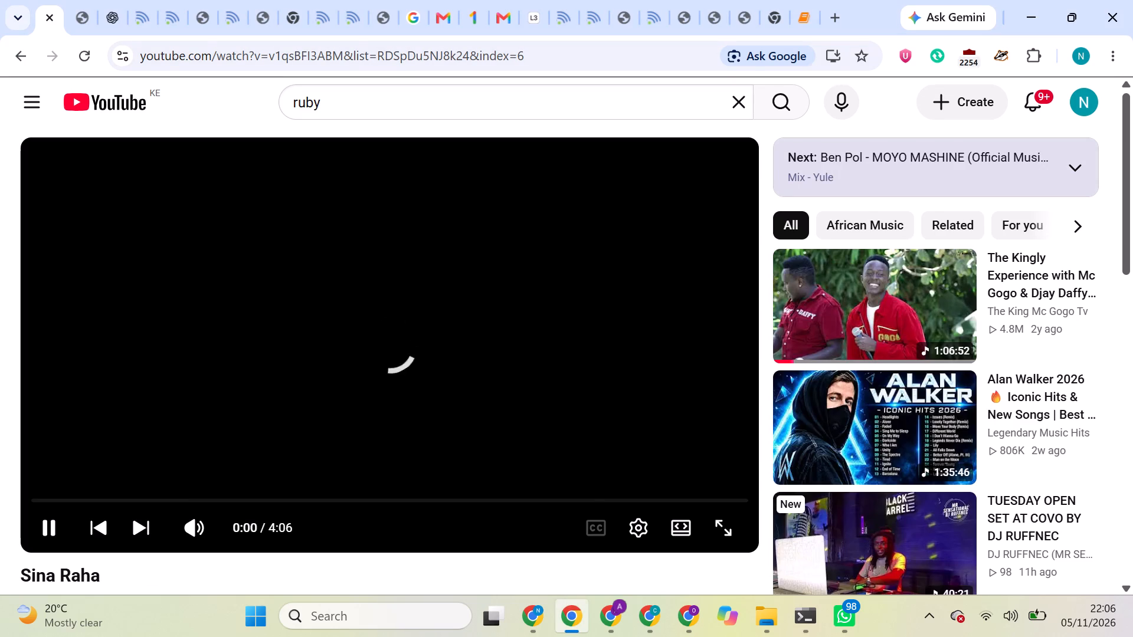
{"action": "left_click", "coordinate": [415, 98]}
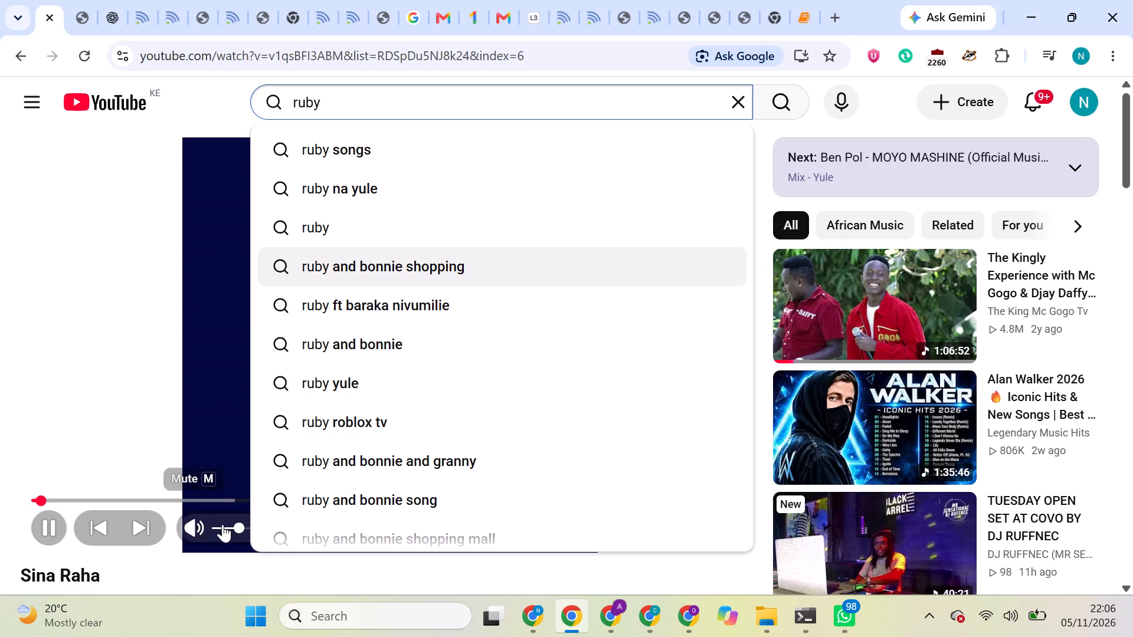
Lower the volume of the playing YouTube video "Sina Raha" to about half.
{"action": "left_click", "coordinate": [227, 525]}
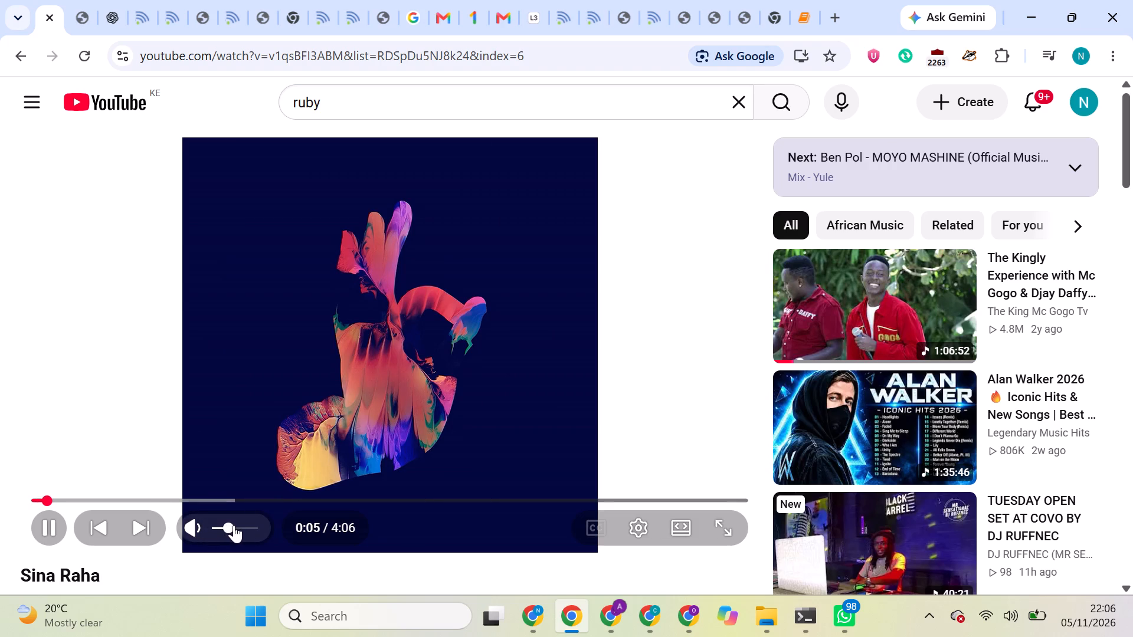
{"action": "left_click", "coordinate": [234, 525]}
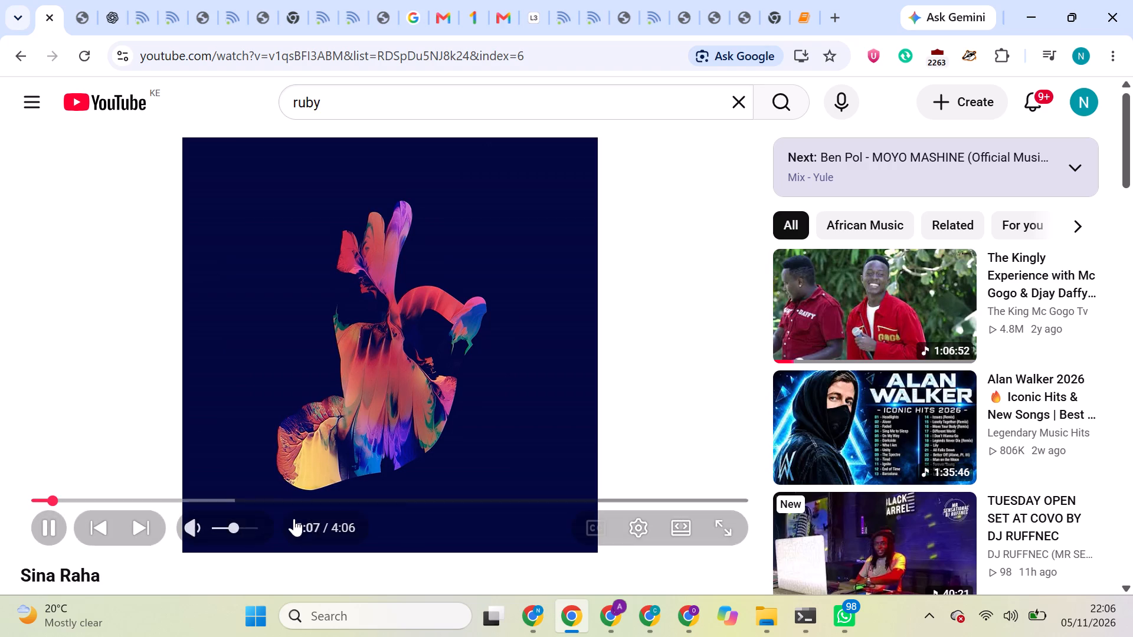
Switch to the A Chrome profile, dismiss the first-prompt submission and Simulate Screen welcome dialogs, and look over its BRAIN simulation tabs.
{"action": "left_click", "coordinate": [613, 597]}
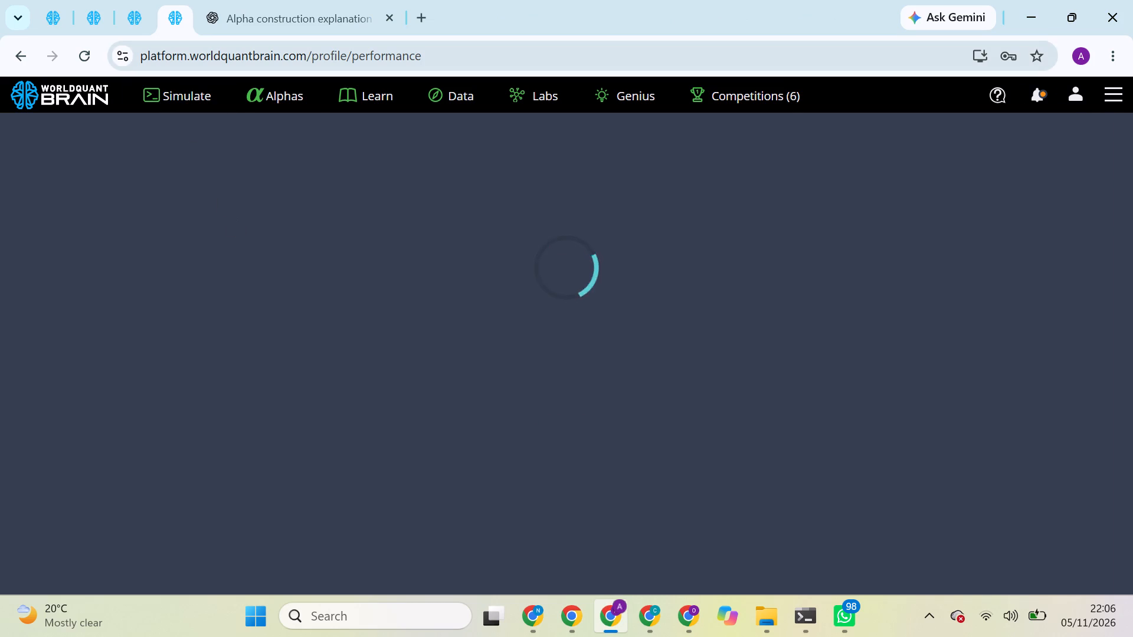
{"action": "left_click", "coordinate": [110, 17]}
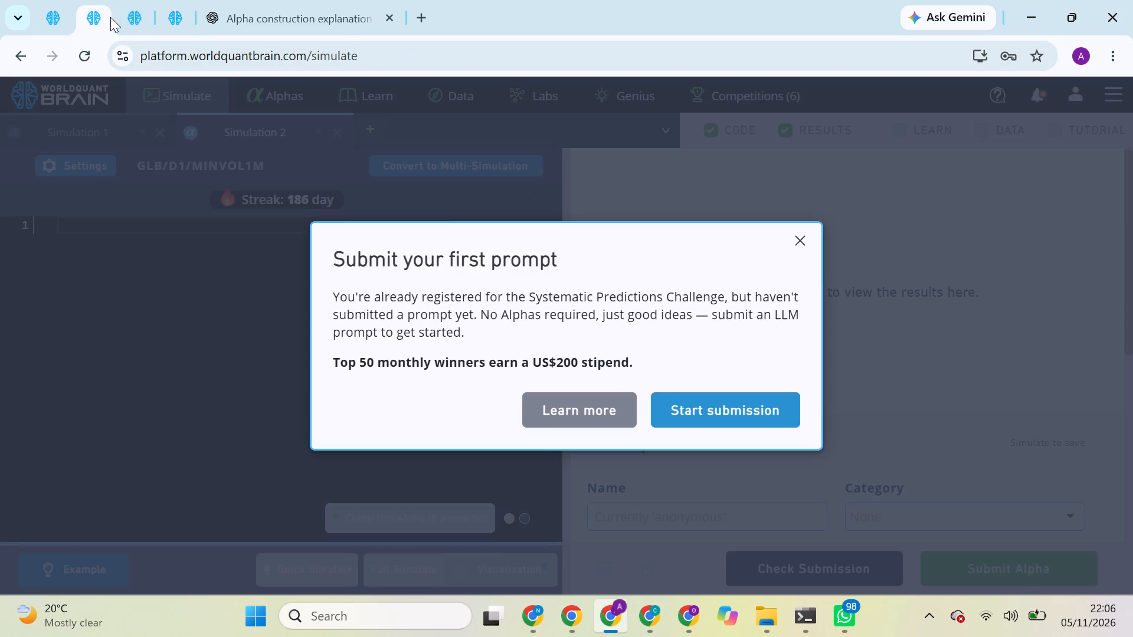
{"action": "left_click", "coordinate": [805, 243]}
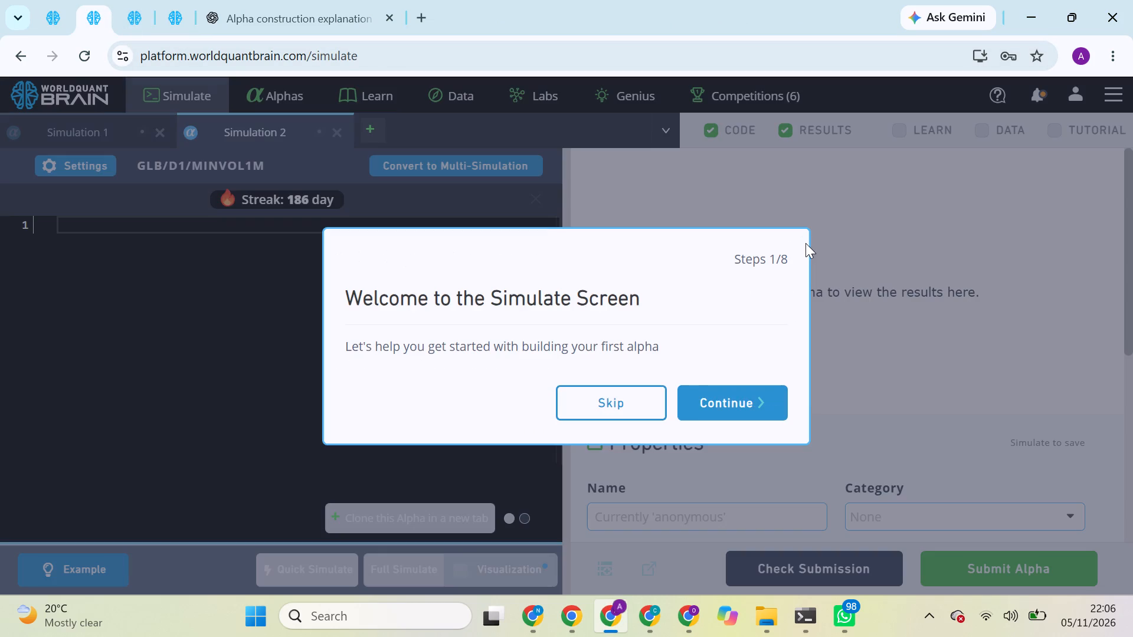
{"action": "left_click", "coordinate": [633, 393]}
{"action": "left_click", "coordinate": [44, 24]}
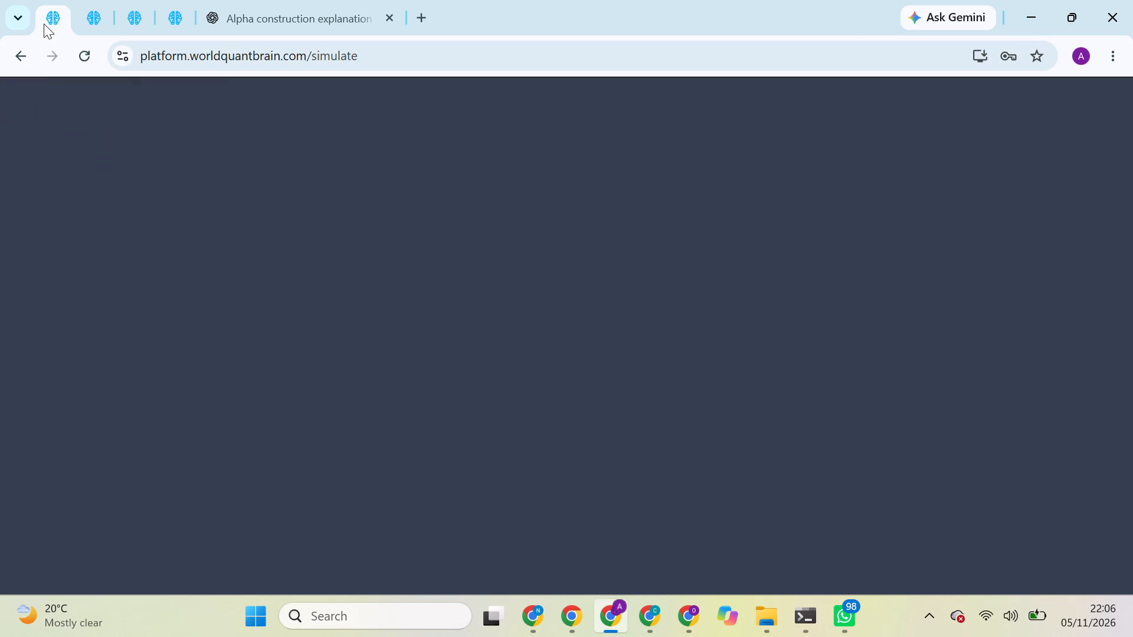
{"action": "left_click", "coordinate": [100, 0]}
{"action": "left_click", "coordinate": [143, 18]}
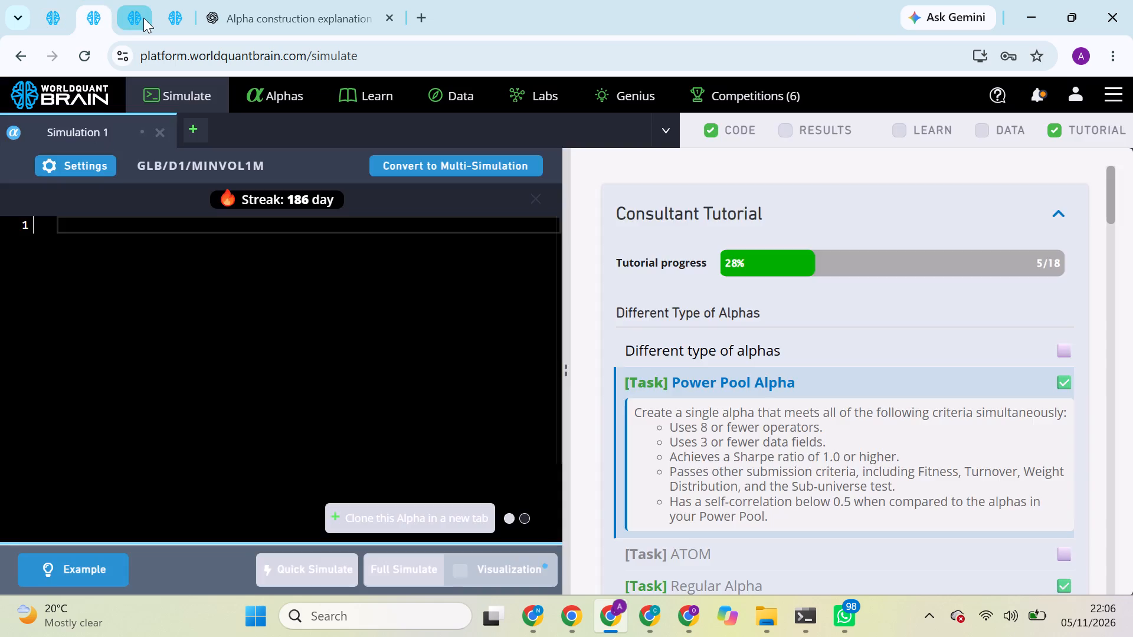
Open the BRAIN announcements page in the profile performance tab.
{"action": "left_click", "coordinate": [159, 11]}
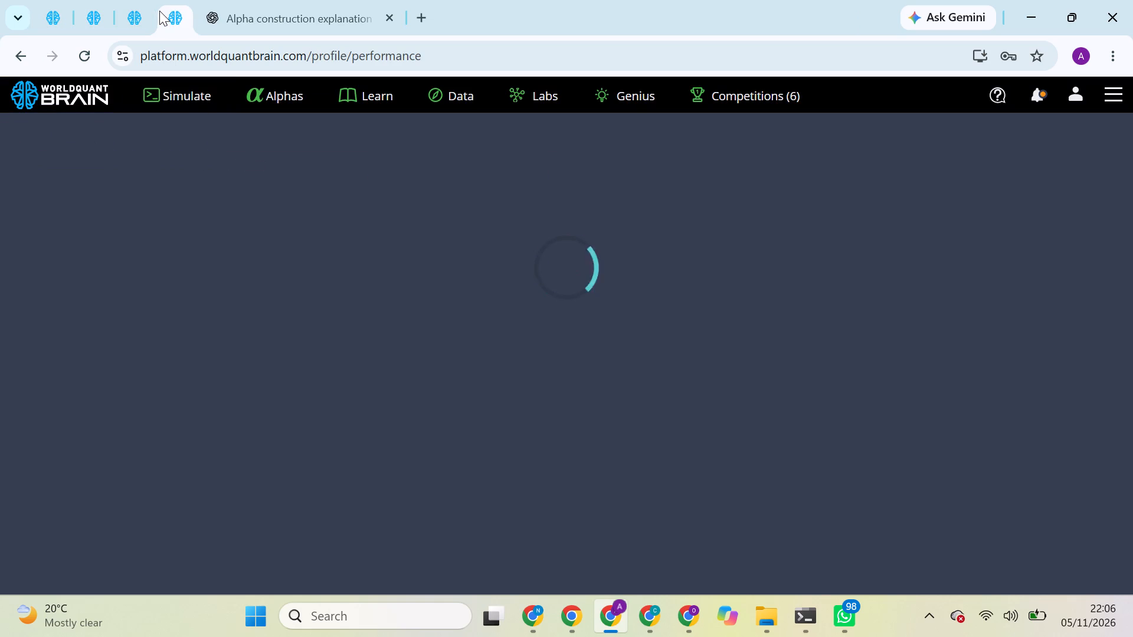
{"action": "left_click", "coordinate": [1037, 98]}
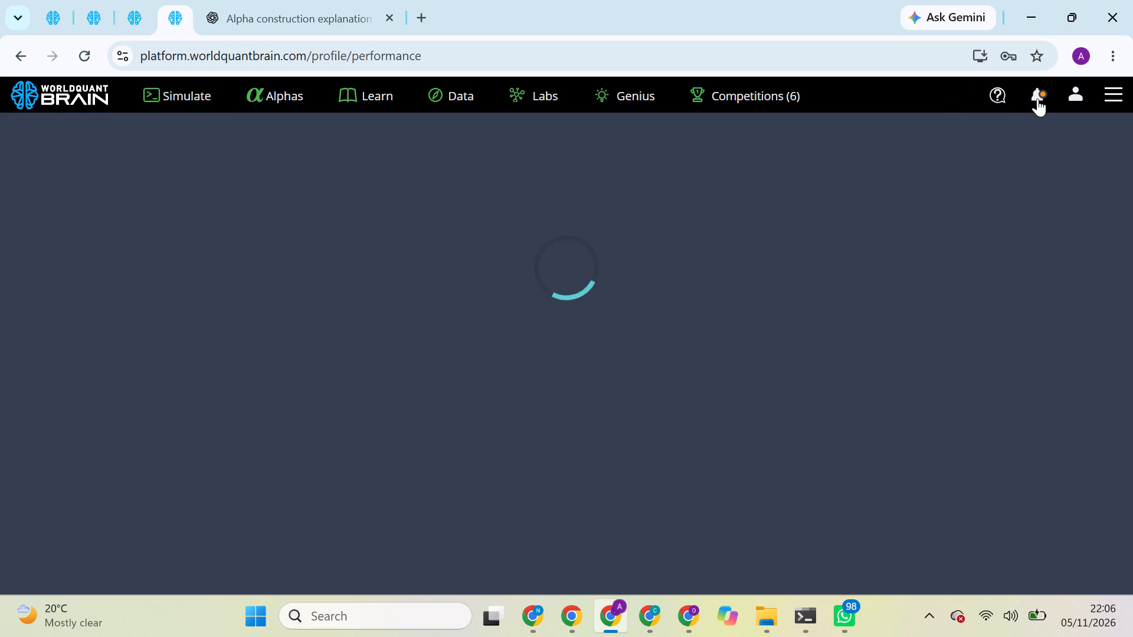
{"action": "triple_click", "coordinate": [998, 124]}
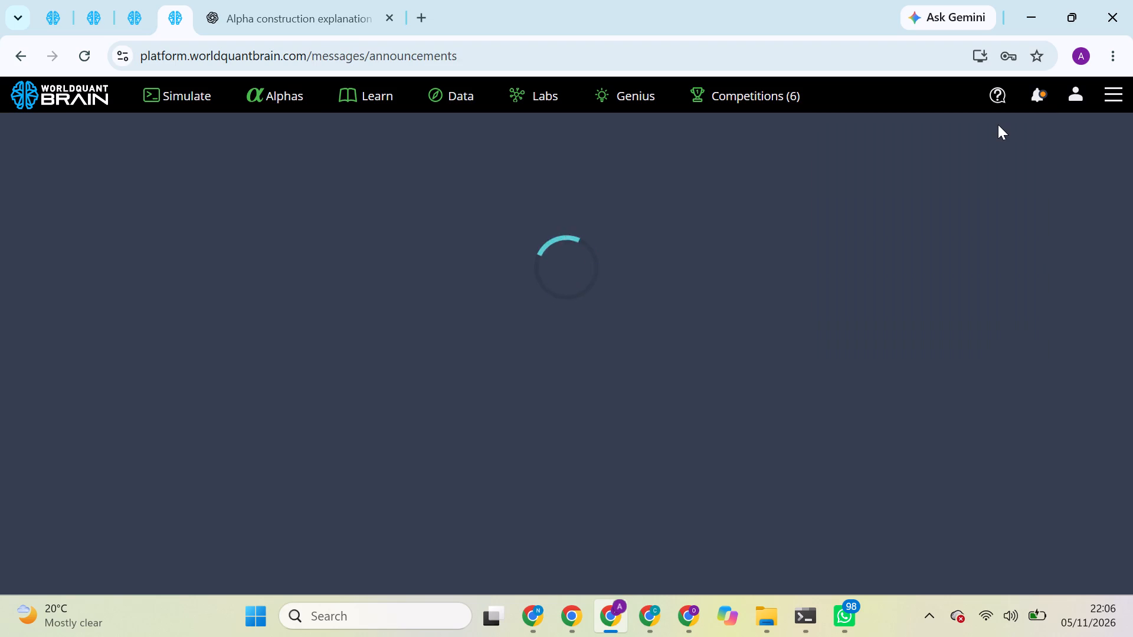
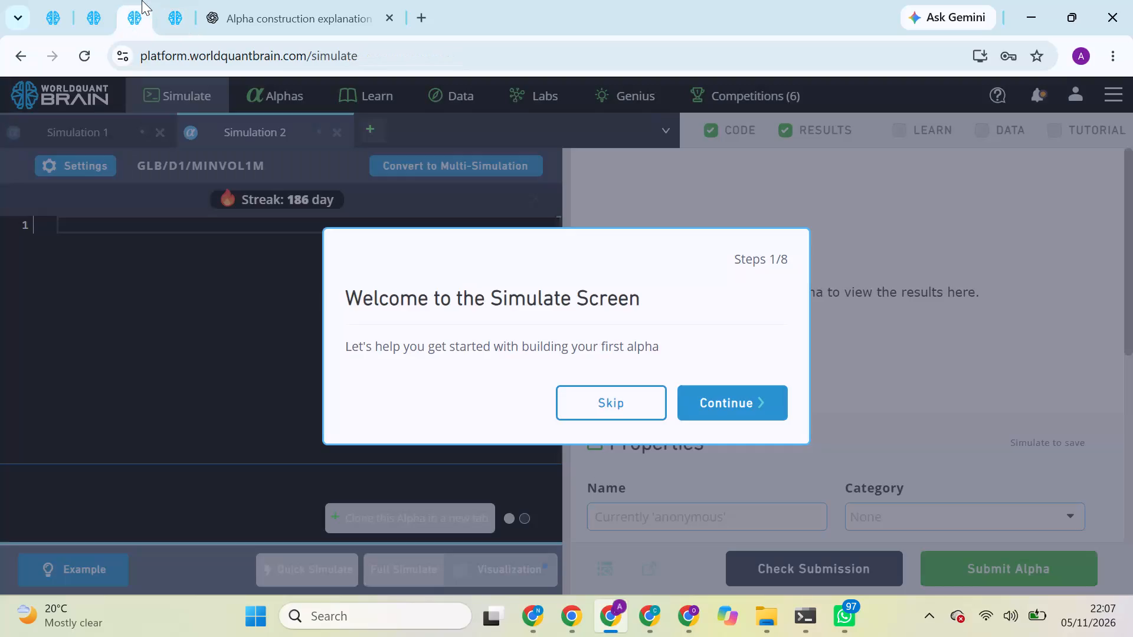
Skip the Simulate Screen welcome tour.
{"action": "left_click", "coordinate": [613, 396]}
Open the Submitted alphas list in each of the first three BRAIN tabs.
{"action": "left_click", "coordinate": [66, 0]}
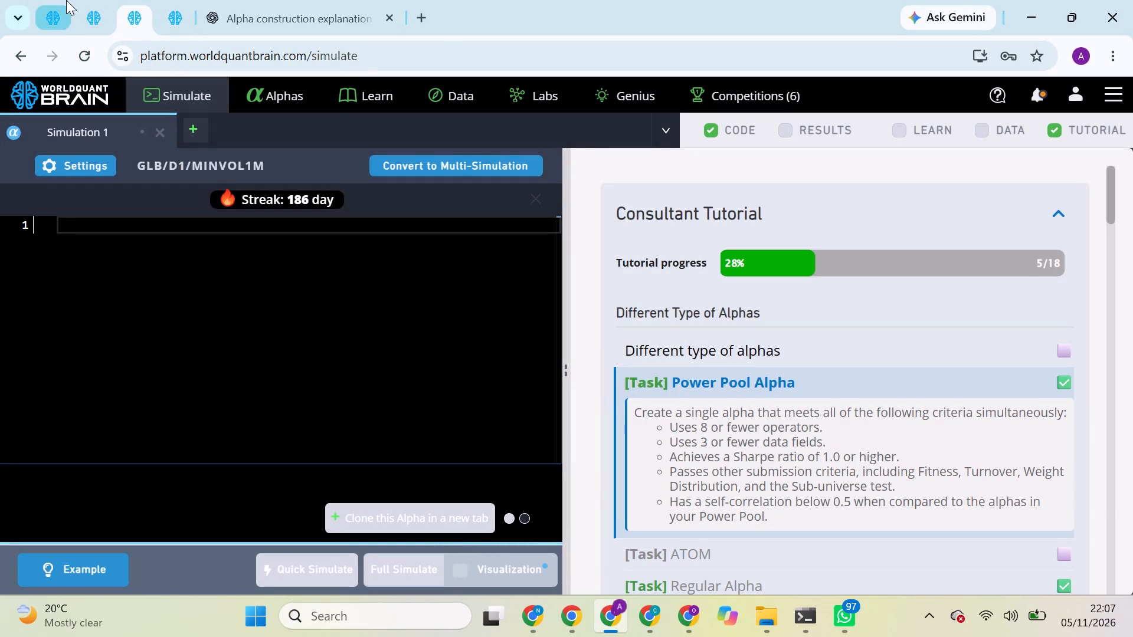
{"action": "left_click", "coordinate": [83, 4]}
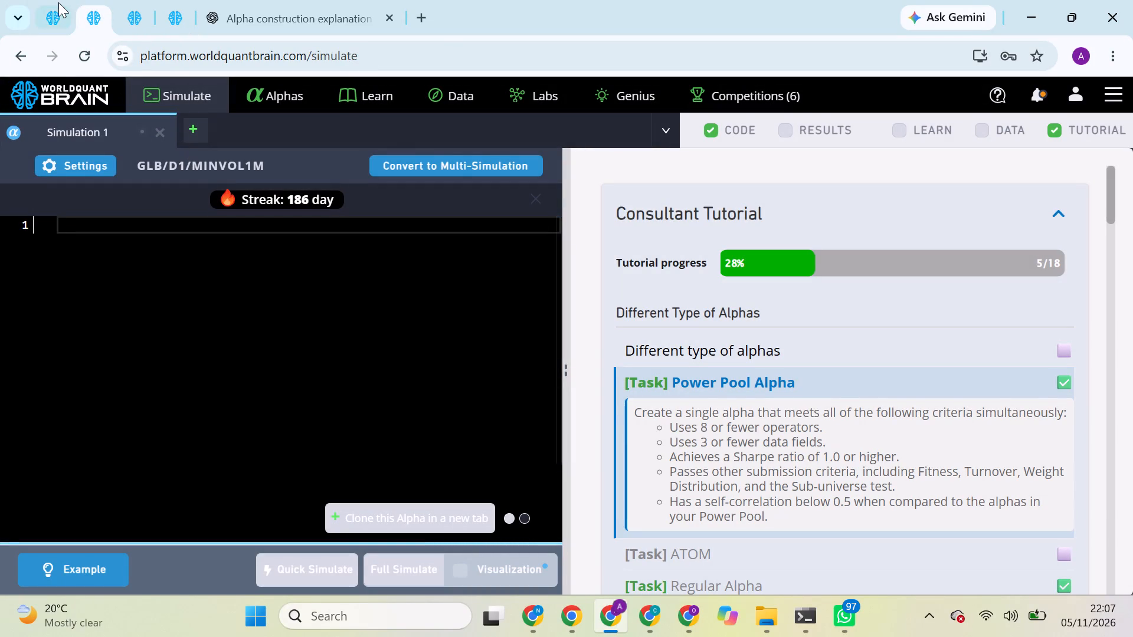
{"action": "left_click", "coordinate": [58, 2]}
{"action": "left_click", "coordinate": [277, 104]}
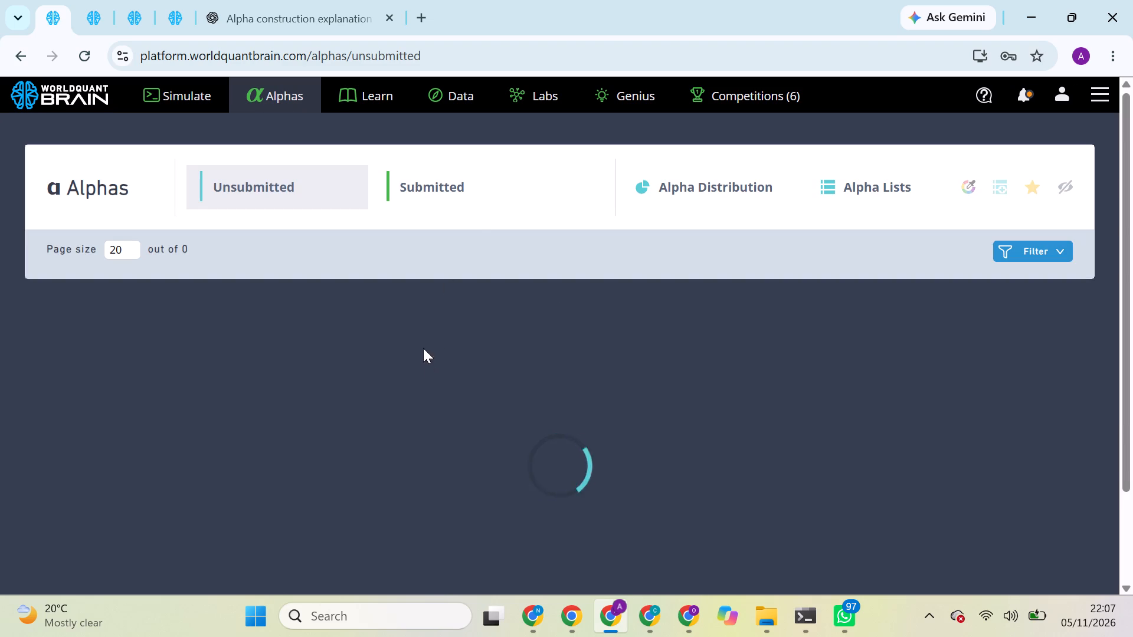
{"action": "left_click", "coordinate": [482, 194]}
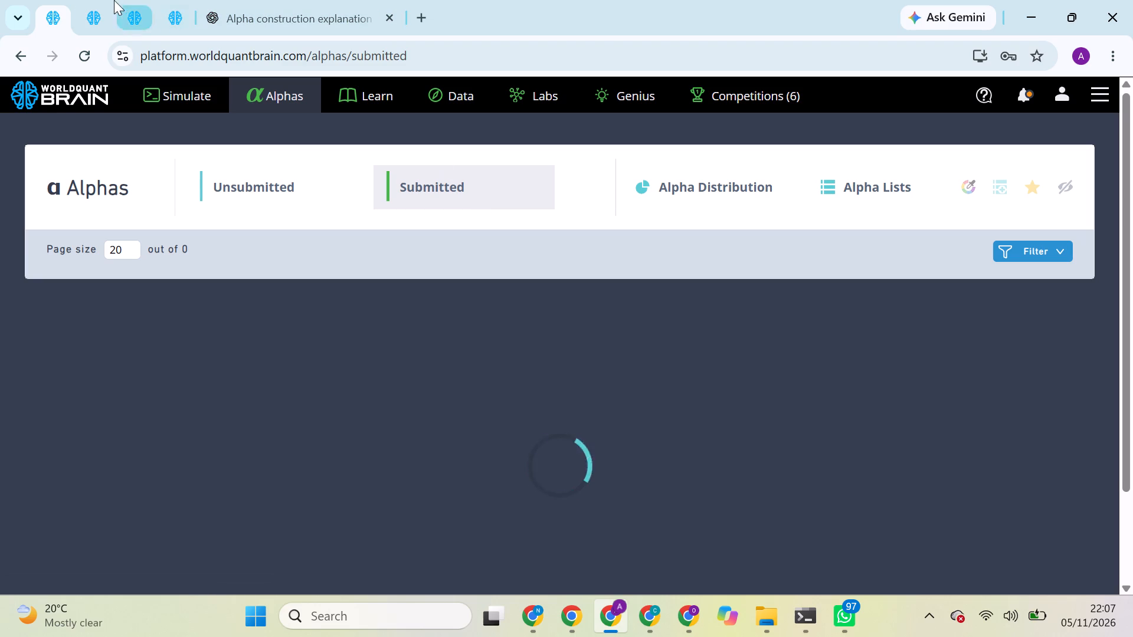
{"action": "left_click", "coordinate": [93, 6]}
{"action": "left_click", "coordinate": [296, 100]}
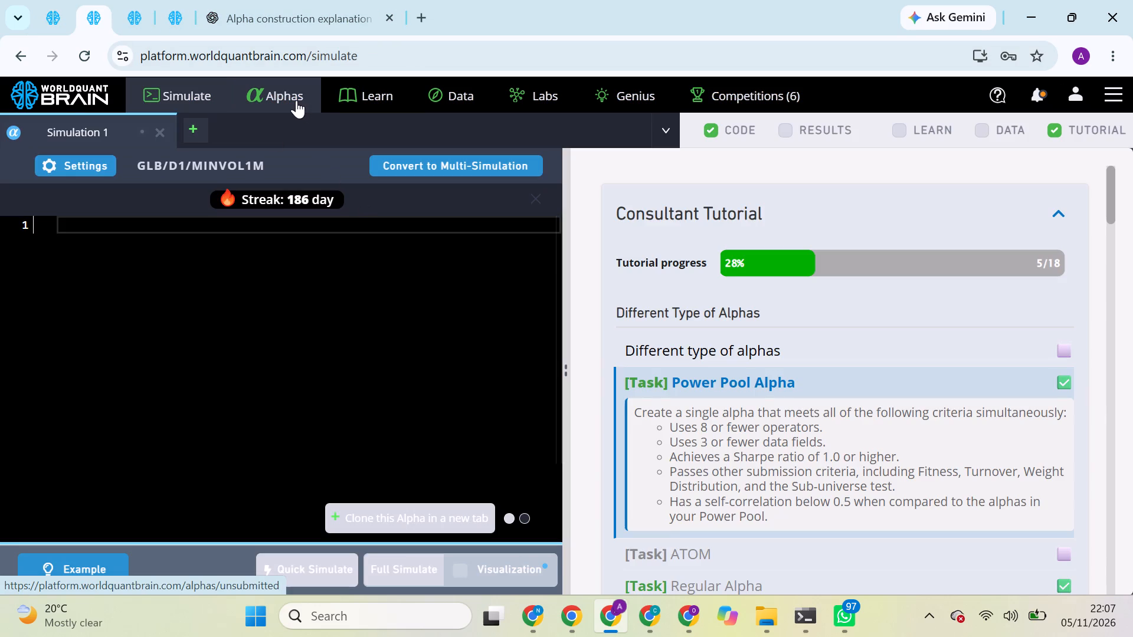
{"action": "left_click", "coordinate": [433, 178]}
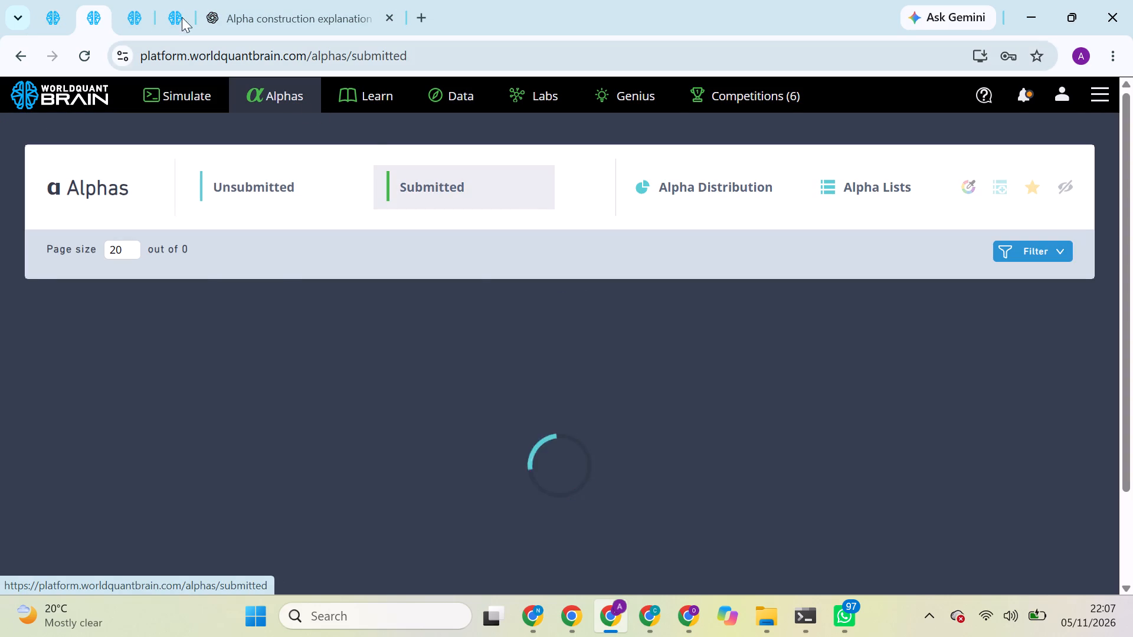
{"action": "left_click", "coordinate": [141, 0]}
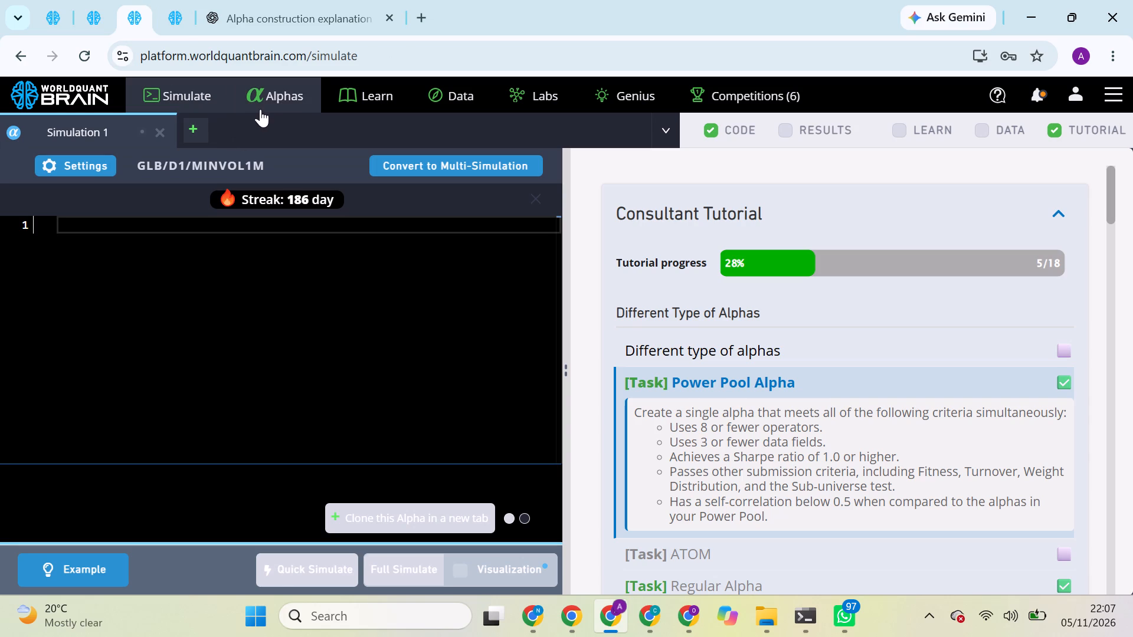
{"action": "left_click", "coordinate": [279, 104]}
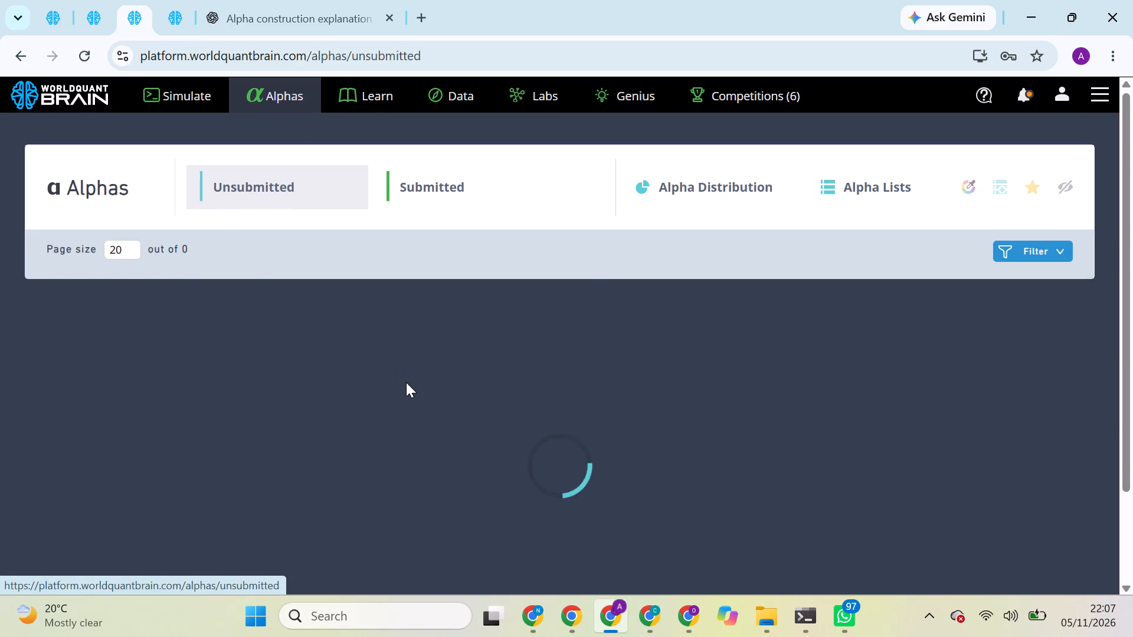
{"action": "left_click", "coordinate": [446, 199]}
{"action": "left_click", "coordinate": [444, 188]}
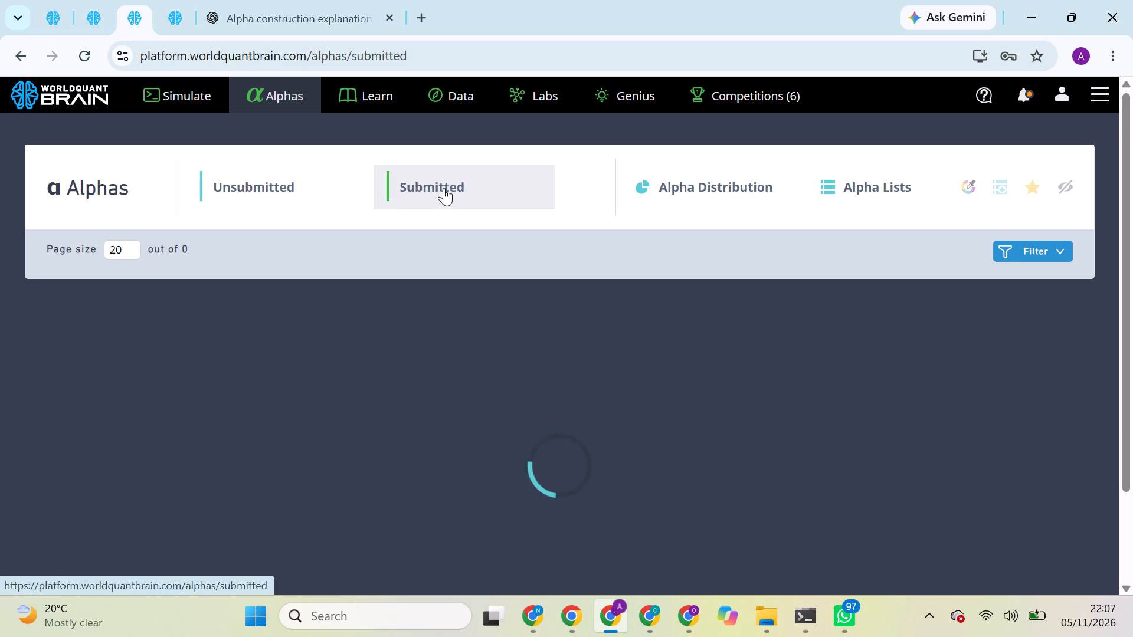
Look through the alphas list in the first BRAIN tab.
{"action": "left_click", "coordinate": [46, 0]}
{"action": "left_click", "coordinate": [46, 0]}
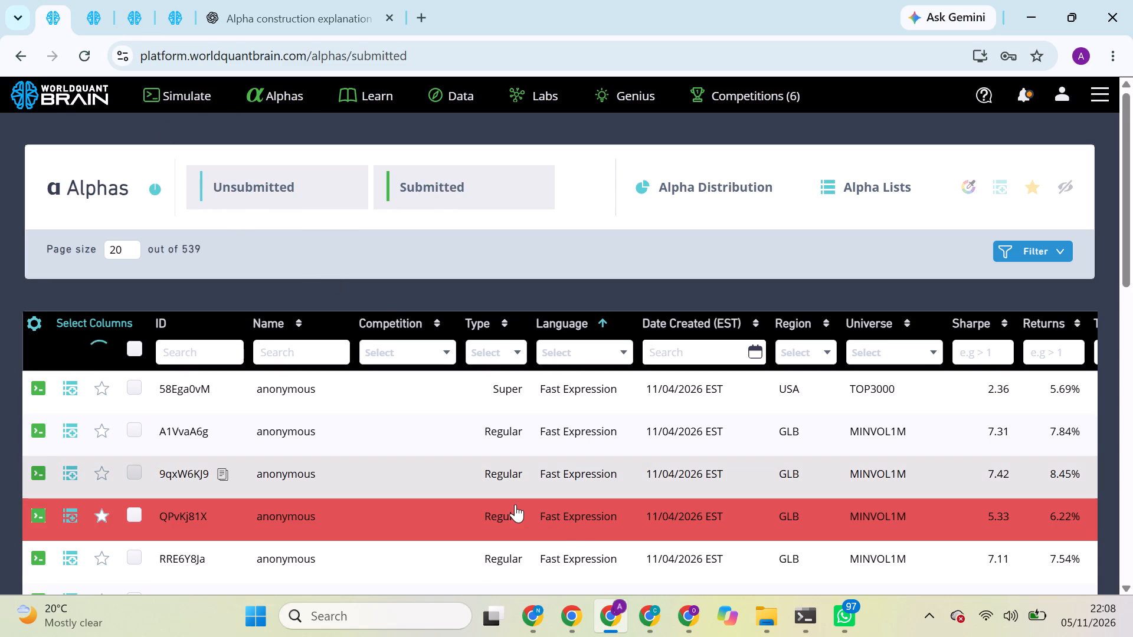
{"action": "scroll", "coordinate": [572, 524], "scroll_direction": "down", "scroll_amount": 5}
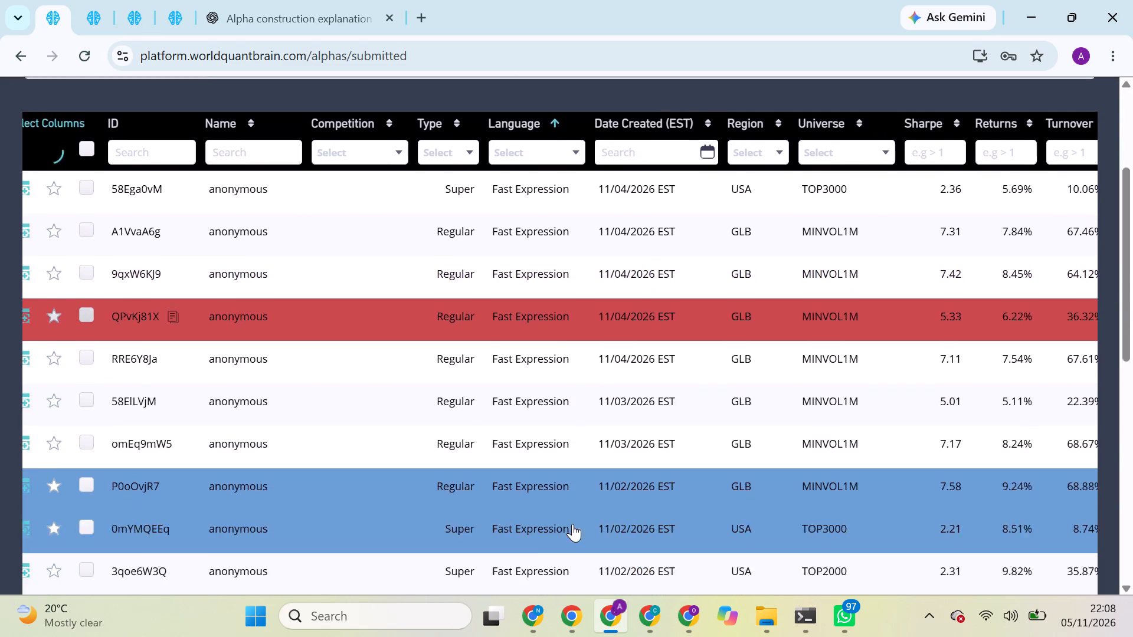
{"action": "scroll", "coordinate": [572, 524], "scroll_direction": "down", "scroll_amount": 2}
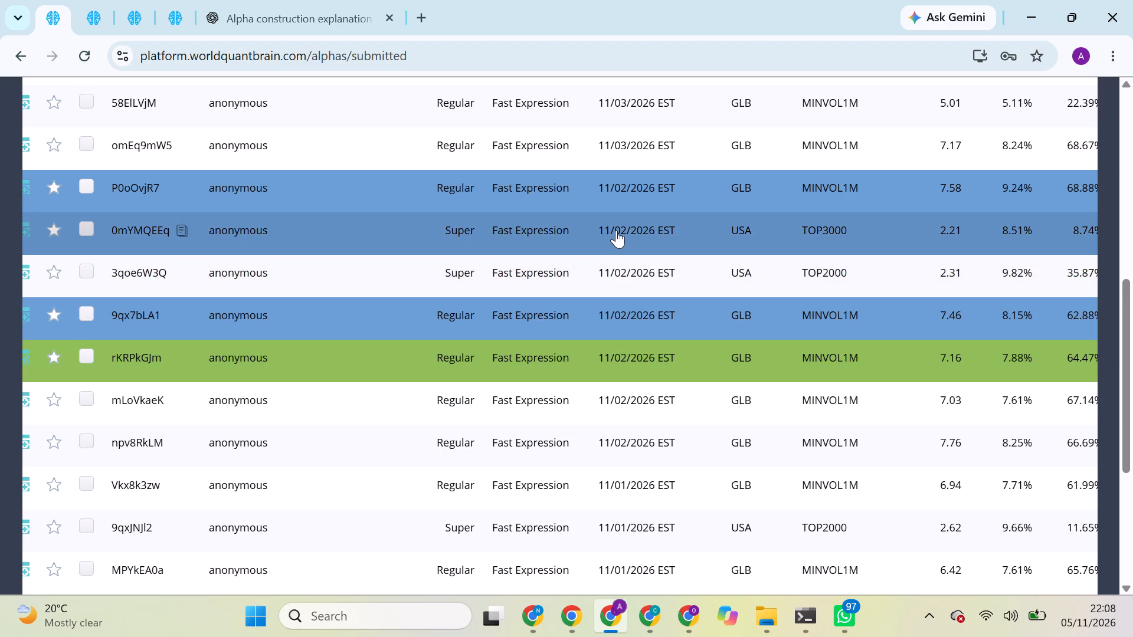
{"action": "scroll", "coordinate": [621, 215], "scroll_direction": "up", "scroll_amount": 4}
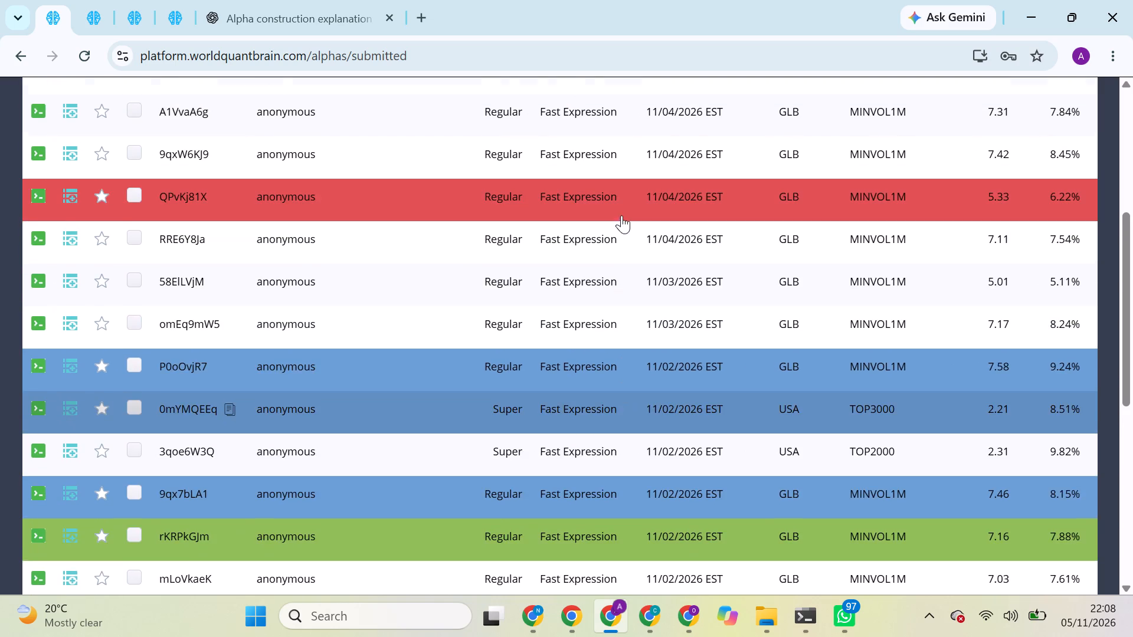
{"action": "scroll", "coordinate": [621, 215], "scroll_direction": "up", "scroll_amount": 2}
Open the details of the red-marked alpha QPvKj81X and close the details view again.
{"action": "left_click", "coordinate": [621, 215]}
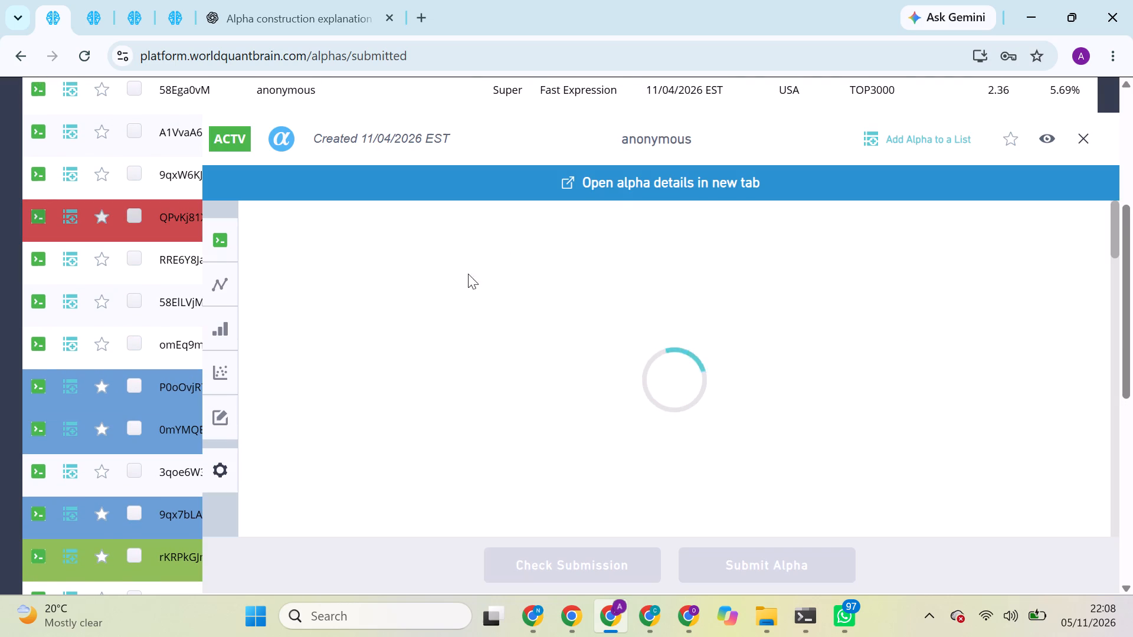
{"action": "left_click", "coordinate": [1086, 137]}
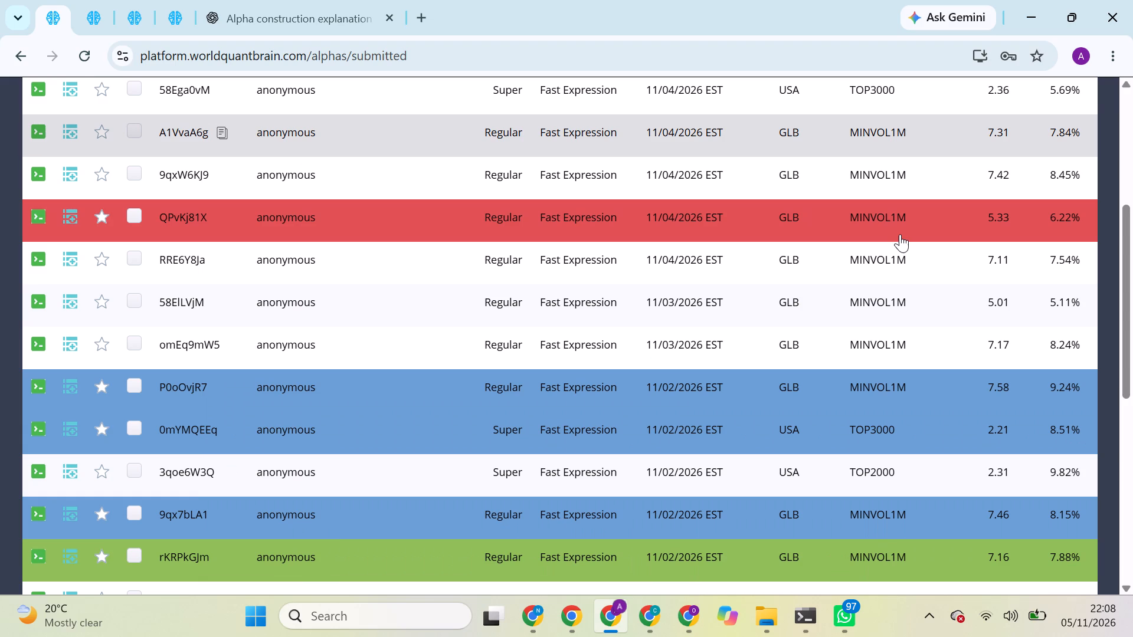
{"action": "left_click", "coordinate": [1083, 137]}
{"action": "scroll", "coordinate": [900, 234], "scroll_direction": "up", "scroll_amount": 3}
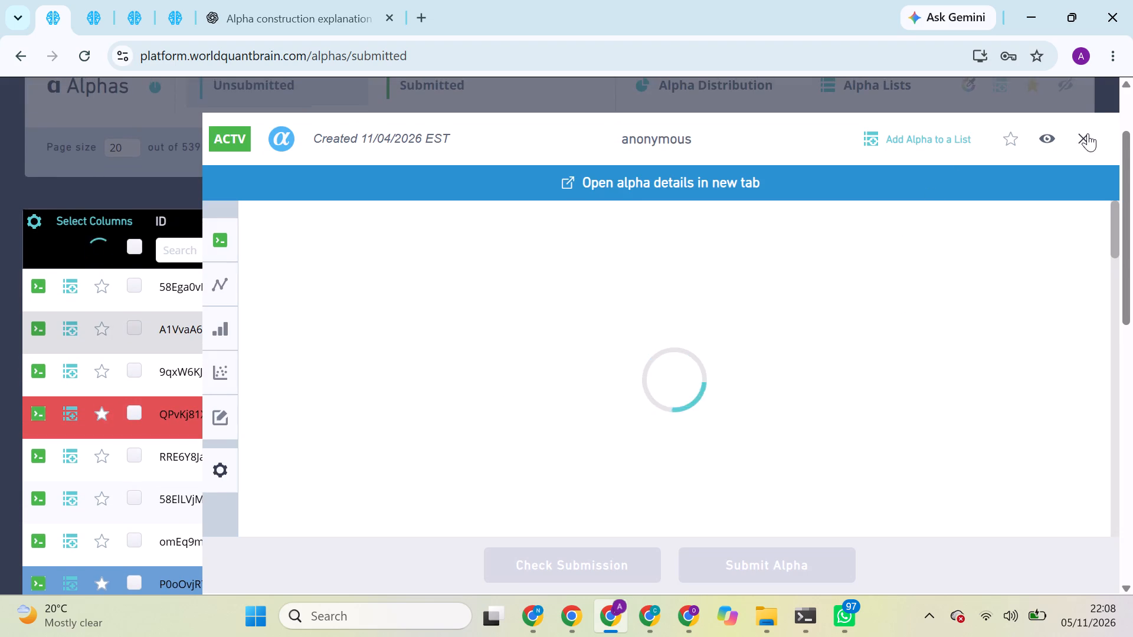
{"action": "left_click", "coordinate": [1085, 139]}
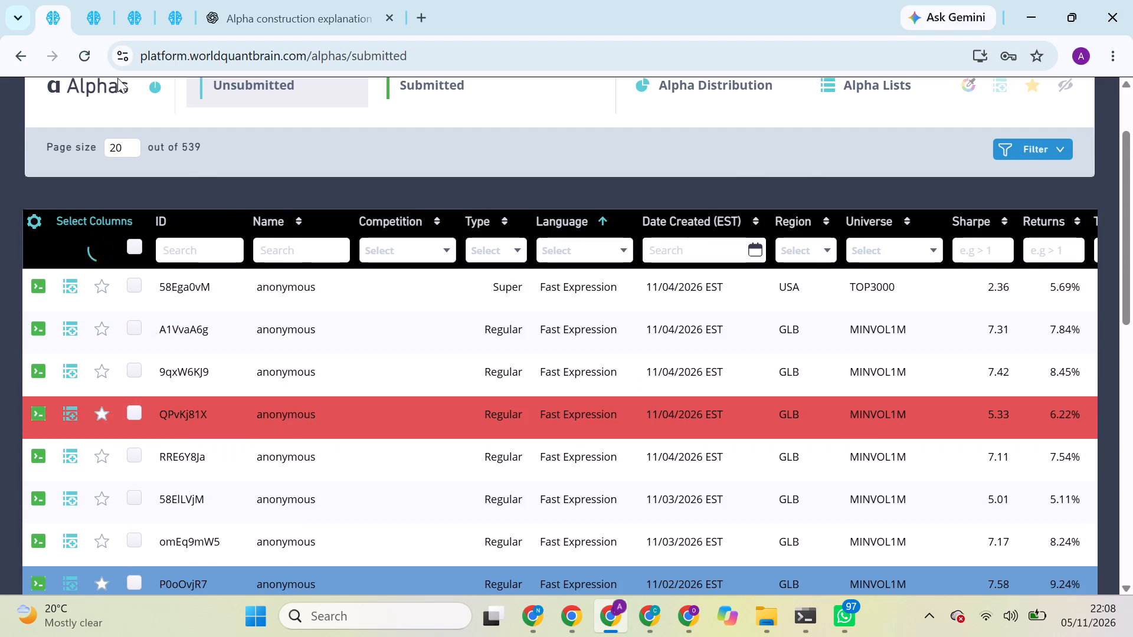
Check the alpha lists in the other BRAIN tabs and look through the unsubmitted GLB and USA alphas in the first tab.
{"action": "left_click", "coordinate": [107, 1]}
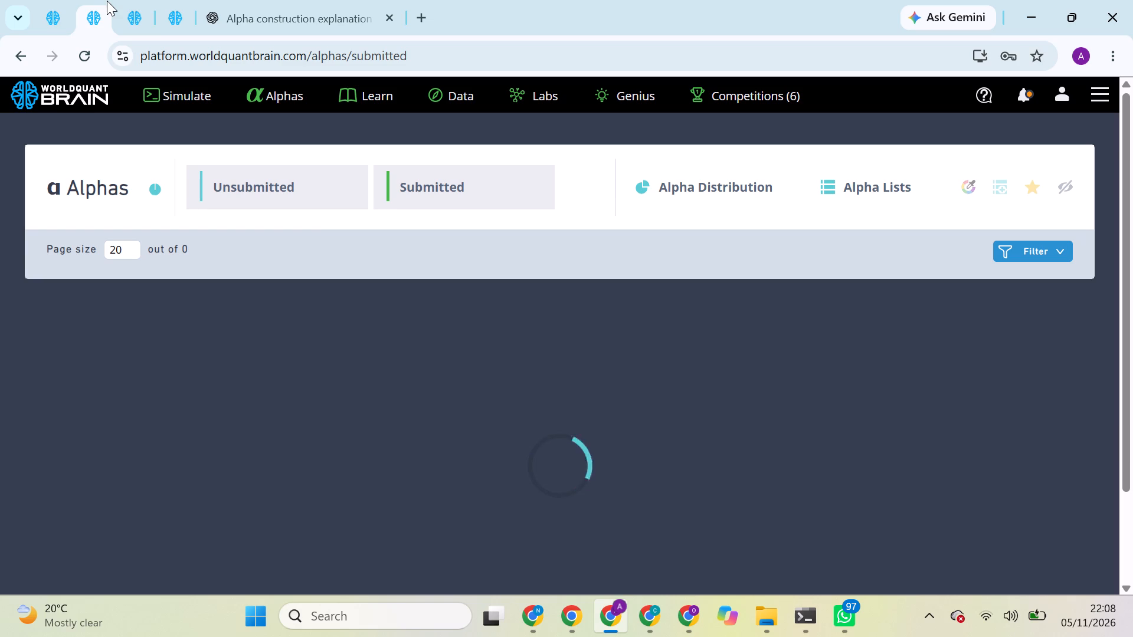
{"action": "left_click", "coordinate": [127, 0]}
{"action": "left_click", "coordinate": [71, 8]}
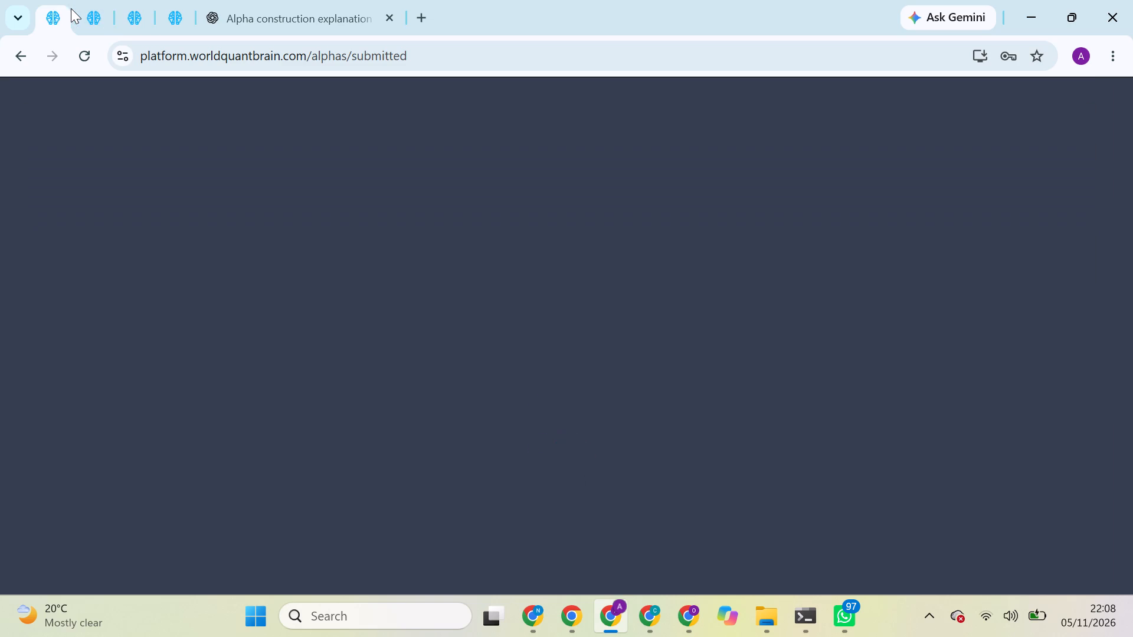
{"action": "left_click", "coordinate": [85, 8]}
{"action": "left_click", "coordinate": [60, 11]}
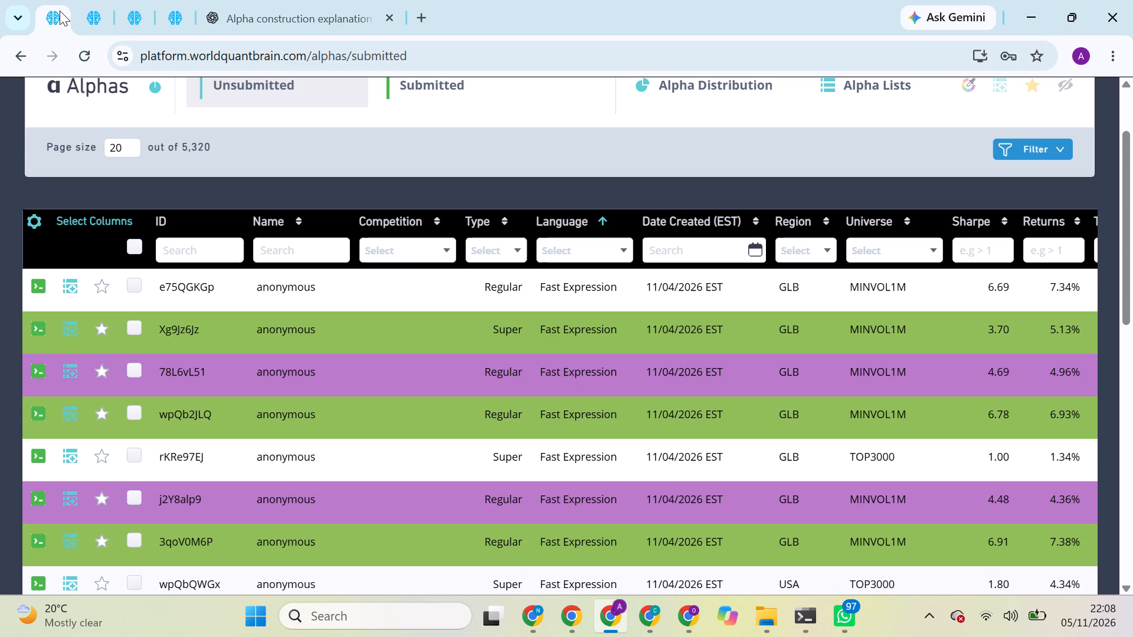
{"action": "scroll", "coordinate": [448, 390], "scroll_direction": "up", "scroll_amount": 1}
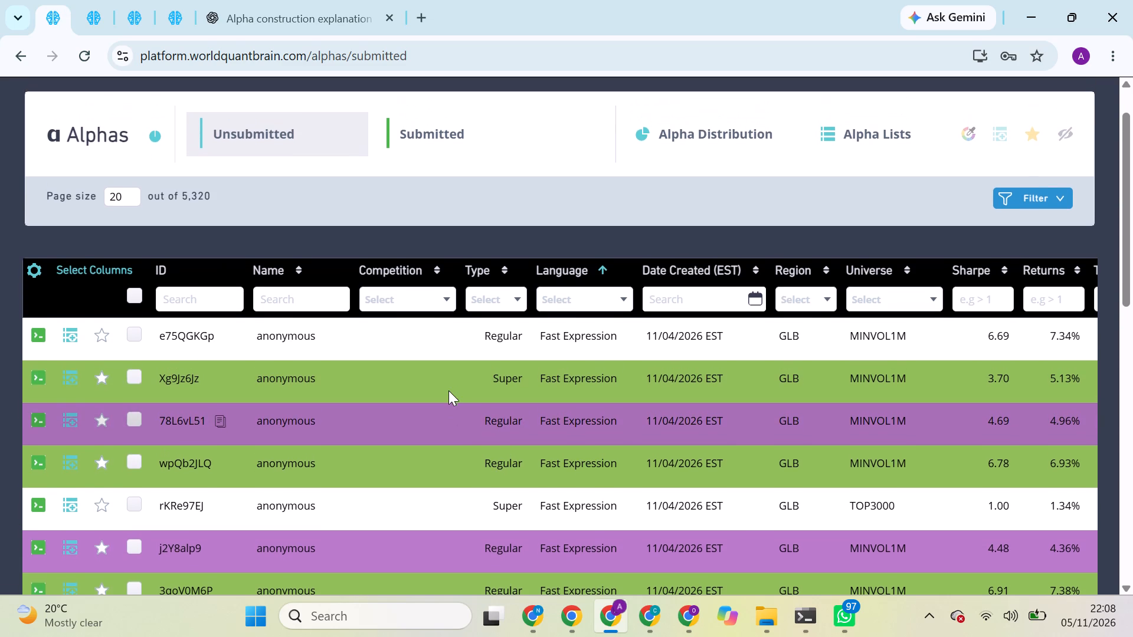
{"action": "scroll", "coordinate": [448, 390], "scroll_direction": "up", "scroll_amount": 1}
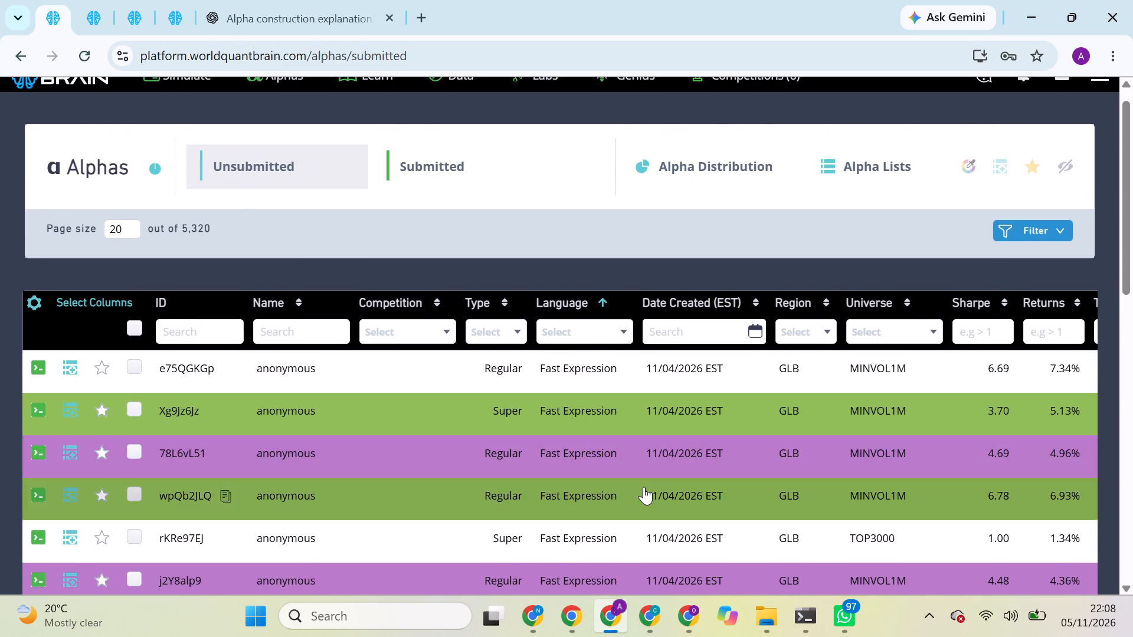
{"action": "scroll", "coordinate": [644, 487], "scroll_direction": "down", "scroll_amount": 1}
{"action": "scroll", "coordinate": [644, 487], "scroll_direction": "up", "scroll_amount": 1}
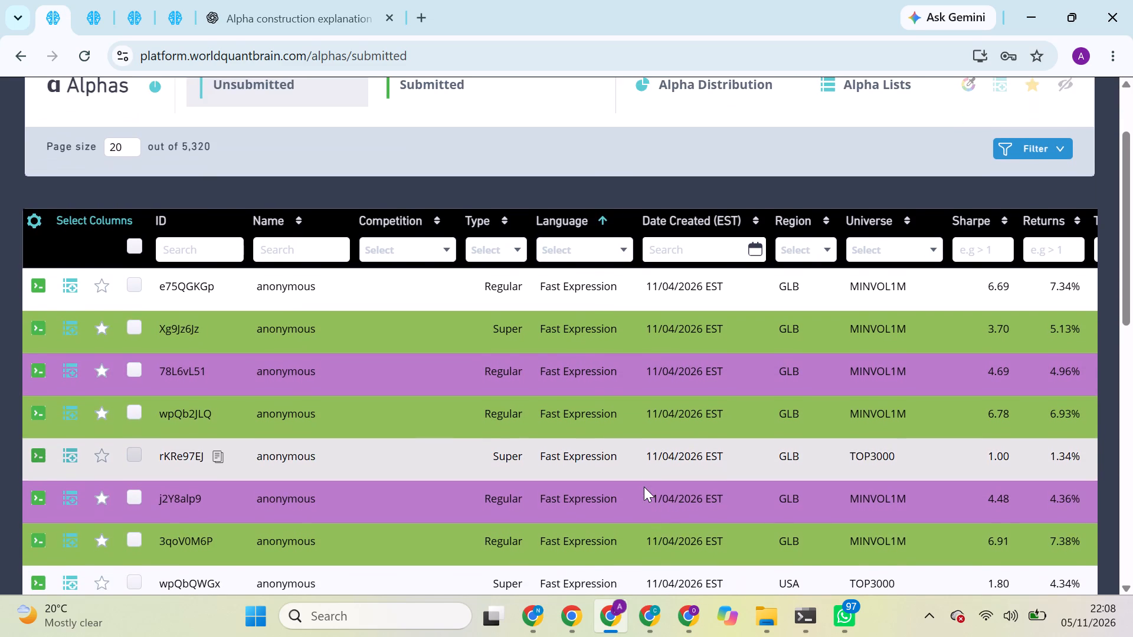
{"action": "scroll", "coordinate": [624, 469], "scroll_direction": "down", "scroll_amount": 1}
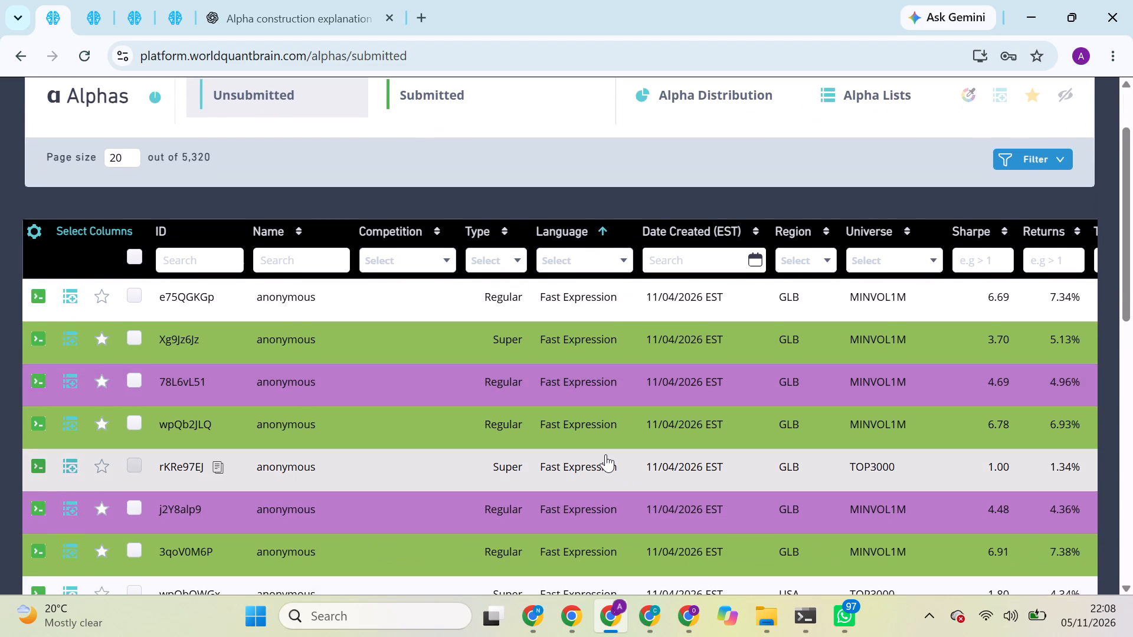
{"action": "scroll", "coordinate": [605, 454], "scroll_direction": "down", "scroll_amount": 2}
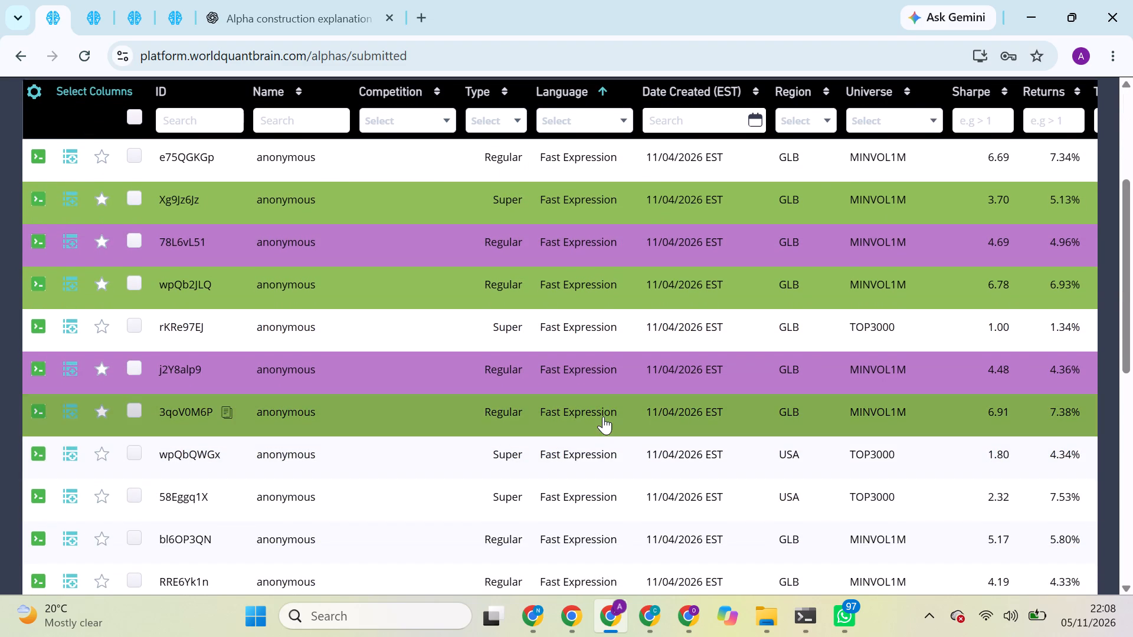
Open the details of the green-marked GLB alpha 3qoV0M6P and run its Prod Correlation check.
{"action": "left_click", "coordinate": [655, 421]}
{"action": "scroll", "coordinate": [655, 421], "scroll_direction": "down", "scroll_amount": 2}
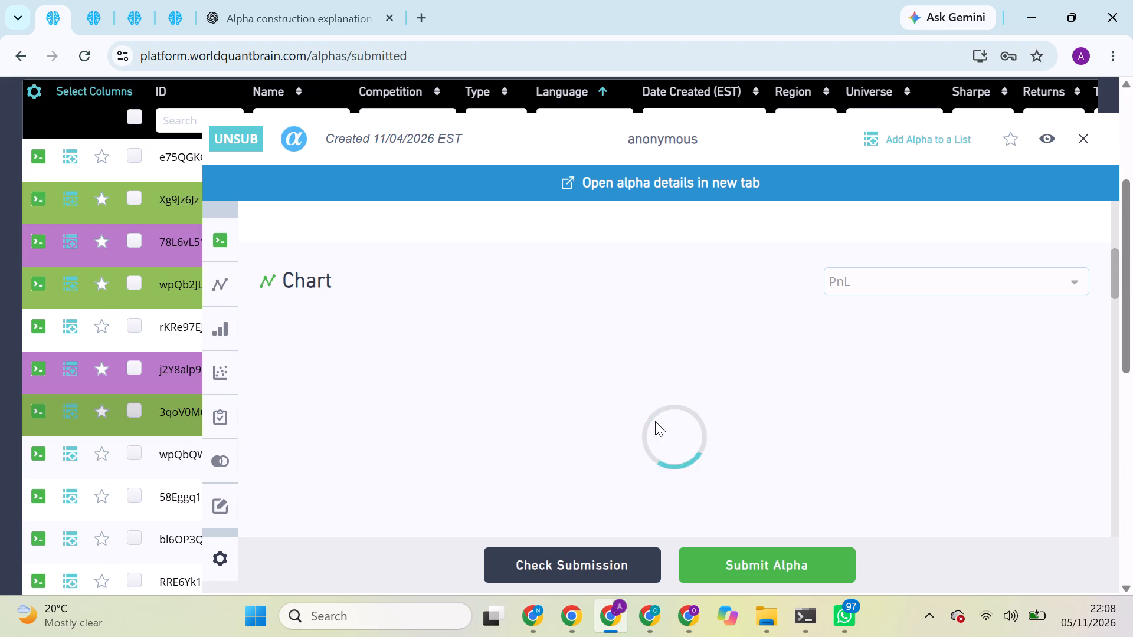
{"action": "scroll", "coordinate": [655, 421], "scroll_direction": "down", "scroll_amount": 1}
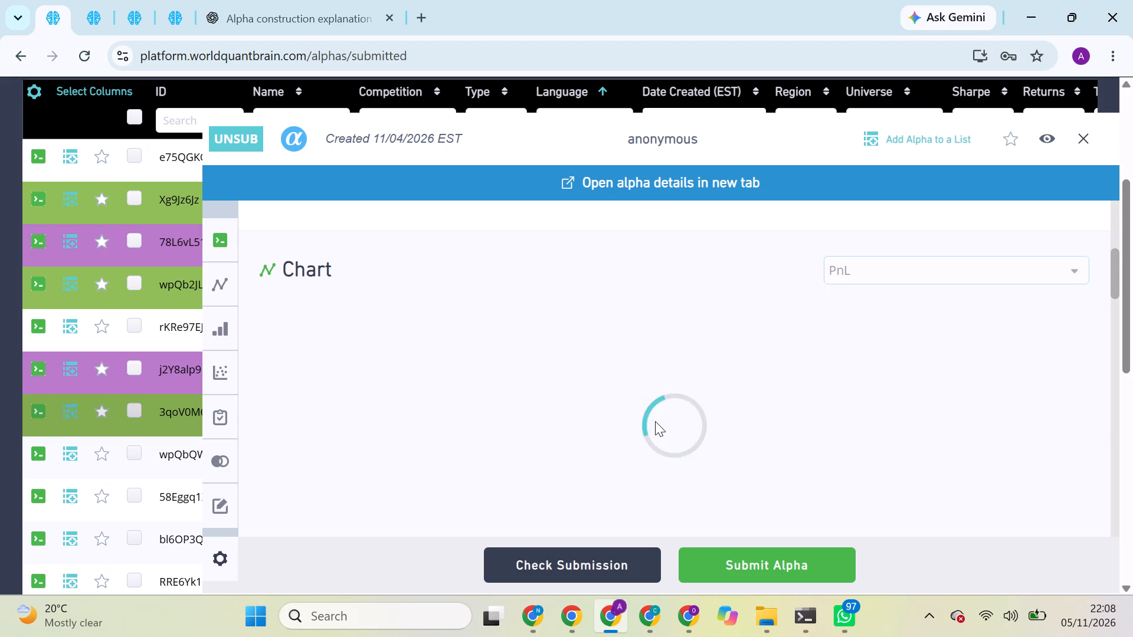
{"action": "scroll", "coordinate": [655, 421], "scroll_direction": "down", "scroll_amount": 4}
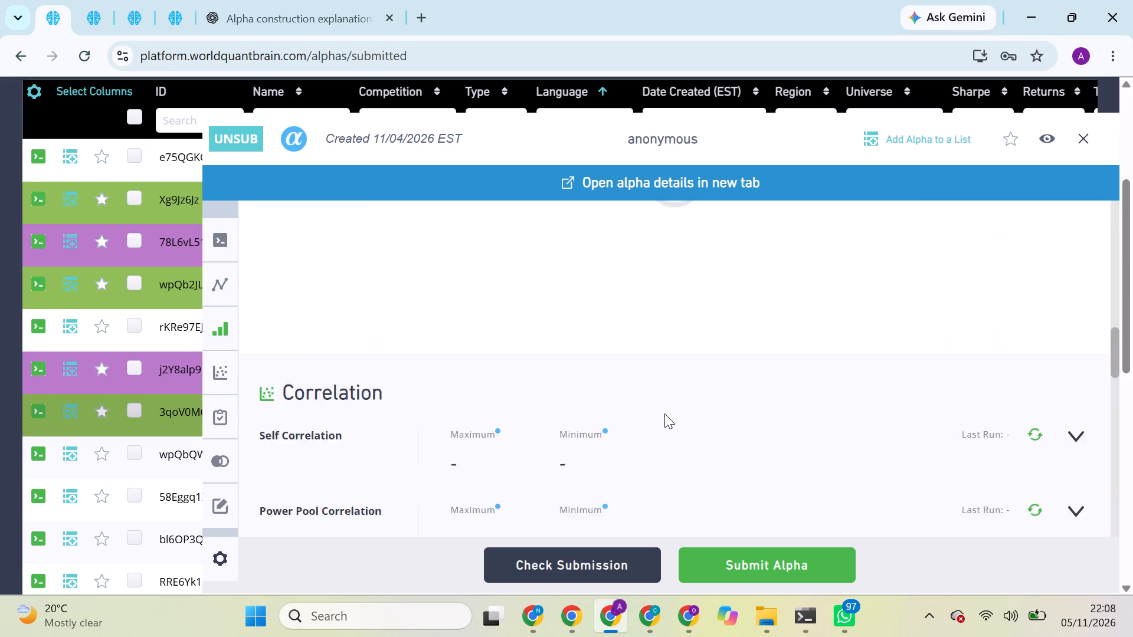
{"action": "scroll", "coordinate": [664, 413], "scroll_direction": "down", "scroll_amount": 1}
{"action": "scroll", "coordinate": [797, 344], "scroll_direction": "up", "scroll_amount": 2}
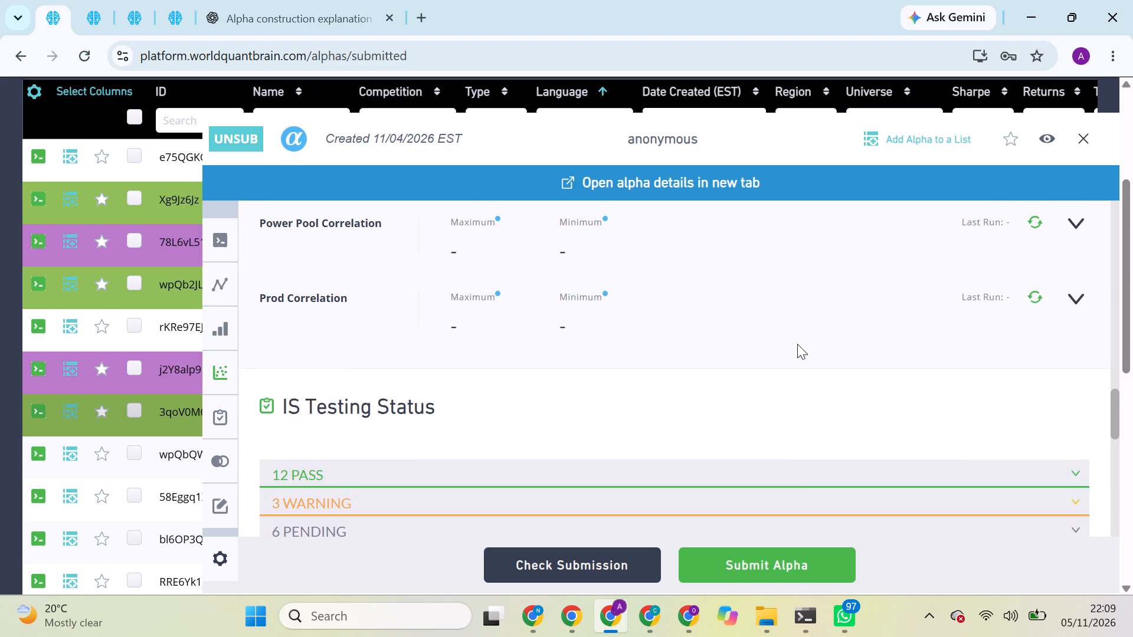
{"action": "left_click", "coordinate": [1042, 294]}
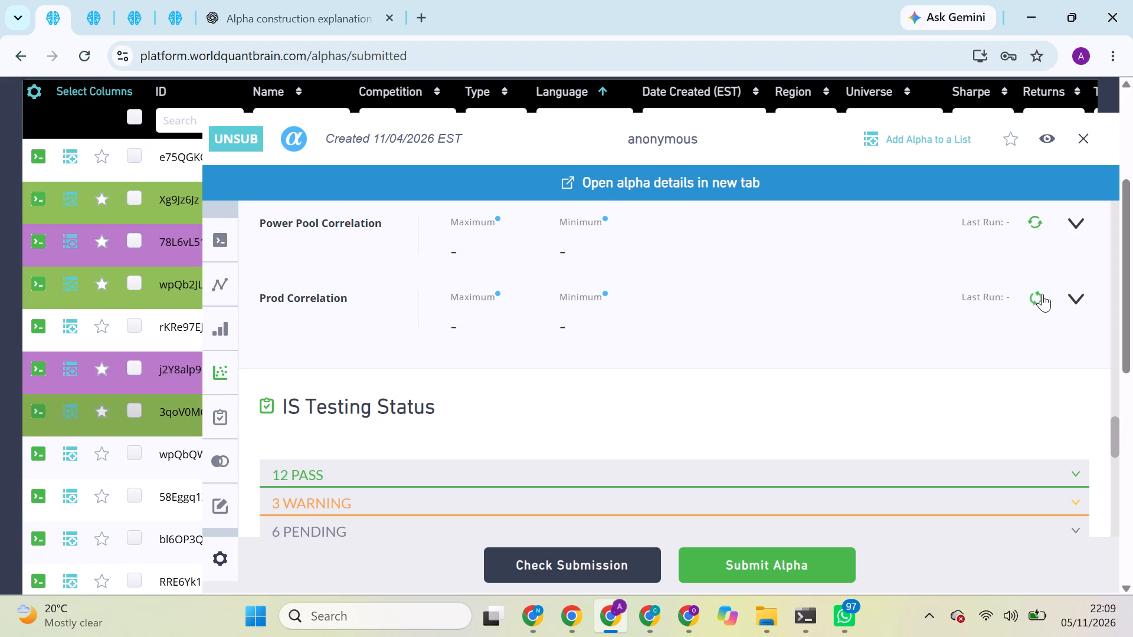
Expand the warnings under IS Testing Status for alpha 3qoV0M6P and review them along with the Correlation section.
{"action": "left_click", "coordinate": [926, 512]}
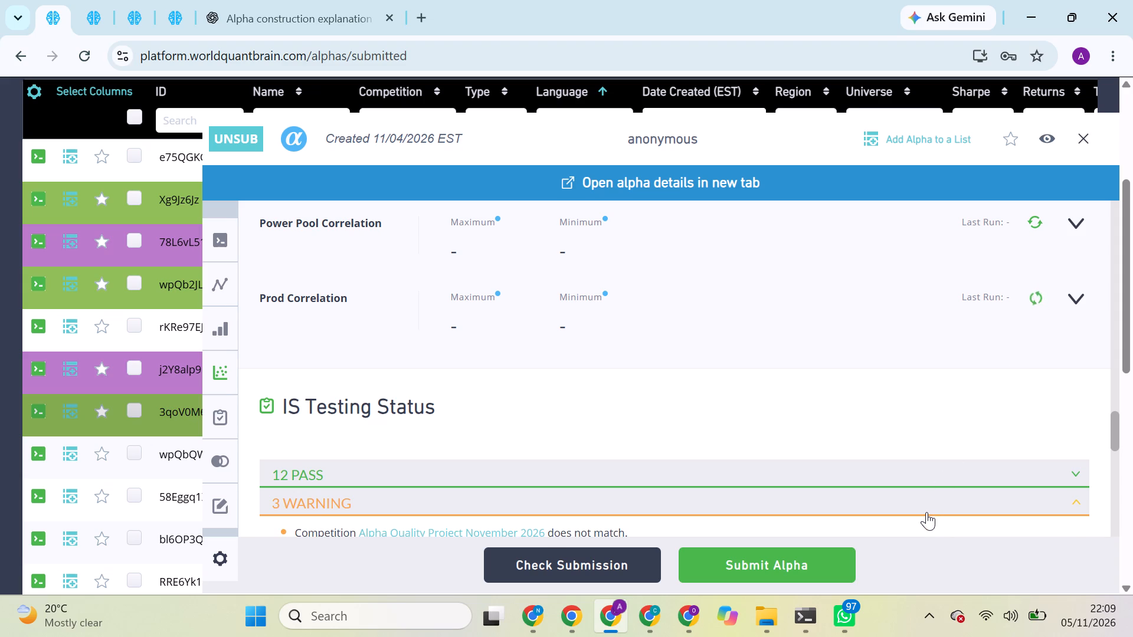
{"action": "scroll", "coordinate": [792, 487], "scroll_direction": "down", "scroll_amount": 1}
{"action": "scroll", "coordinate": [792, 487], "scroll_direction": "up", "scroll_amount": 2}
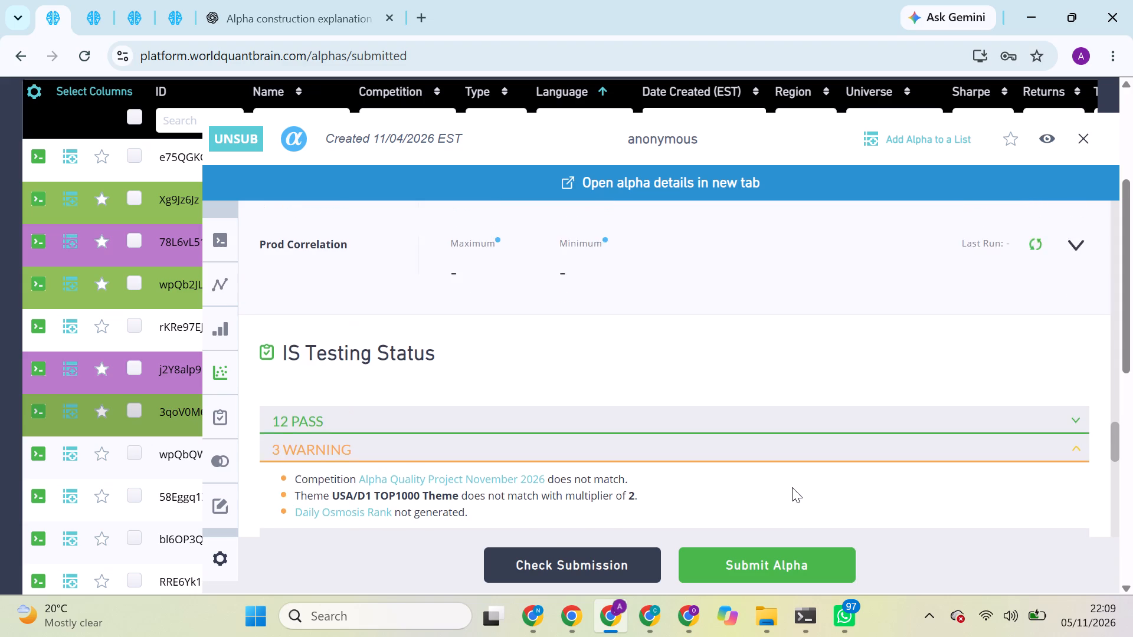
{"action": "scroll", "coordinate": [792, 487], "scroll_direction": "up", "scroll_amount": 1}
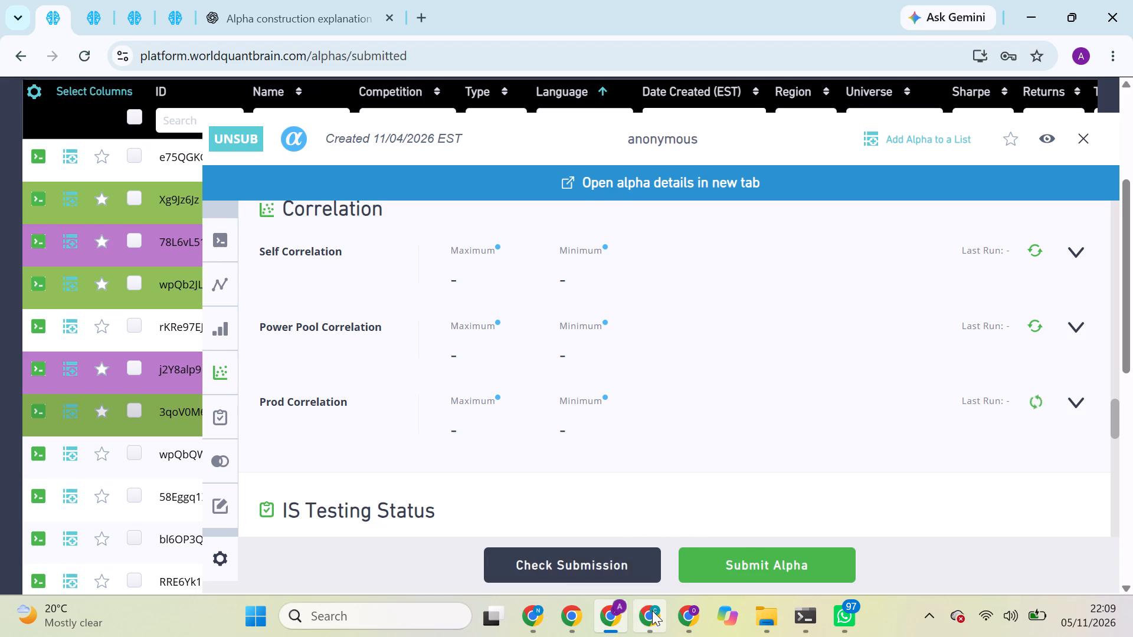
Switch to the N Chrome profile and look over the USA/D1/TOP2000 super simulations in its BRAIN tabs.
{"action": "left_click", "coordinate": [539, 612]}
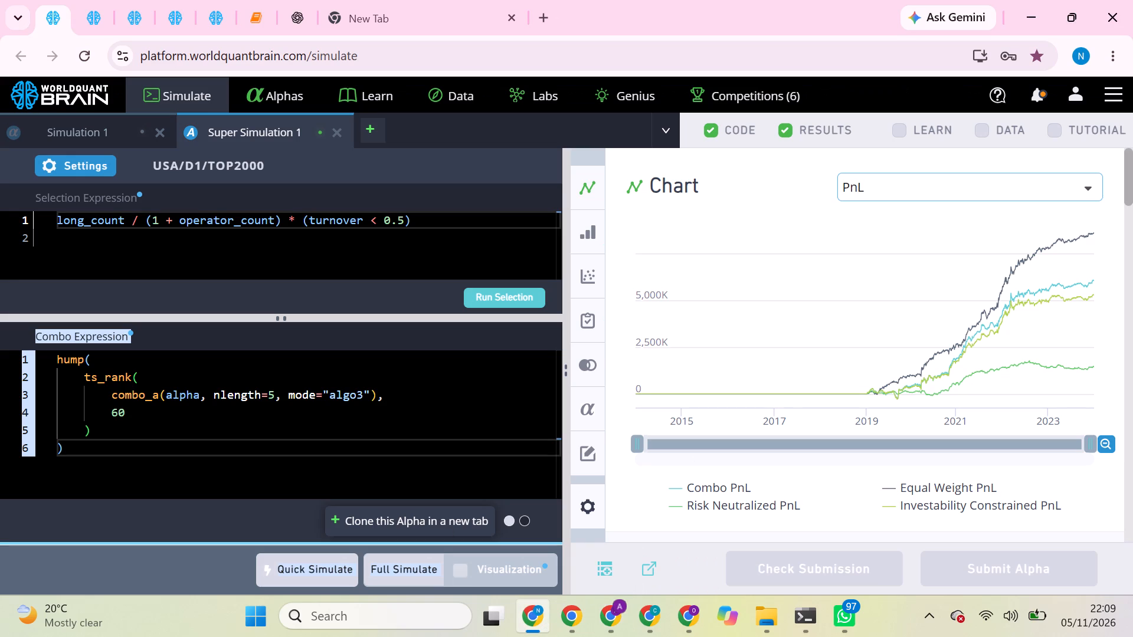
{"action": "left_click", "coordinate": [348, 406]}
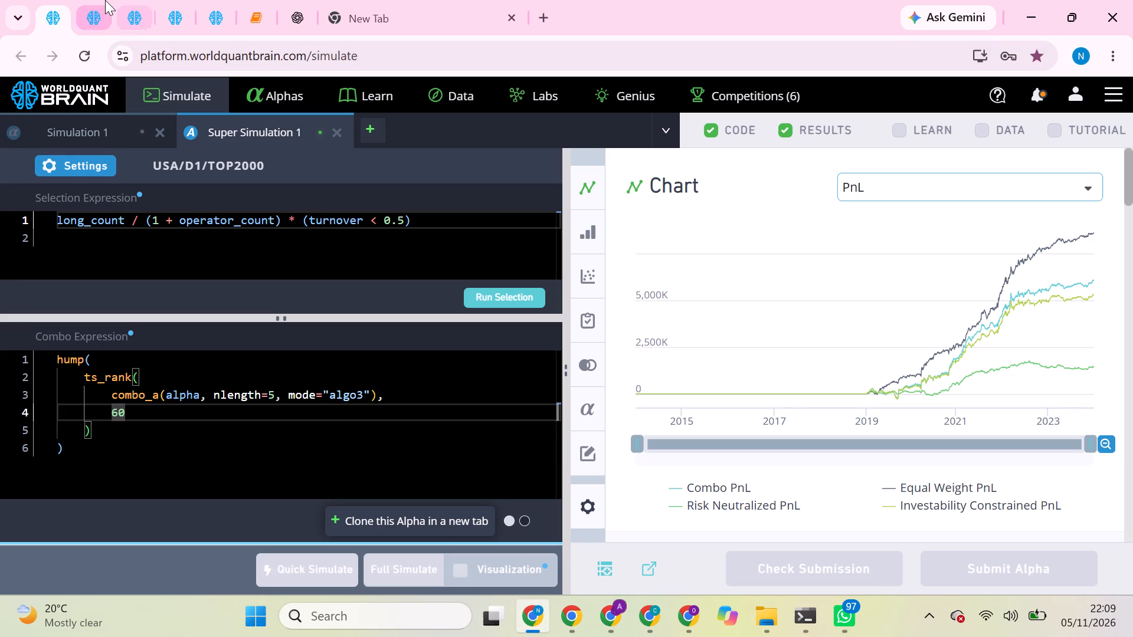
{"action": "left_click", "coordinate": [105, 0]}
{"action": "left_click", "coordinate": [129, 2]}
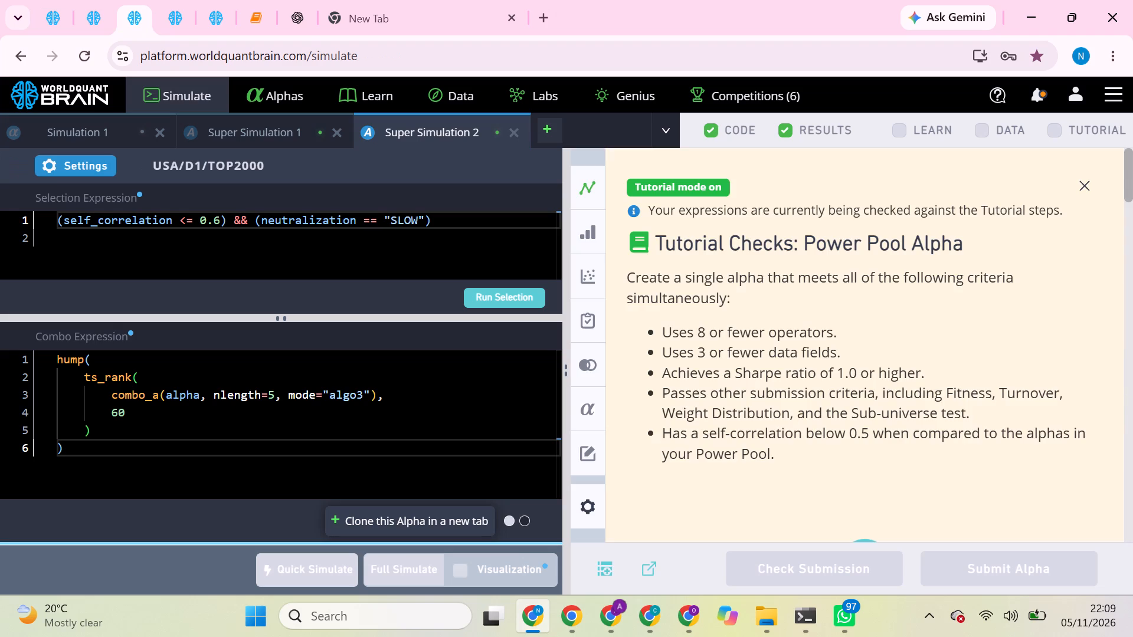
Change the neutralization in Super Simulation 2's selection expression to "INDUSTRY", run the selection and start a full simulation.
{"action": "triple_click", "coordinate": [400, 221]}
{"action": "double_click", "coordinate": [400, 221]}
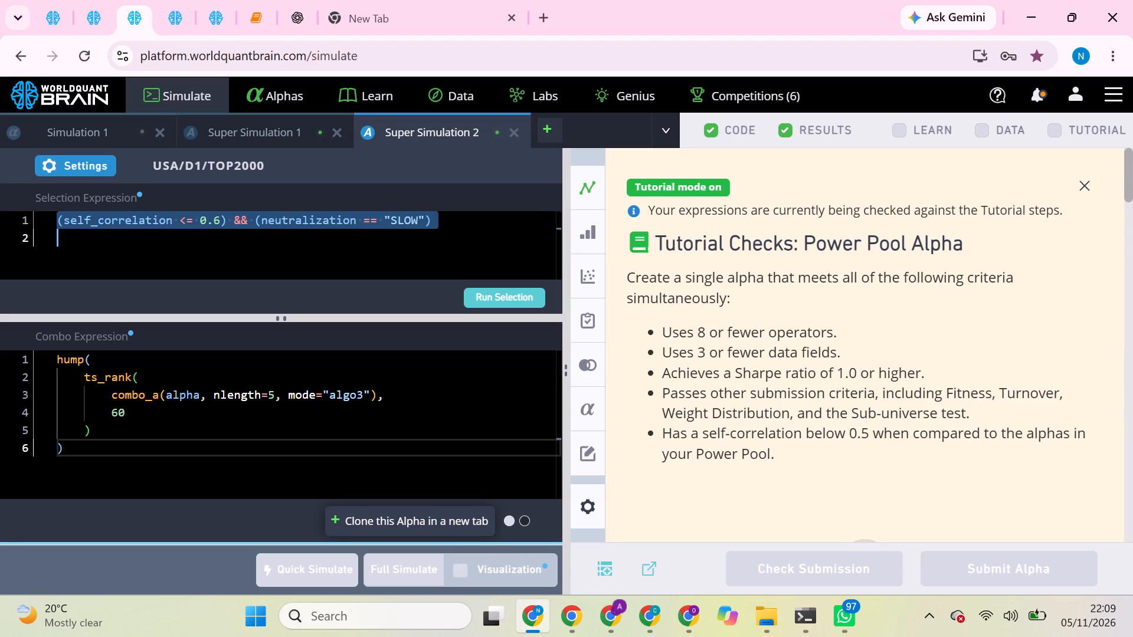
{"action": "double_click", "coordinate": [400, 221]}
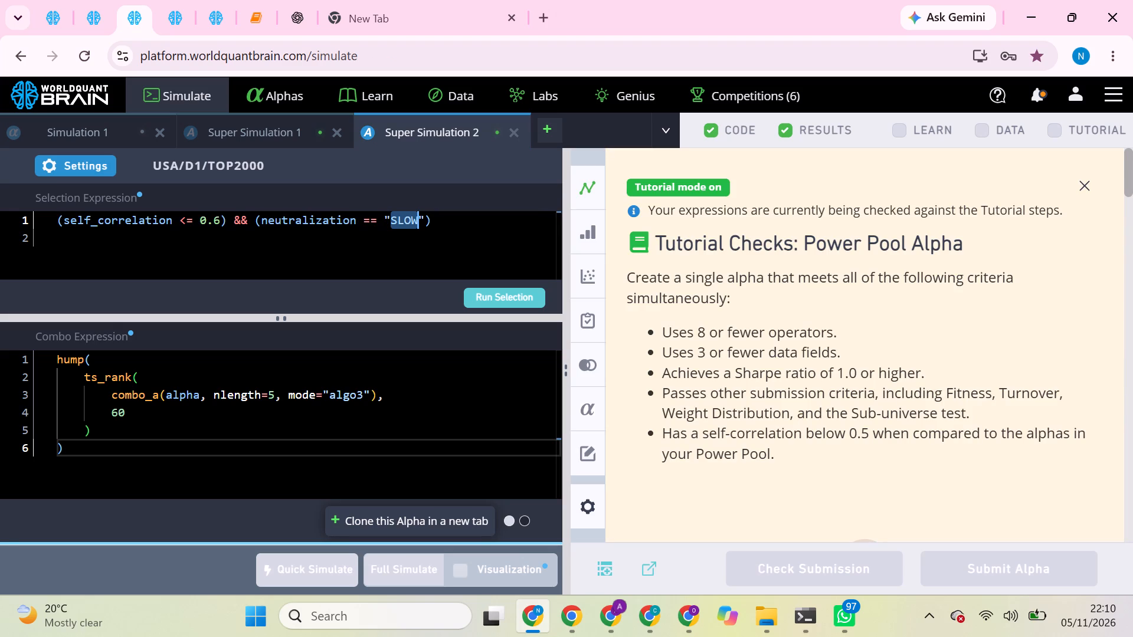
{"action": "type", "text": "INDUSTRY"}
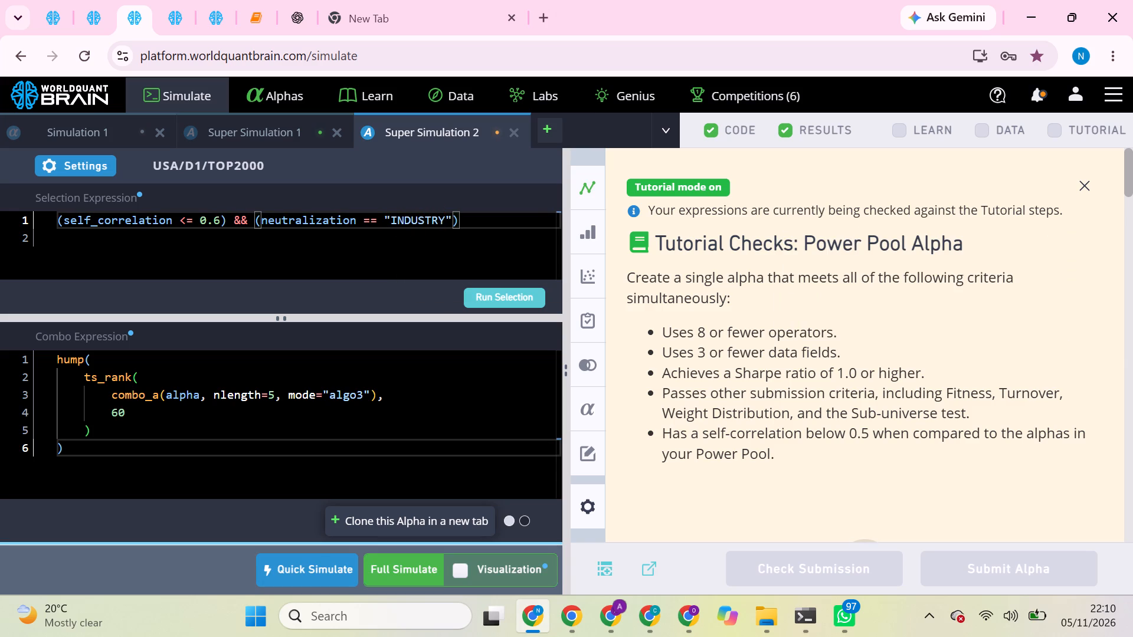
{"action": "left_click", "coordinate": [482, 295]}
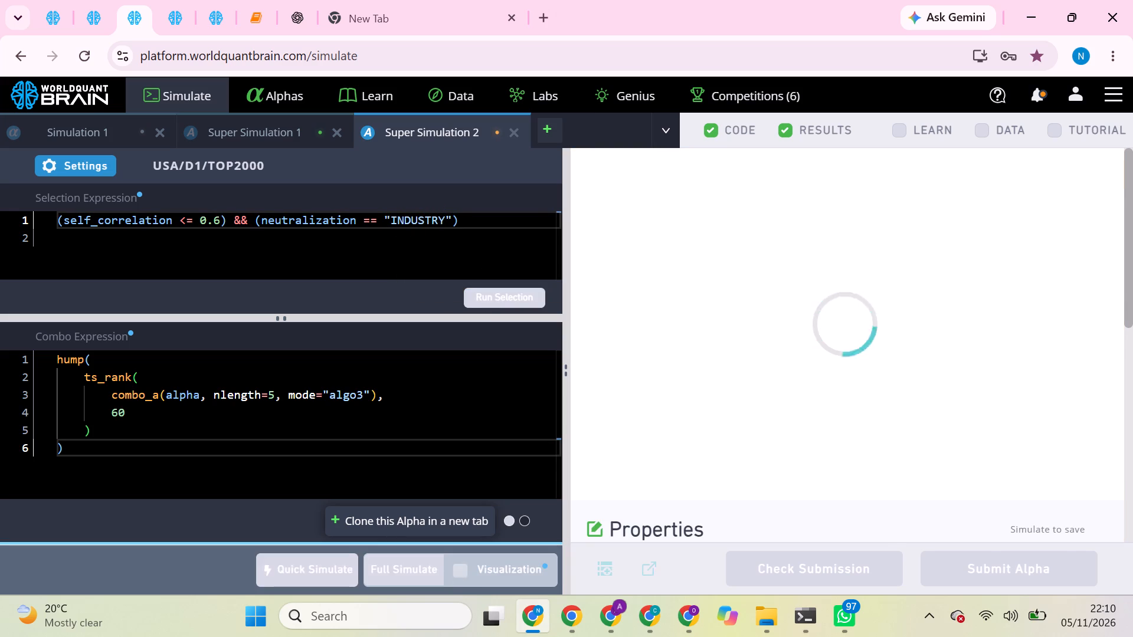
{"action": "left_click", "coordinate": [391, 567]}
Clear the selection expression of Super Simulation 1 in the first BRAIN tab.
{"action": "left_click", "coordinate": [104, 0]}
{"action": "left_click", "coordinate": [59, 14]}
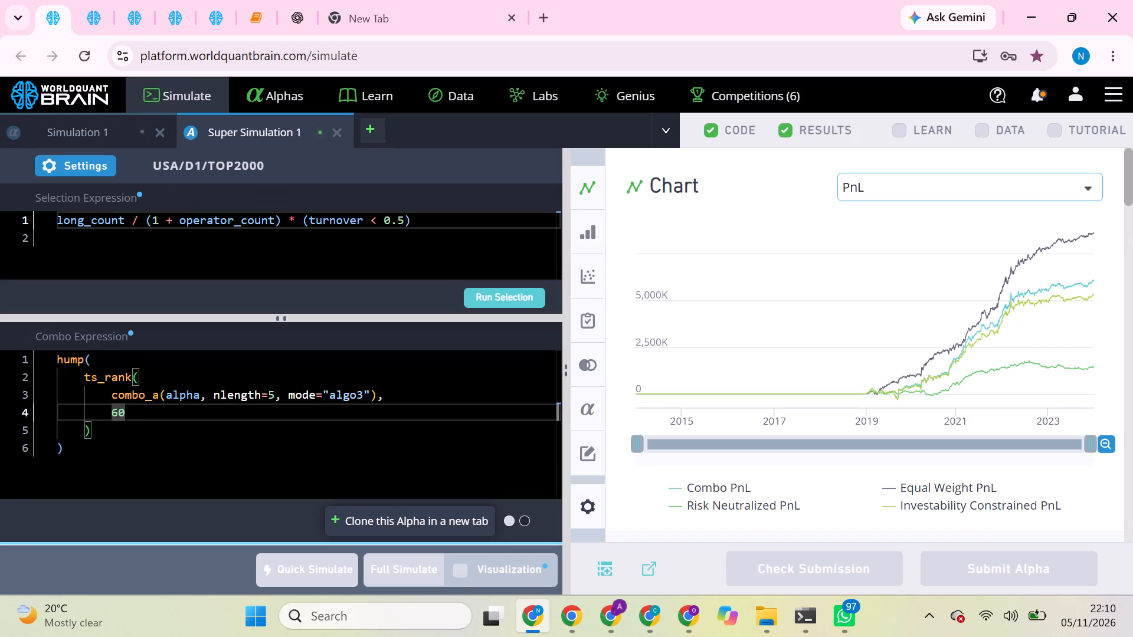
{"action": "triple_click", "coordinate": [129, 219]}
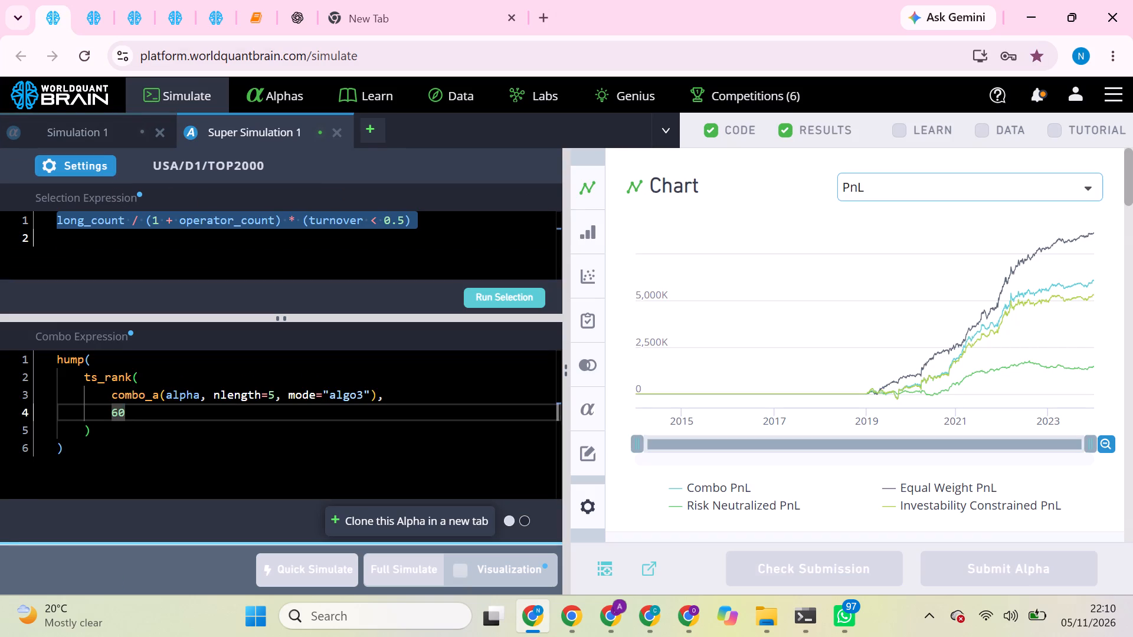
{"action": "key", "text": "BackSpace"}
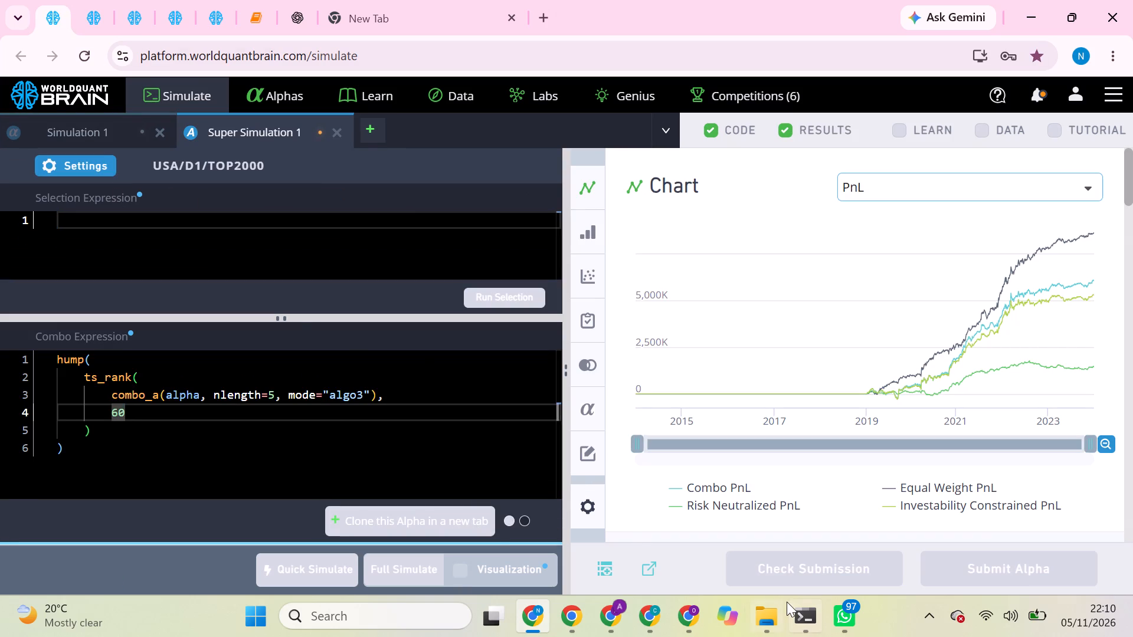
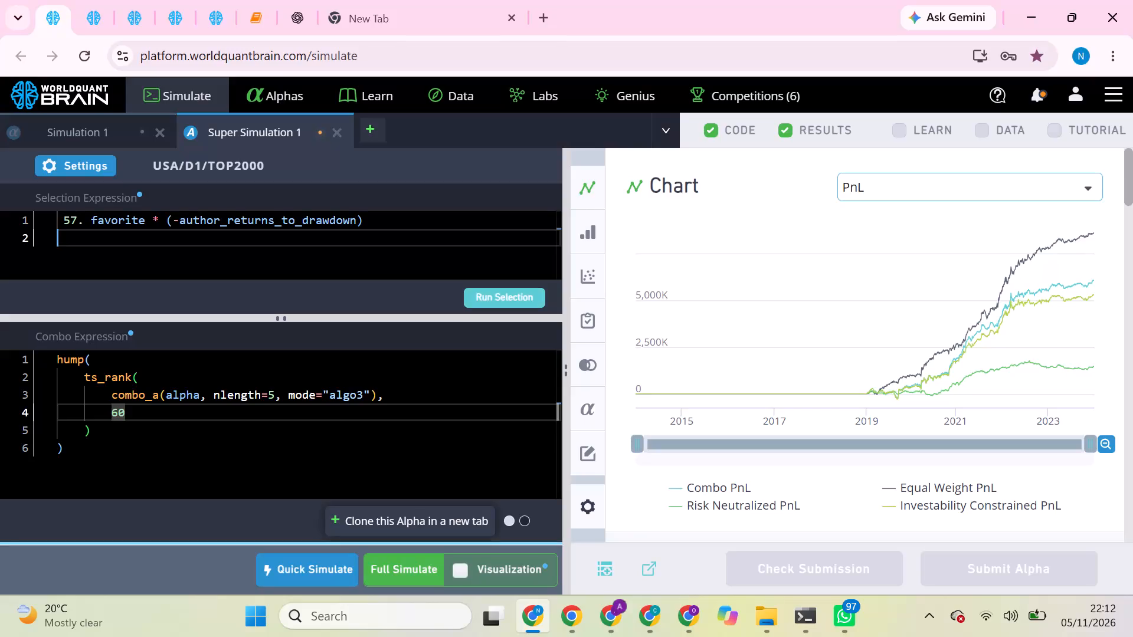
Remove the leading "57." and indentation so the selection expression reads favorite * (-author_returns_to_drawdown), and run the selection.
{"action": "double_click", "coordinate": [93, 221]}
{"action": "left_click", "coordinate": [93, 221]}
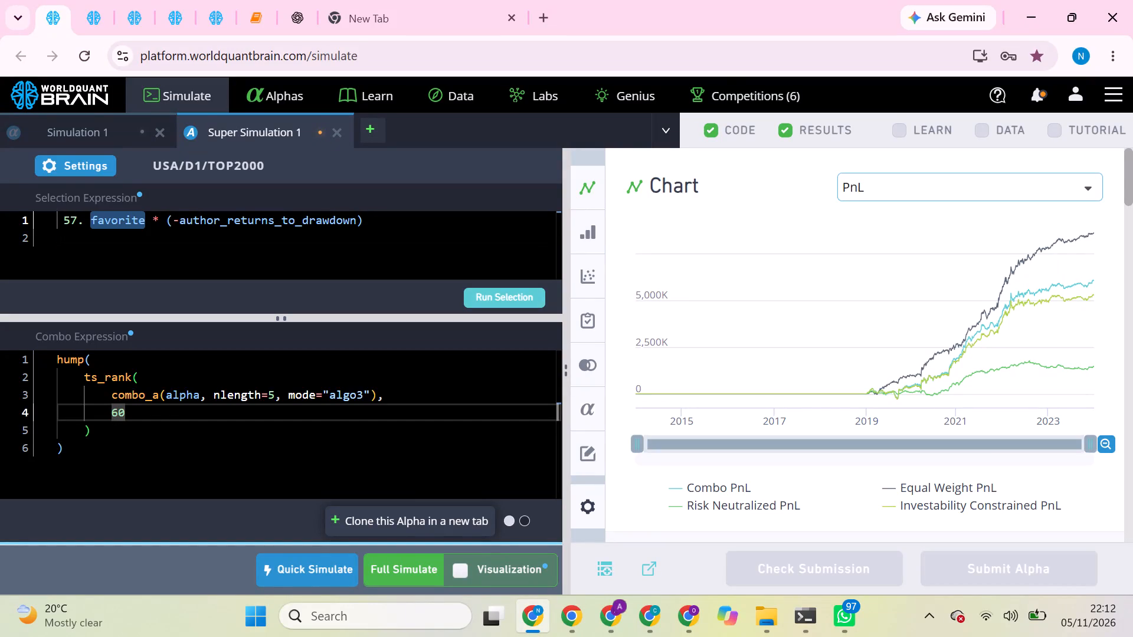
{"action": "key", "text": "BackSpace"}
{"action": "key", "text": "BackSpace"}
{"action": "key", "text": "BackSpace"}
{"action": "key", "text": "BackSpace"}
{"action": "key", "text": "BackSpace"}
{"action": "key", "text": "BackSpace"}
{"action": "key", "text": "BackSpace"}
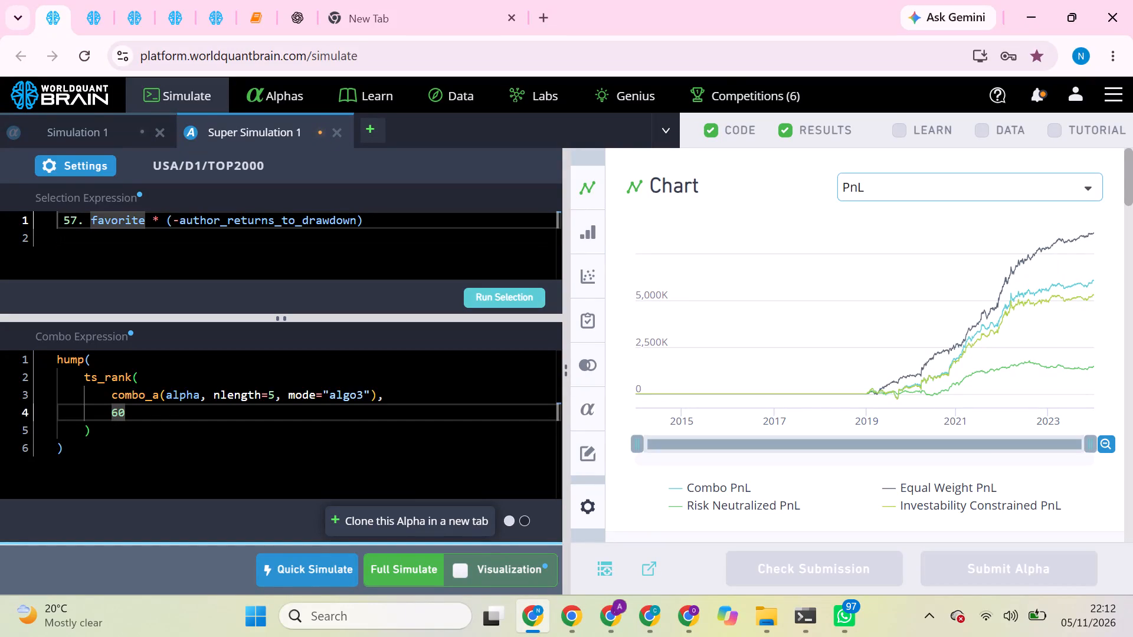
{"action": "key", "text": "BackSpace"}
{"action": "key", "text": "BackSpace"}
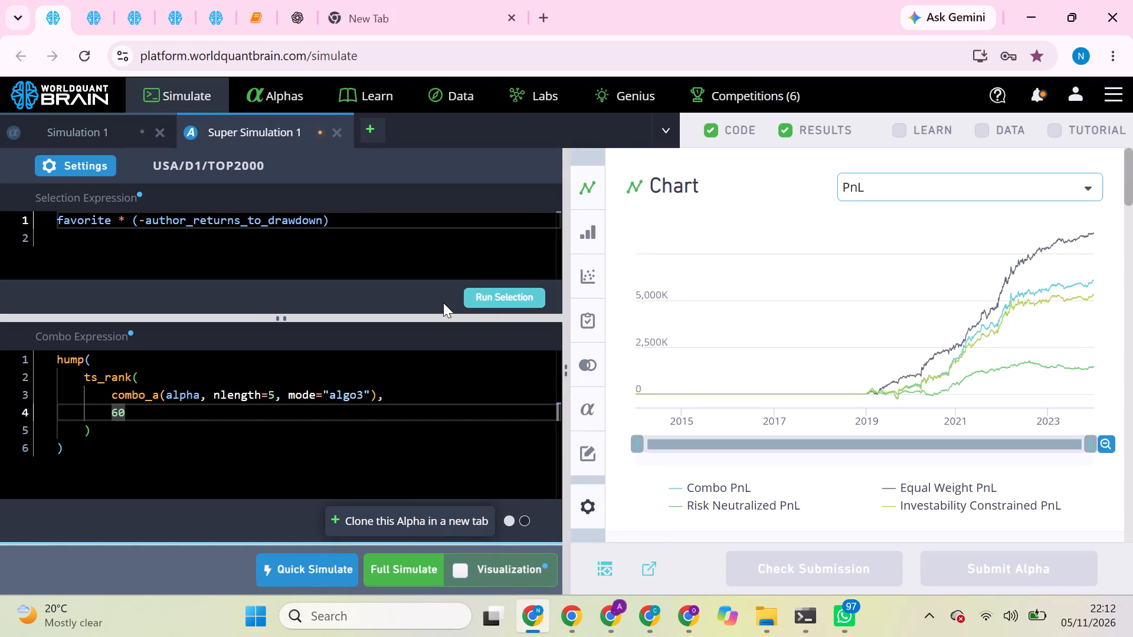
{"action": "left_click", "coordinate": [487, 307]}
{"action": "left_click", "coordinate": [499, 297]}
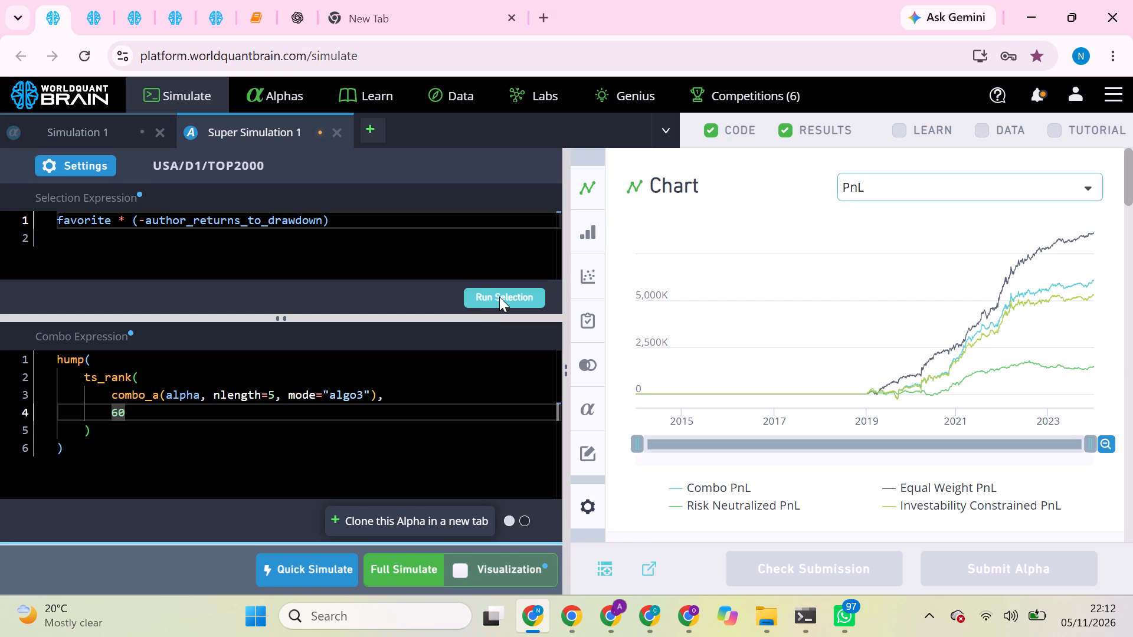
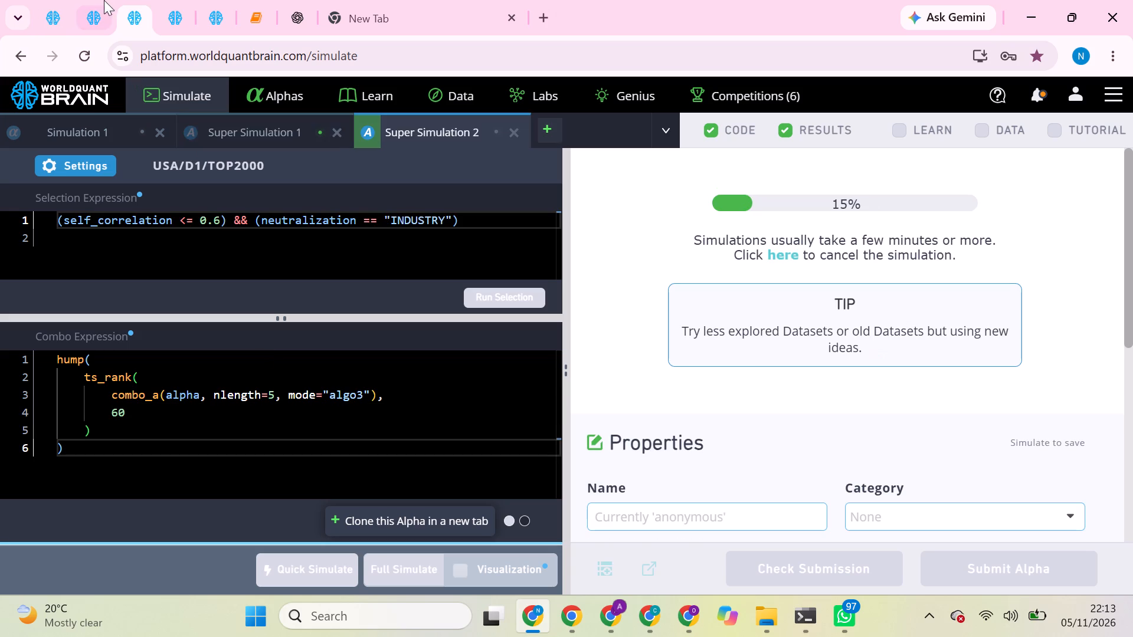
{"action": "left_click", "coordinate": [97, 1]}
{"action": "left_click", "coordinate": [65, 8]}
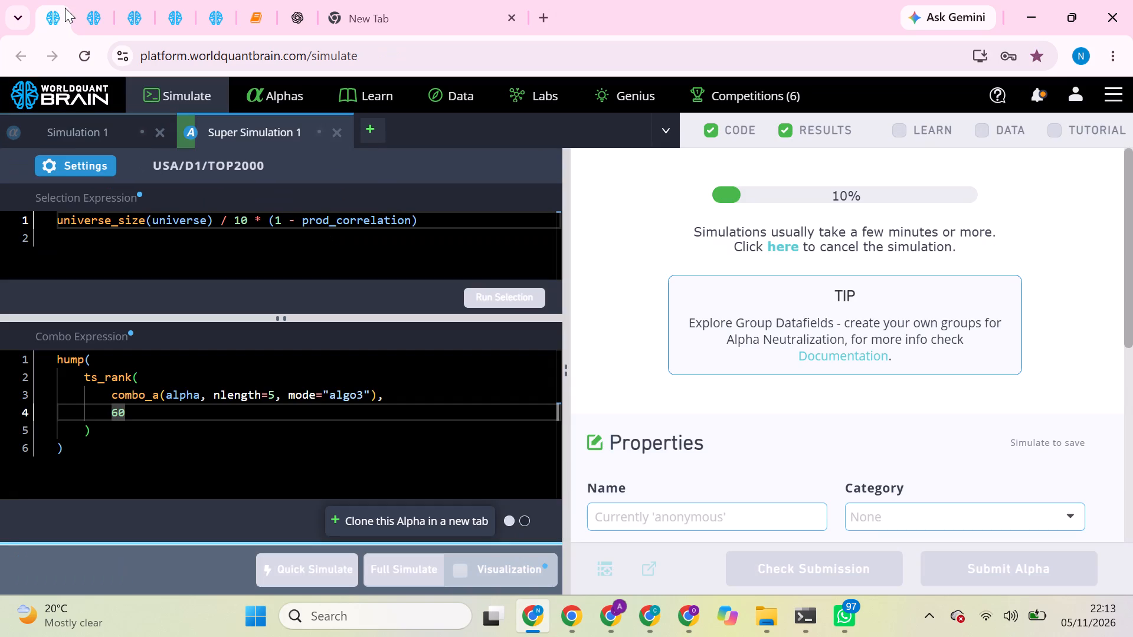
{"action": "left_click", "coordinate": [118, 2]}
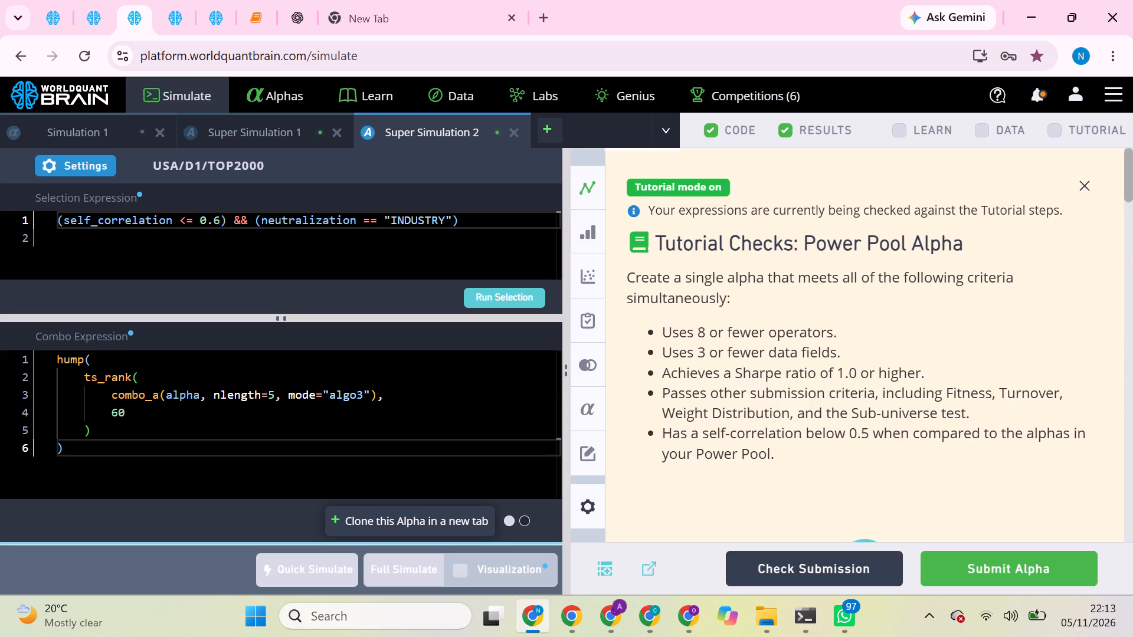
{"action": "left_click", "coordinate": [1086, 179]}
{"action": "left_click_drag", "start_coordinate": [1086, 179], "coordinate": [999, 349]}
{"action": "scroll", "coordinate": [999, 349], "scroll_direction": "down", "scroll_amount": 3}
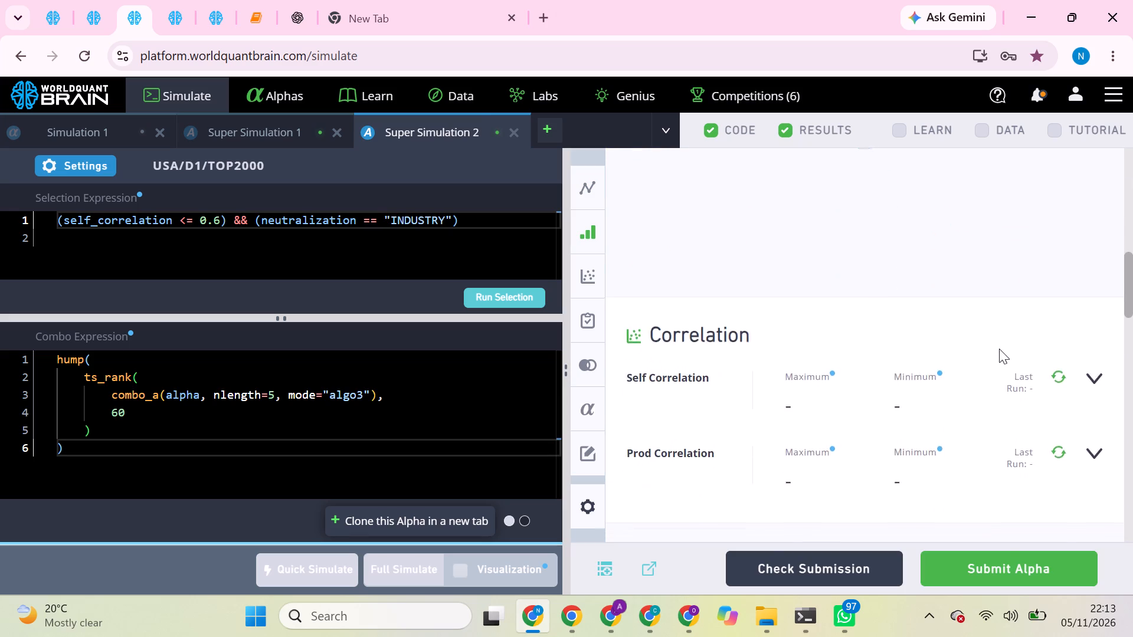
Run the Prod Correlation check for Super Simulation 2 and expand the warnings under IS Testing Status.
{"action": "scroll", "coordinate": [999, 349], "scroll_direction": "down", "scroll_amount": 1}
{"action": "scroll", "coordinate": [1019, 337], "scroll_direction": "up", "scroll_amount": 4}
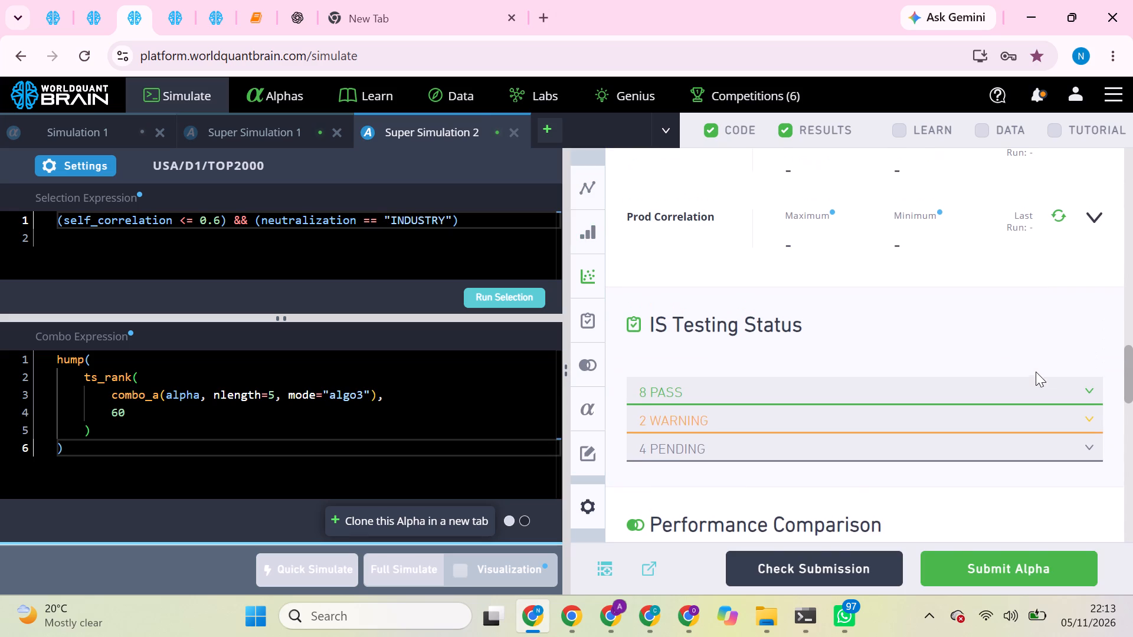
{"action": "left_click", "coordinate": [1060, 215]}
{"action": "left_click", "coordinate": [947, 423]}
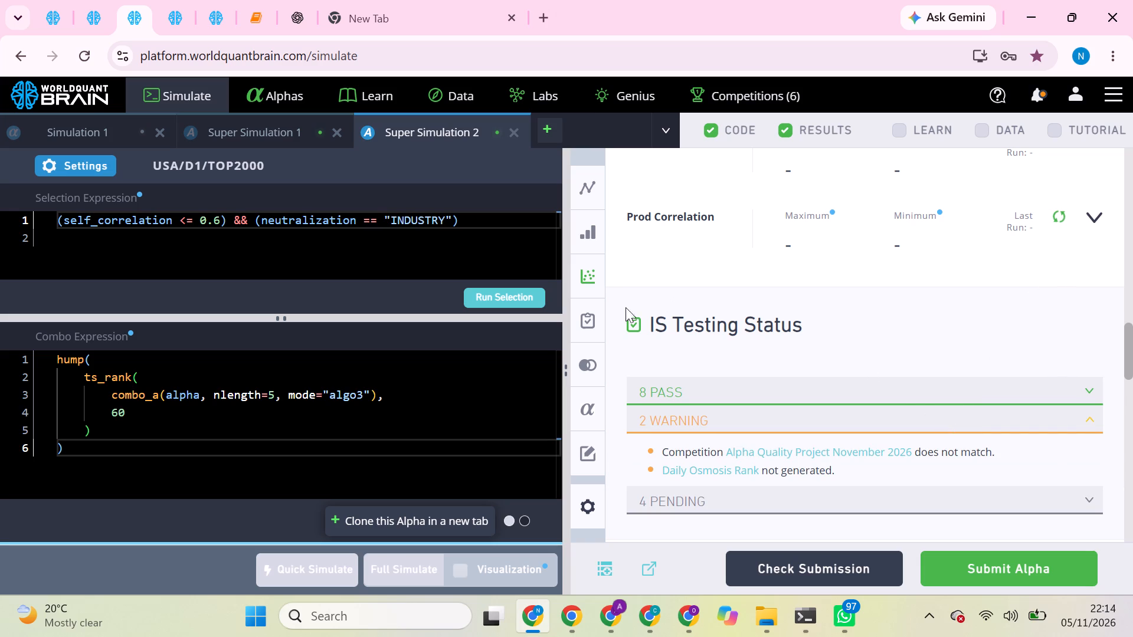
Change the neutralization value in the Super Simulation 2 selection expression to "MARKET".
{"action": "left_click", "coordinate": [393, 220]}
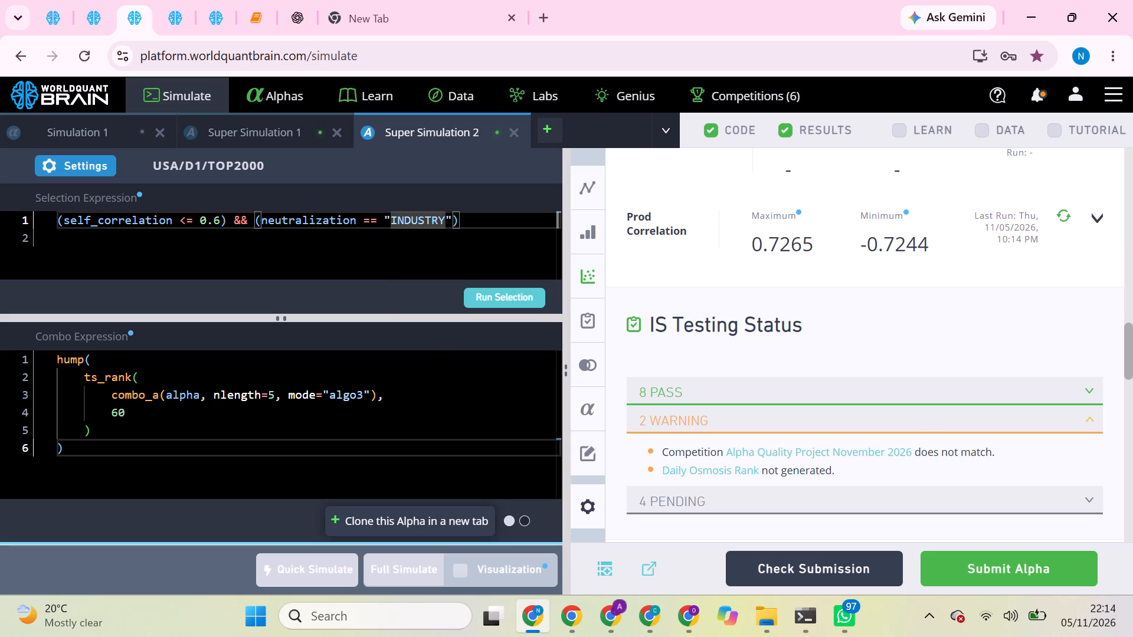
{"action": "double_click", "coordinate": [410, 219]}
{"action": "type", "text": "MARKET"}
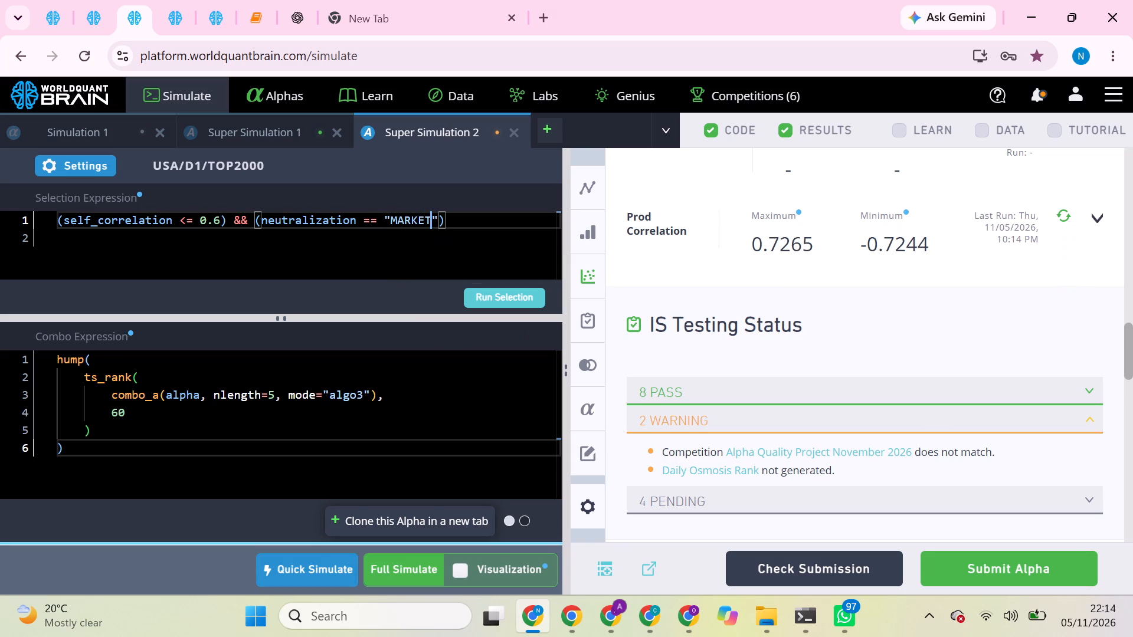
In the Super Simulation 2 settings, set decay to 4 and neutralization to Subindustry, and apply the settings.
{"action": "left_click", "coordinate": [88, 168]}
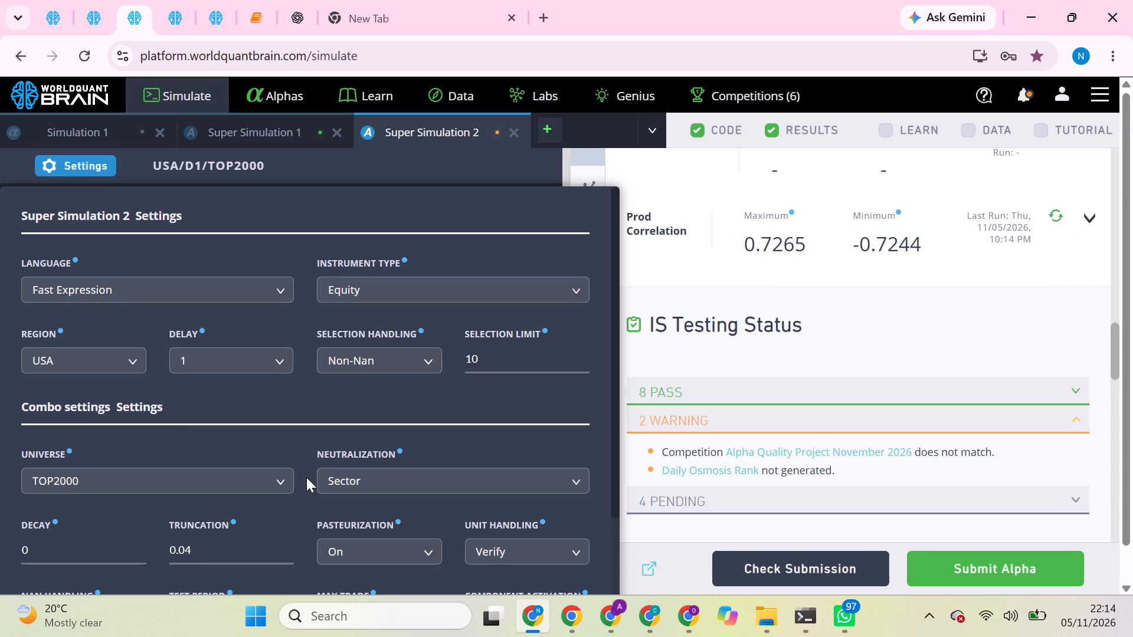
{"action": "left_click", "coordinate": [63, 547]}
{"action": "key", "text": "BackSpace"}
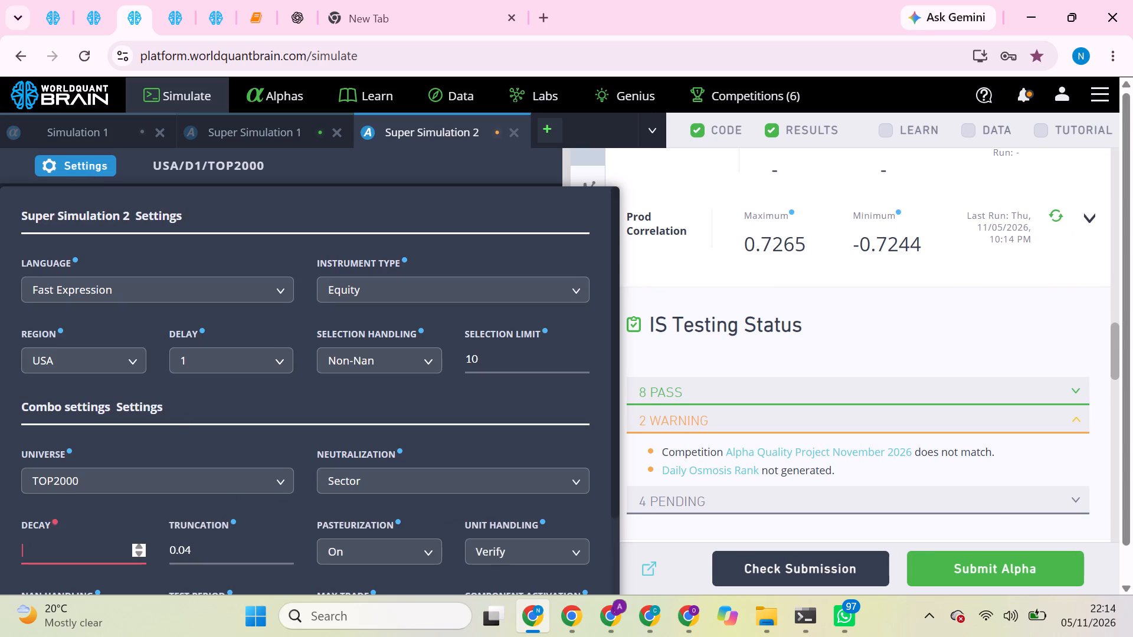
{"action": "key", "text": "4"}
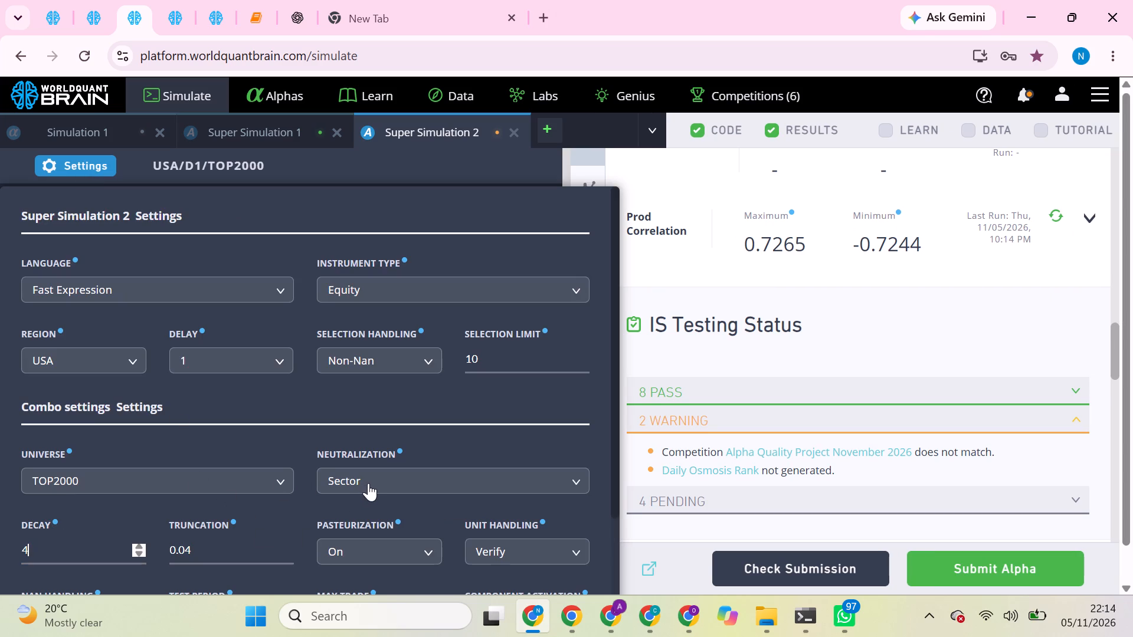
{"action": "left_click", "coordinate": [368, 483]}
{"action": "scroll", "coordinate": [359, 560], "scroll_direction": "down", "scroll_amount": 2}
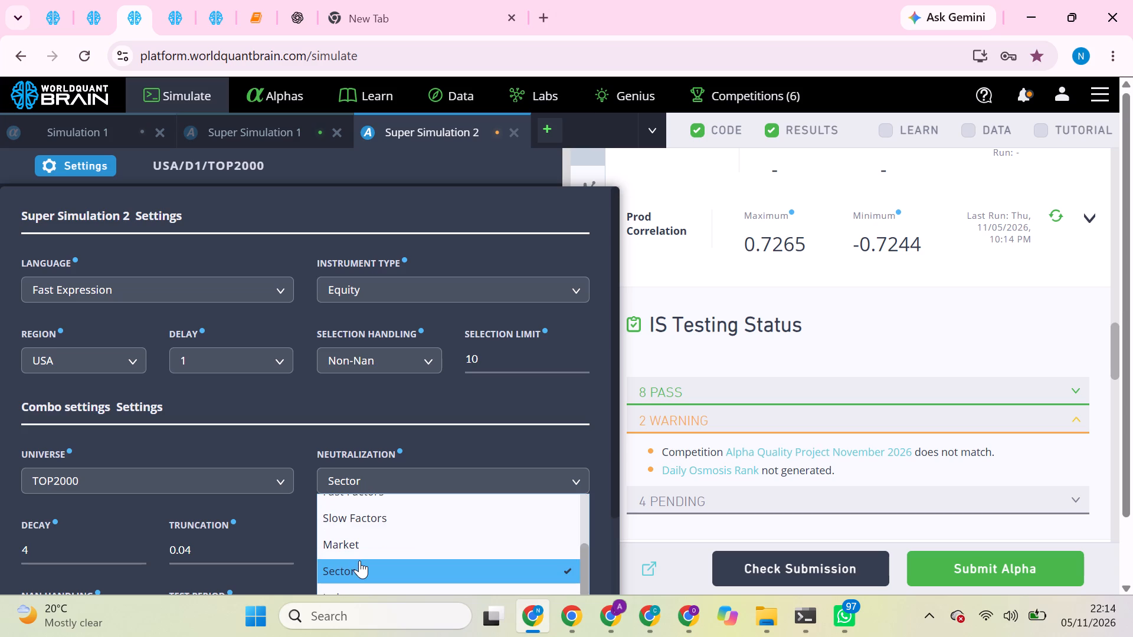
{"action": "scroll", "coordinate": [353, 533], "scroll_direction": "up", "scroll_amount": 1}
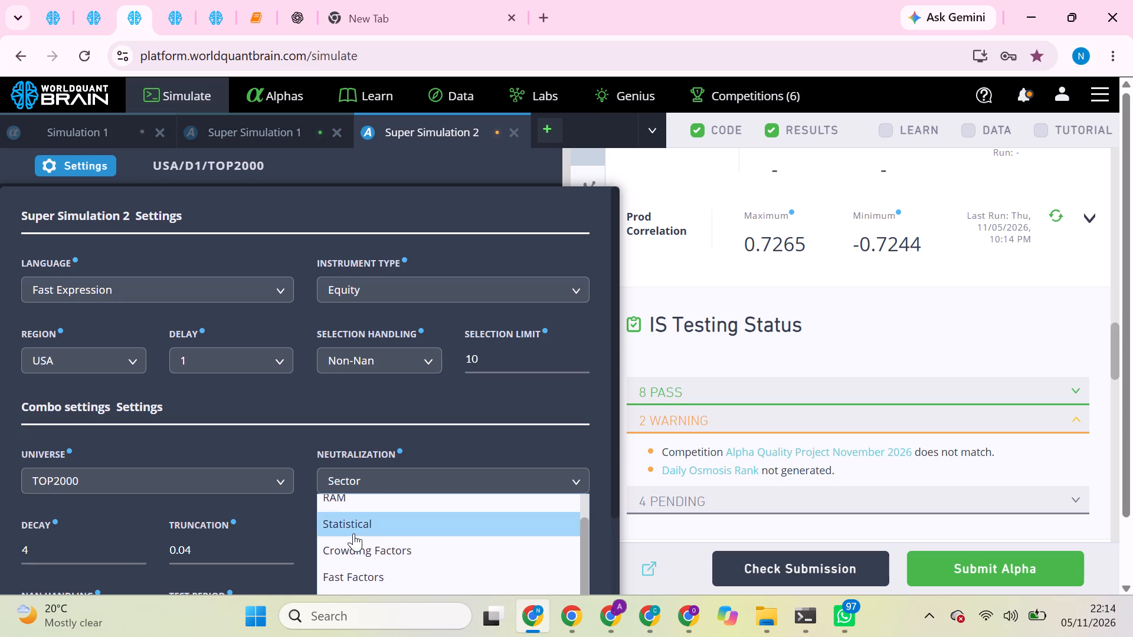
{"action": "scroll", "coordinate": [353, 540], "scroll_direction": "down", "scroll_amount": 2}
{"action": "left_click", "coordinate": [372, 540]}
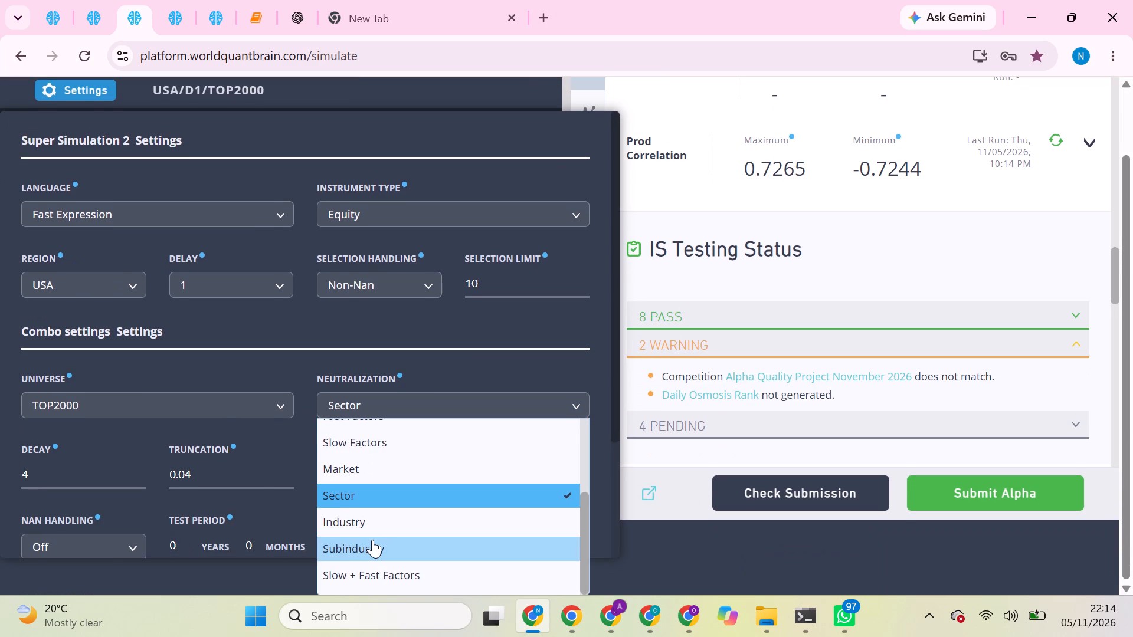
{"action": "scroll", "coordinate": [372, 540], "scroll_direction": "down", "scroll_amount": 3}
{"action": "left_click", "coordinate": [534, 551]}
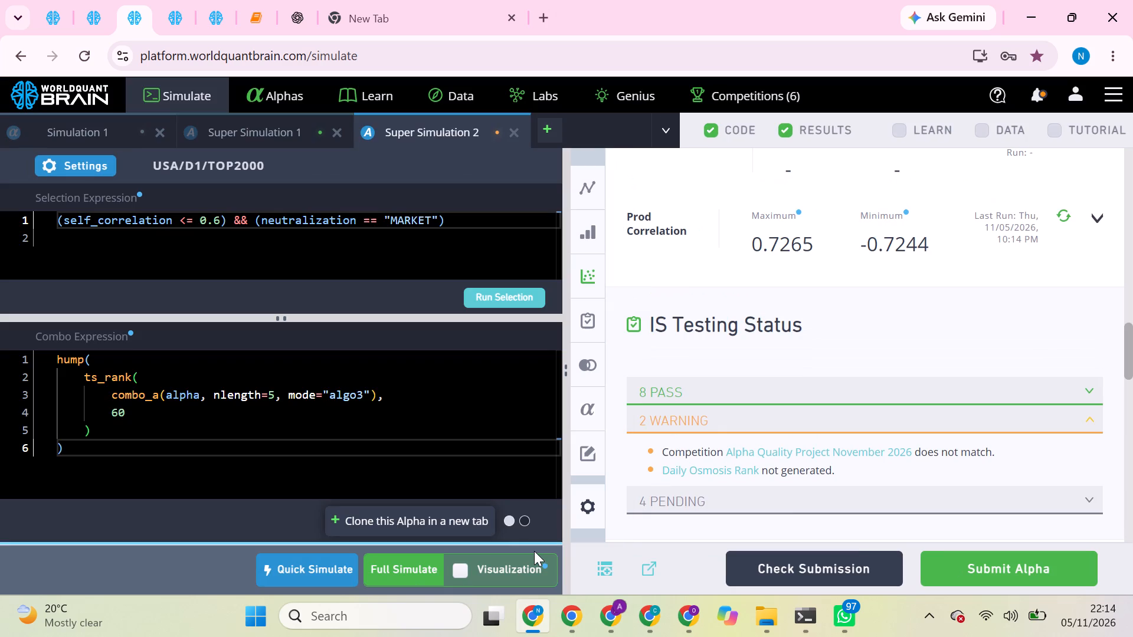
Run the selection for the edited expression and start a full simulation of Super Simulation 2.
{"action": "left_click", "coordinate": [512, 294]}
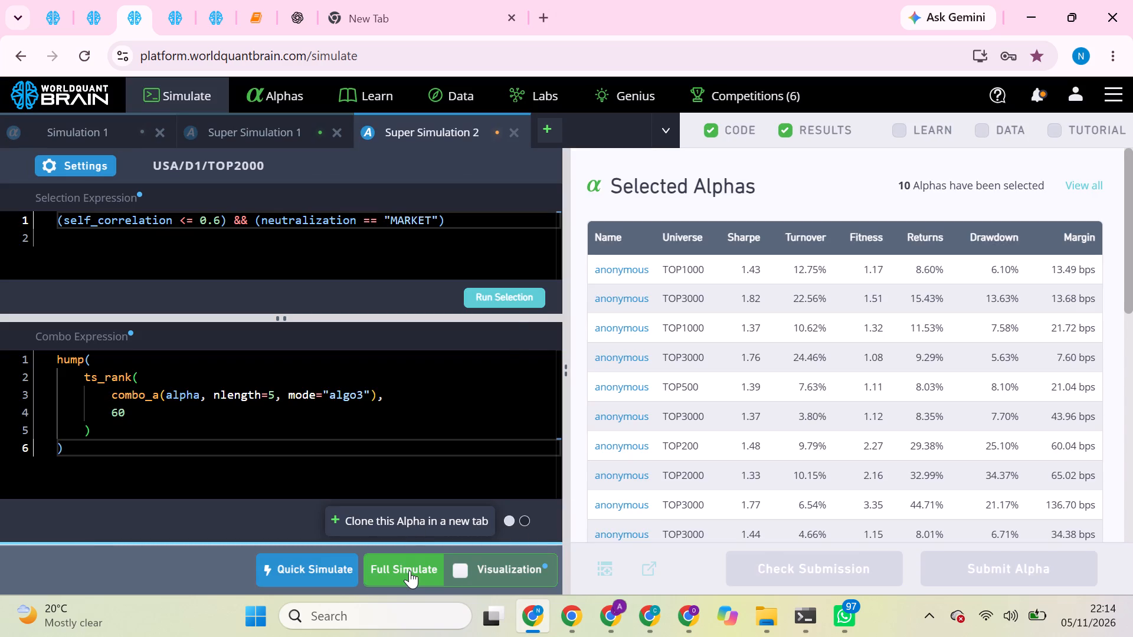
{"action": "left_click", "coordinate": [410, 570]}
{"action": "left_click", "coordinate": [136, 116]}
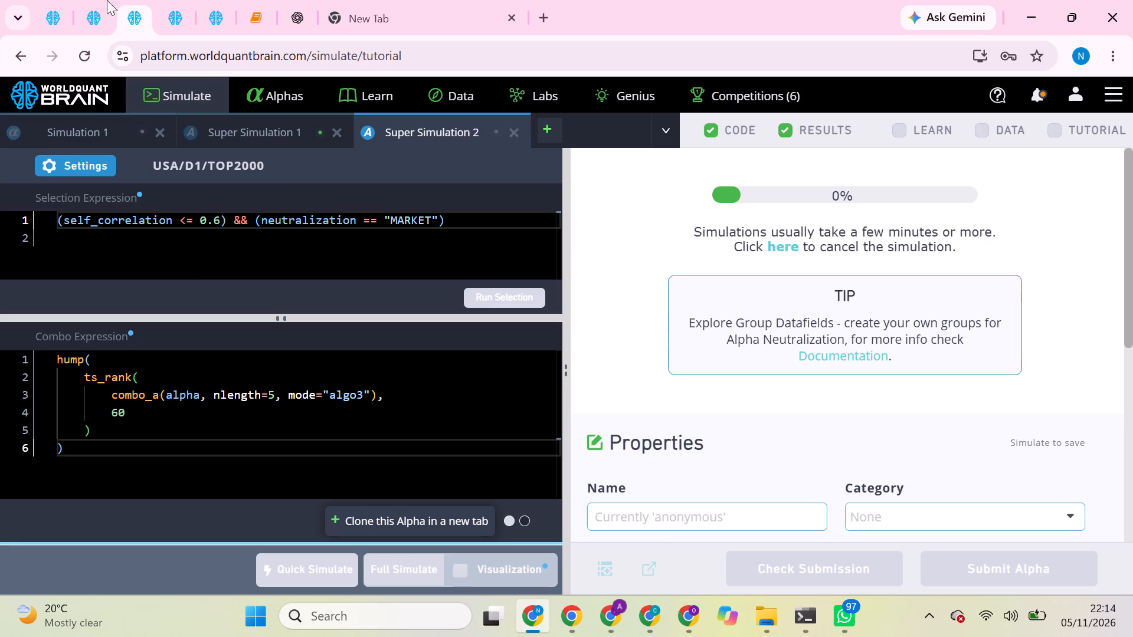
Check the super simulations in the first two BRAIN tabs.
{"action": "left_click", "coordinate": [99, 0]}
{"action": "left_click", "coordinate": [51, 0]}
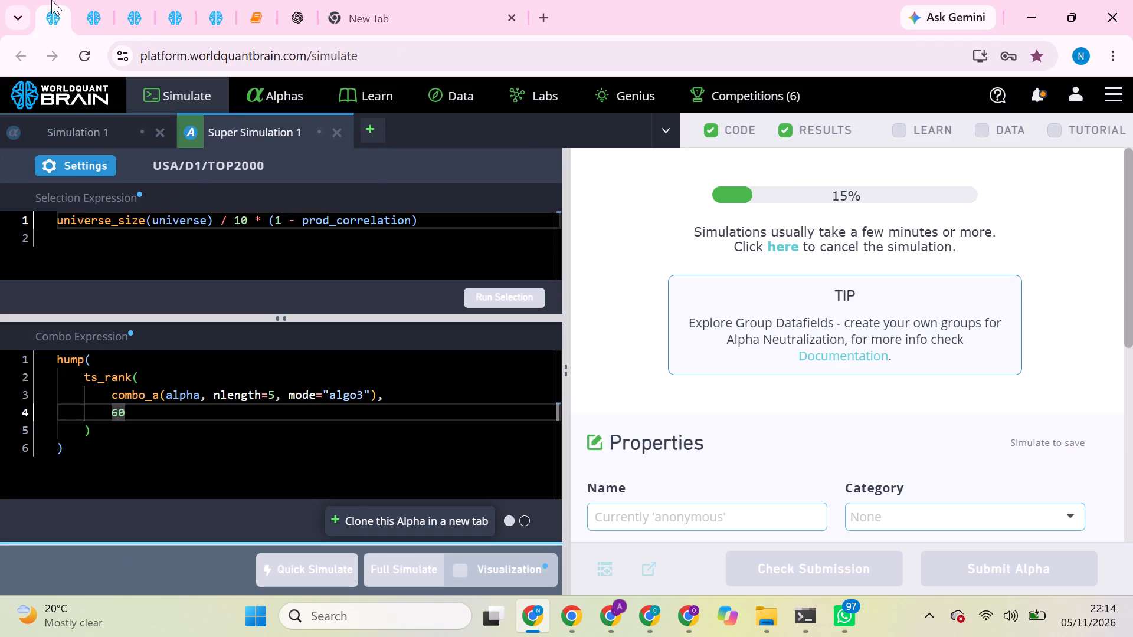
Switch to the A Chrome profile and run the Power Pool Correlation and Self Correlation checks for the open unsubmitted alpha.
{"action": "left_click", "coordinate": [617, 611]}
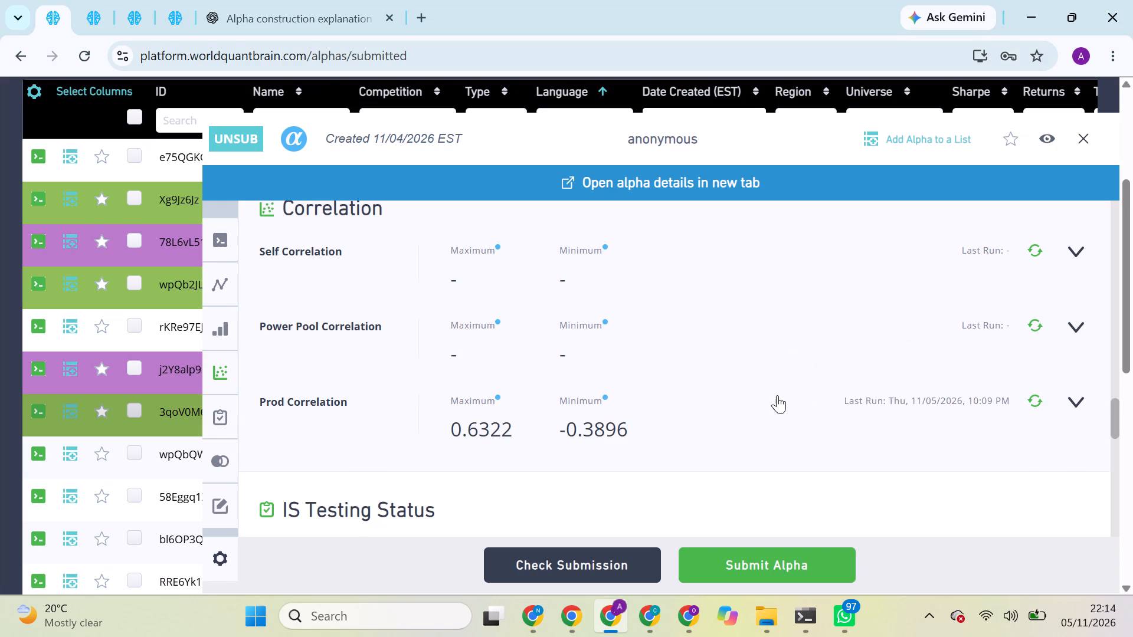
{"action": "left_click", "coordinate": [1039, 328]}
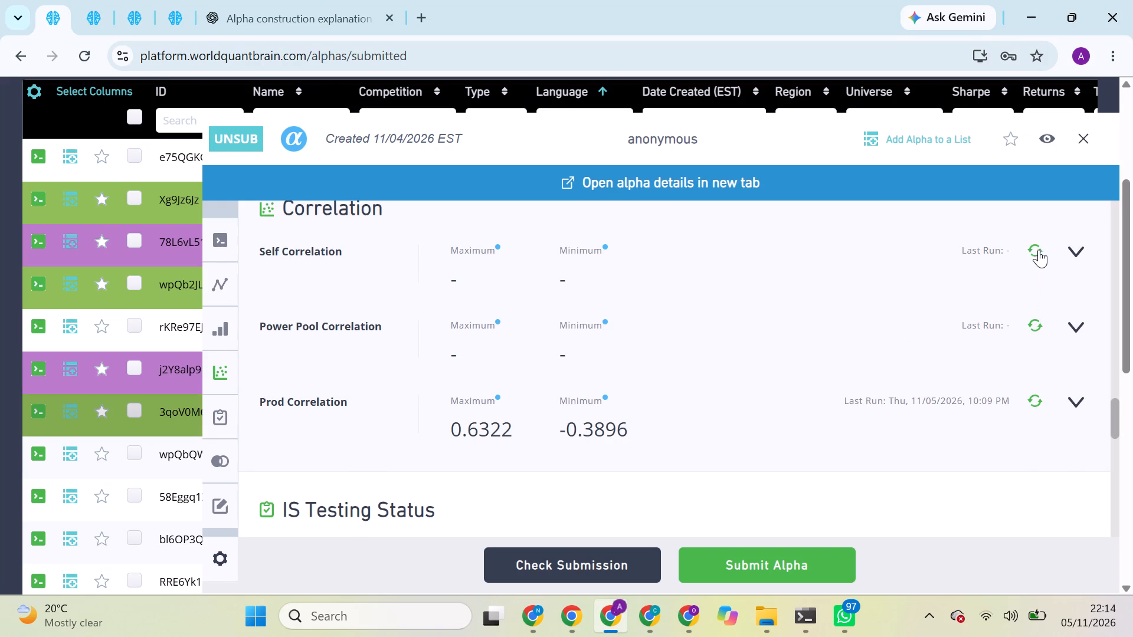
{"action": "left_click", "coordinate": [1039, 247]}
{"action": "left_click_drag", "start_coordinate": [1037, 325], "coordinate": [1035, 255]}
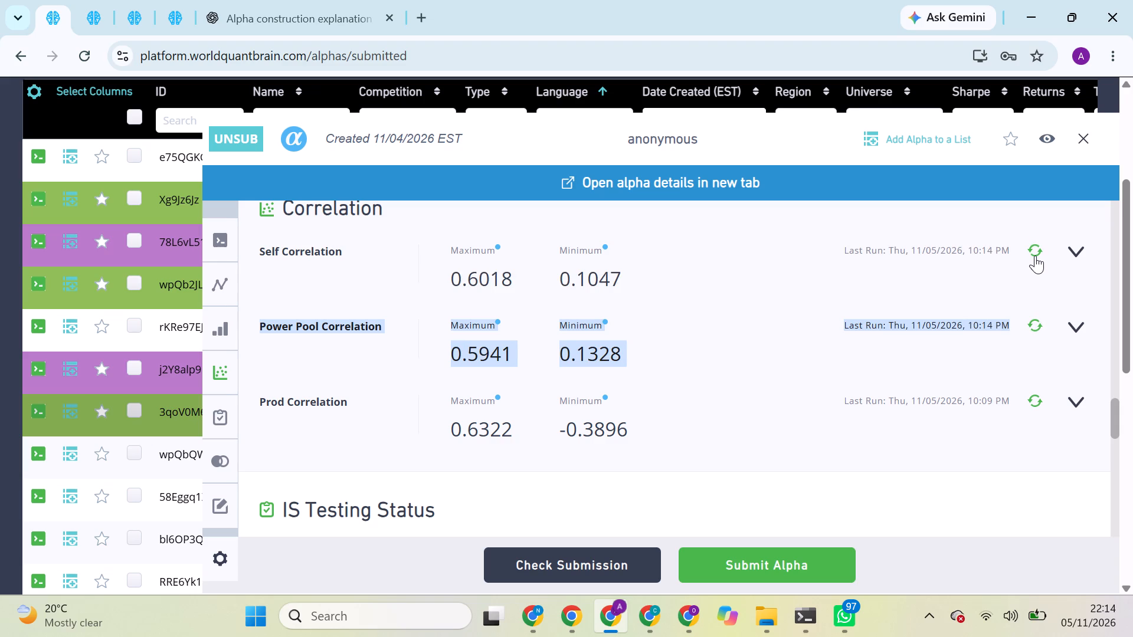
Review the alpha's IS Testing Status, and expand and collapse its Performance Comparison section.
{"action": "scroll", "coordinate": [986, 332], "scroll_direction": "down", "scroll_amount": 2}
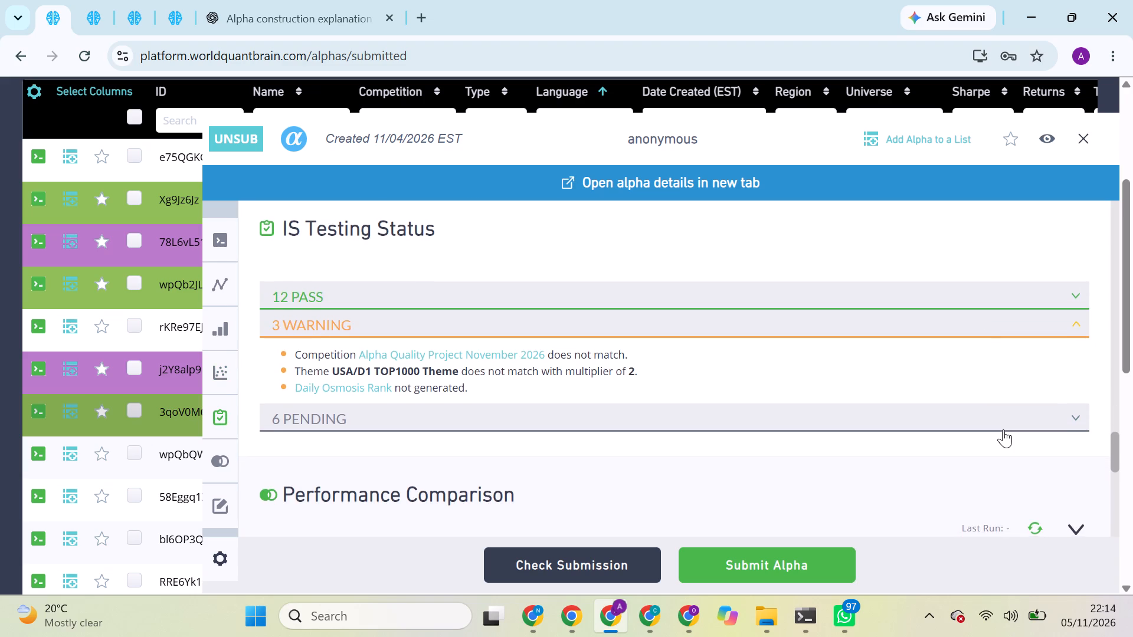
{"action": "scroll", "coordinate": [1003, 429], "scroll_direction": "down", "scroll_amount": 1}
{"action": "left_click", "coordinate": [1082, 429]}
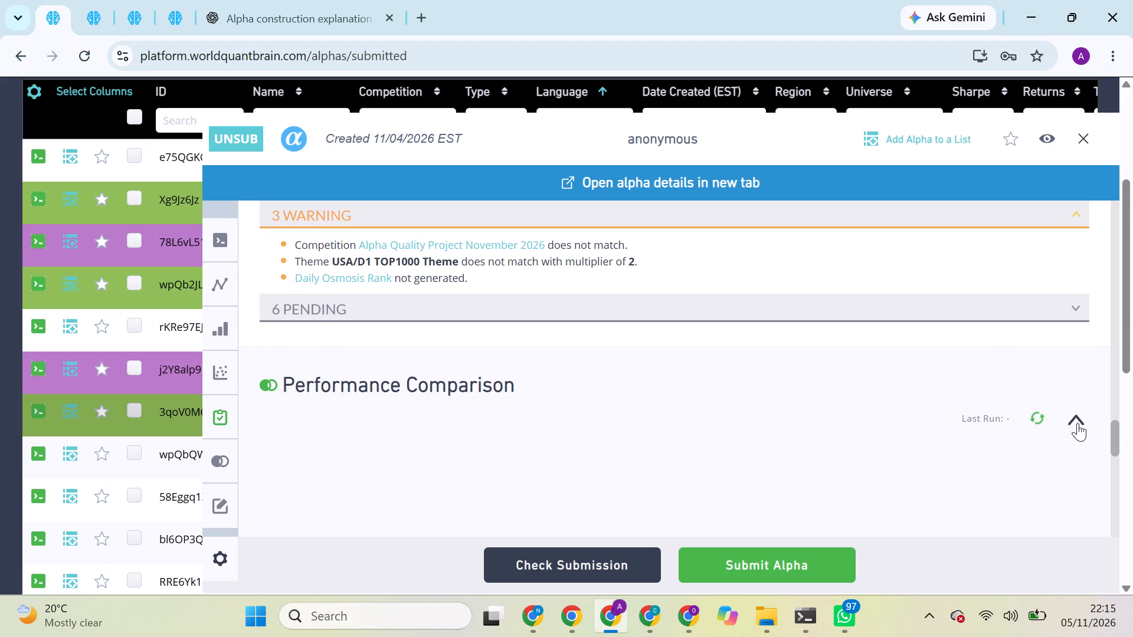
{"action": "left_click", "coordinate": [1078, 423]}
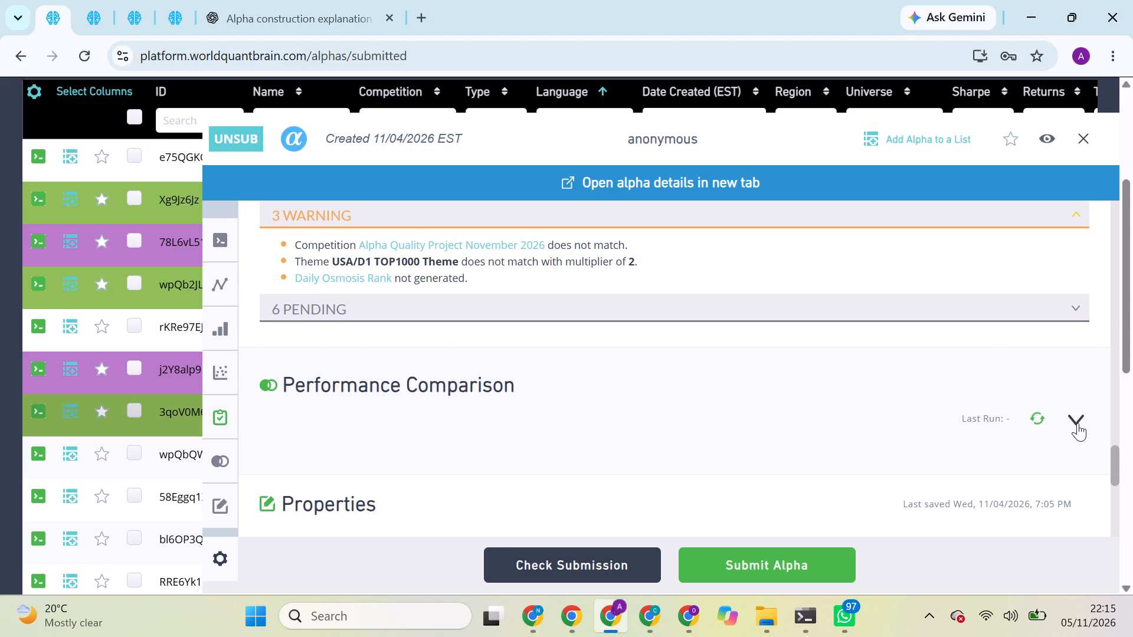
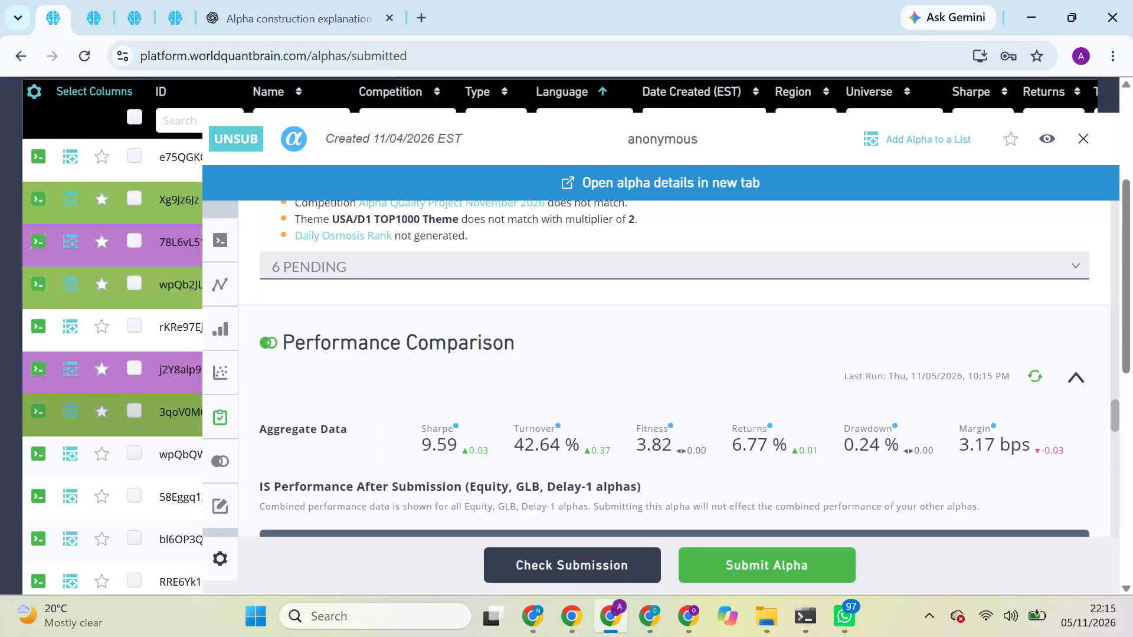
{"action": "scroll", "coordinate": [653, 360], "scroll_direction": "up", "scroll_amount": 9}
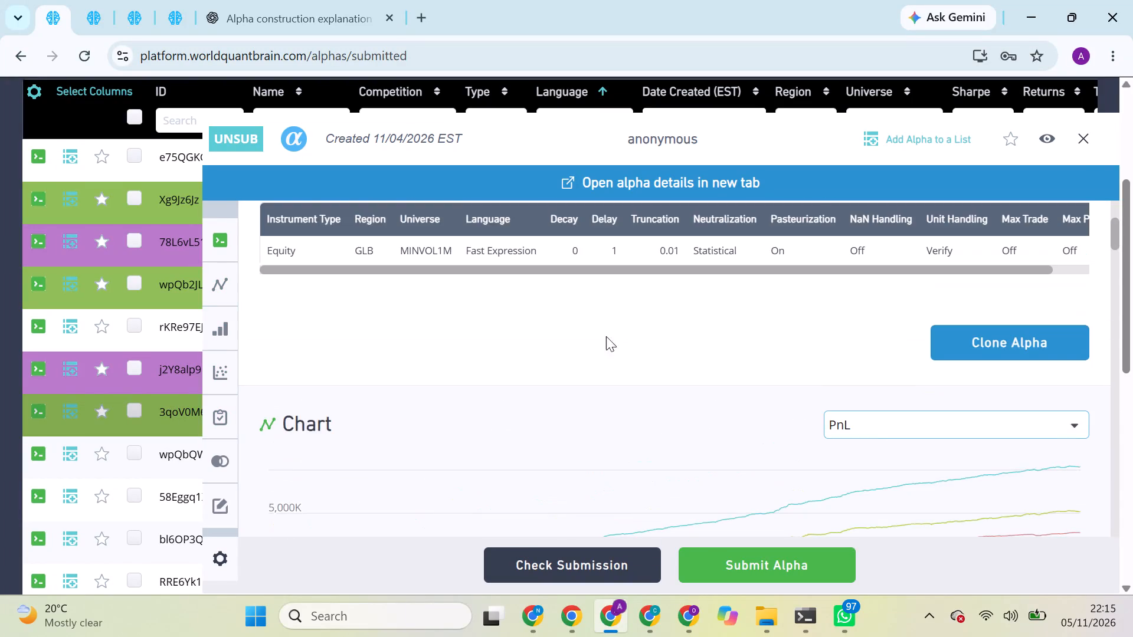
{"action": "scroll", "coordinate": [595, 335], "scroll_direction": "up", "scroll_amount": 3}
{"action": "triple_click", "coordinate": [571, 277]}
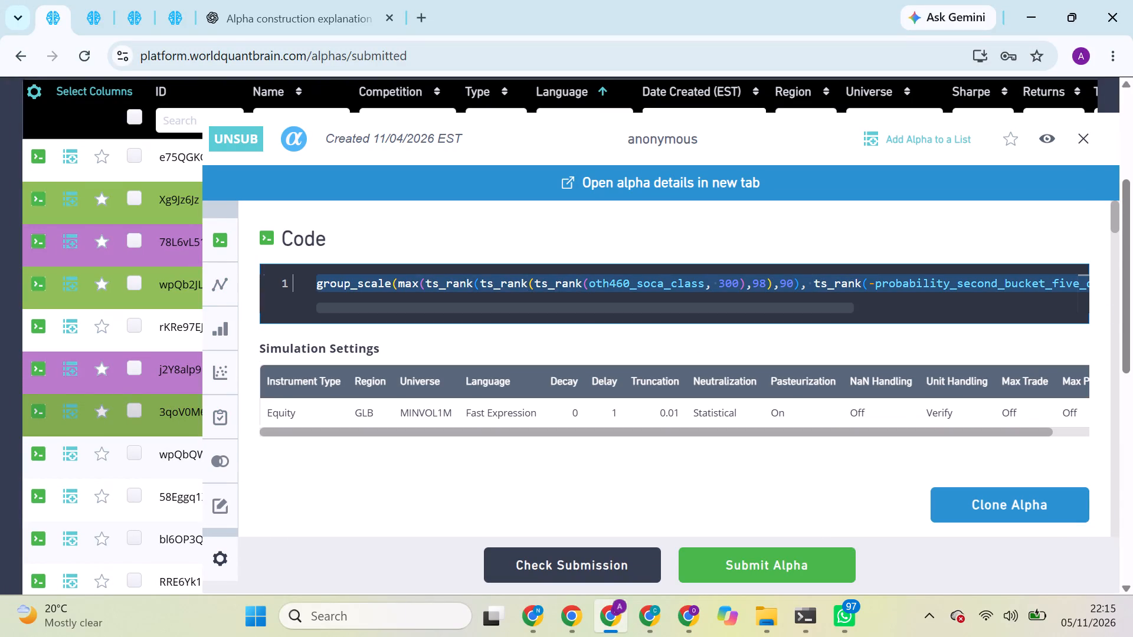
{"action": "double_click", "coordinate": [571, 277]}
{"action": "key", "text": "ctrl+c"}
{"action": "left_click", "coordinate": [570, 622]}
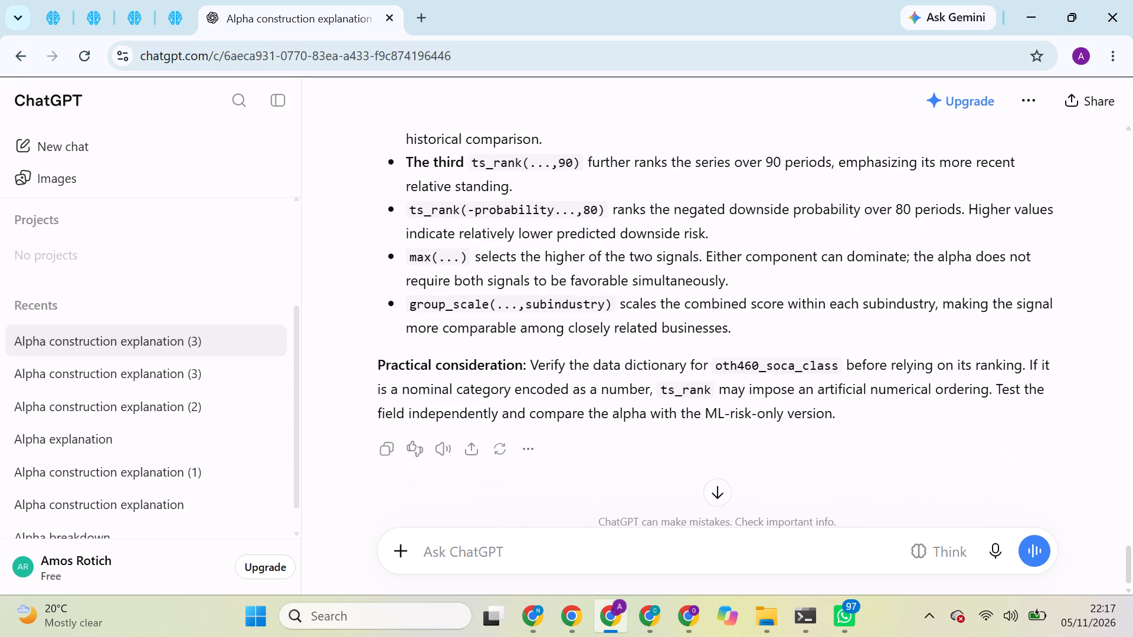
{"action": "left_click_drag", "start_coordinate": [529, 327], "coordinate": [761, 330]}
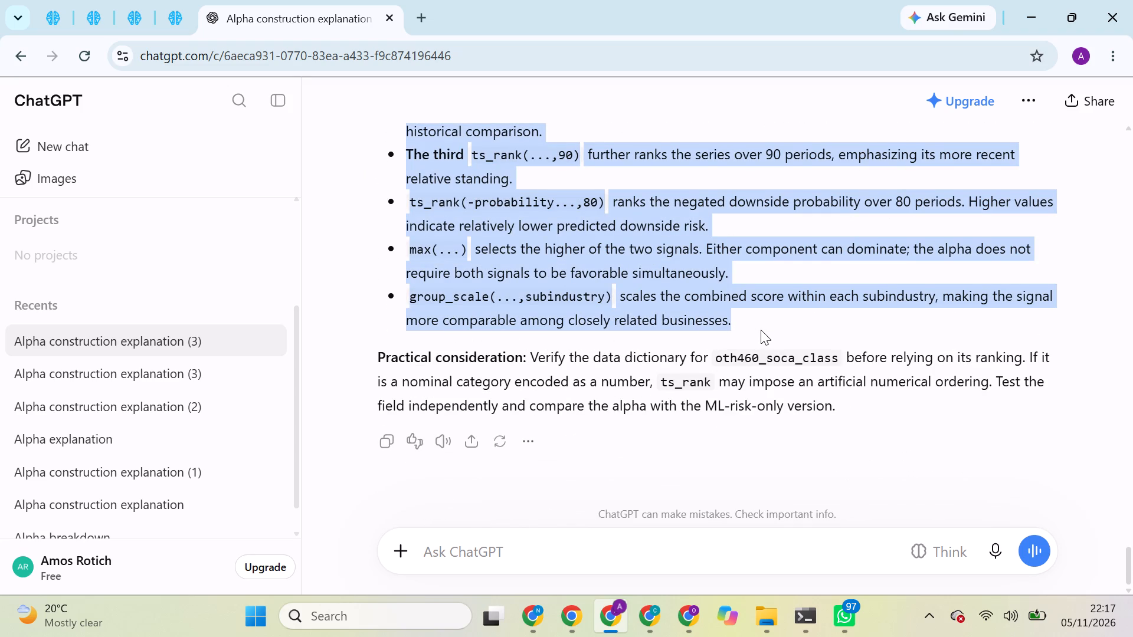
{"action": "key", "text": "ctrl+c"}
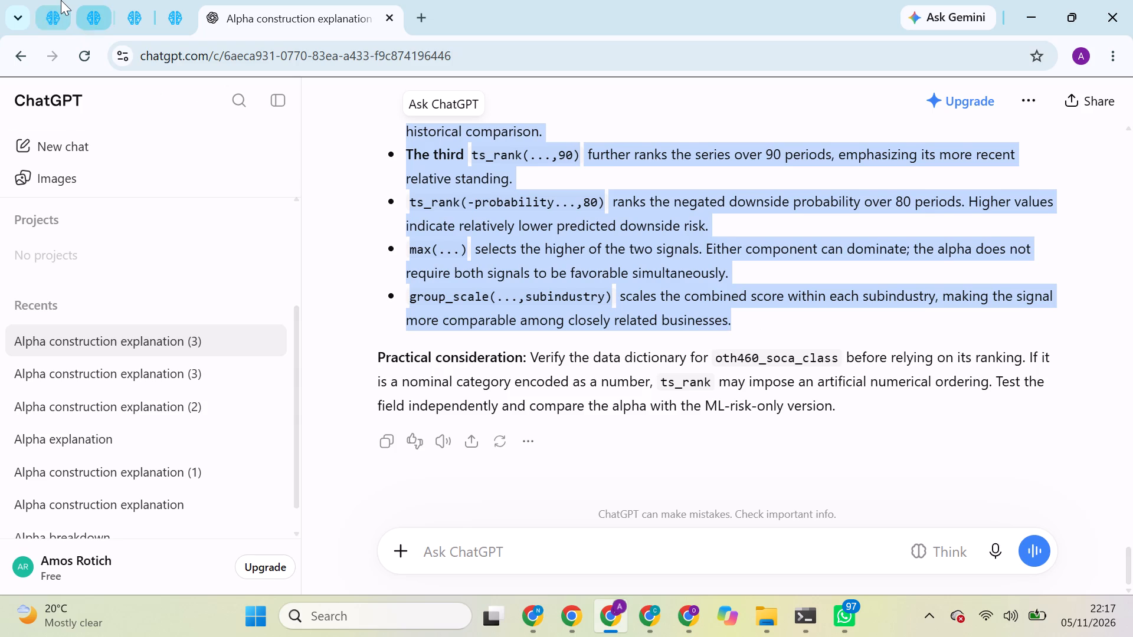
Replace the open alpha's whole Description in the first BRAIN tab with the copied explanation.
{"action": "left_click", "coordinate": [61, 0]}
{"action": "scroll", "coordinate": [621, 473], "scroll_direction": "down", "scroll_amount": 5}
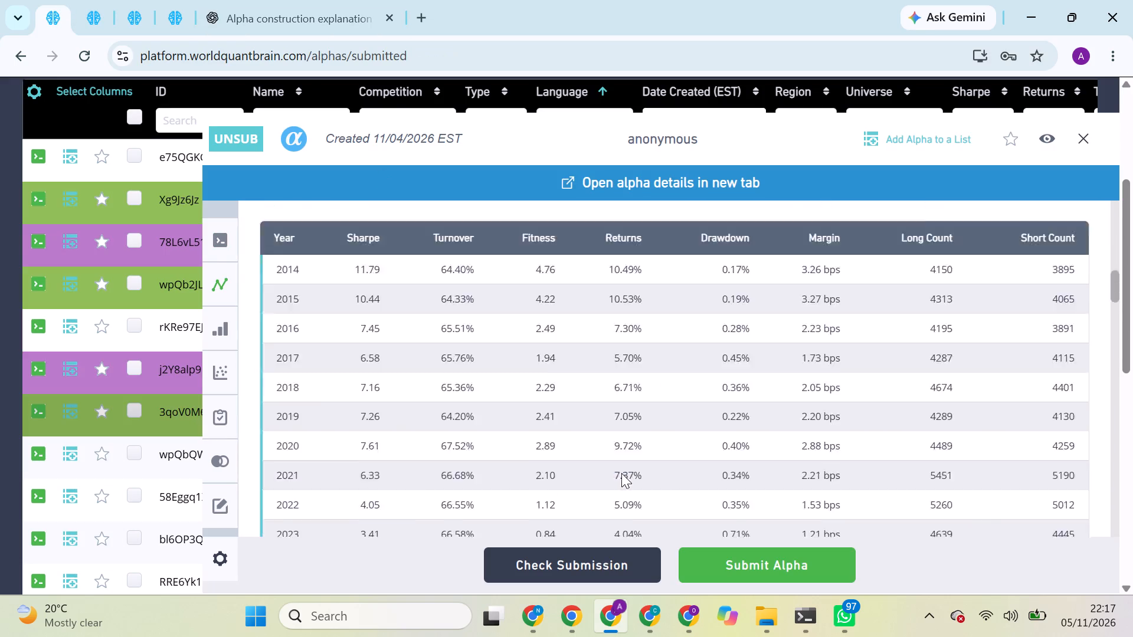
{"action": "scroll", "coordinate": [621, 473], "scroll_direction": "down", "scroll_amount": 5}
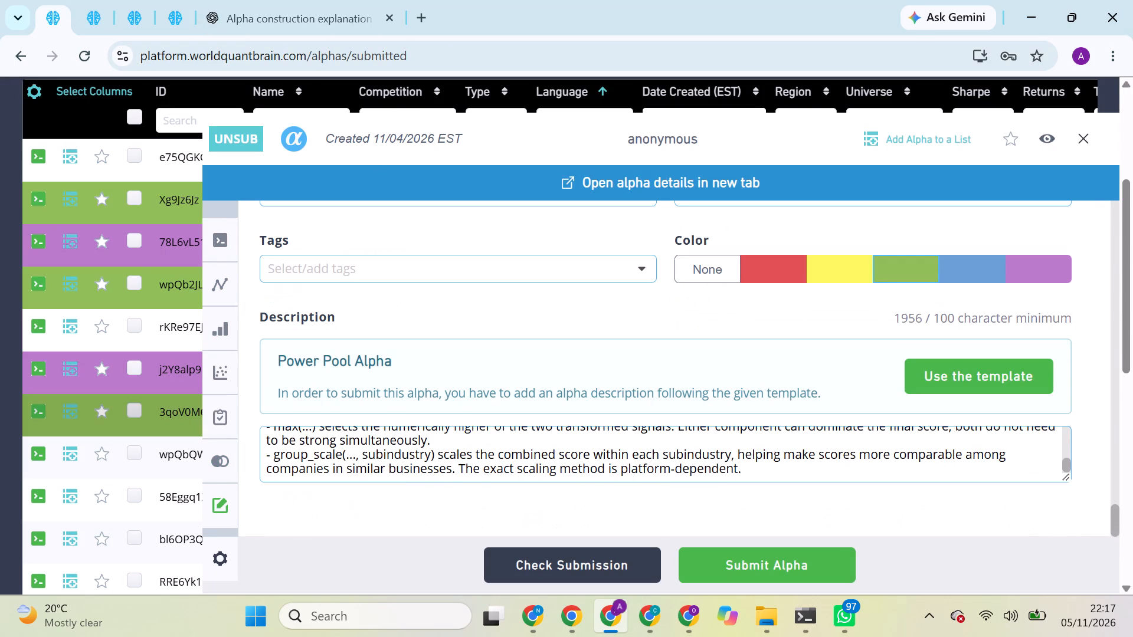
{"action": "scroll", "coordinate": [498, 474], "scroll_direction": "up", "scroll_amount": 4}
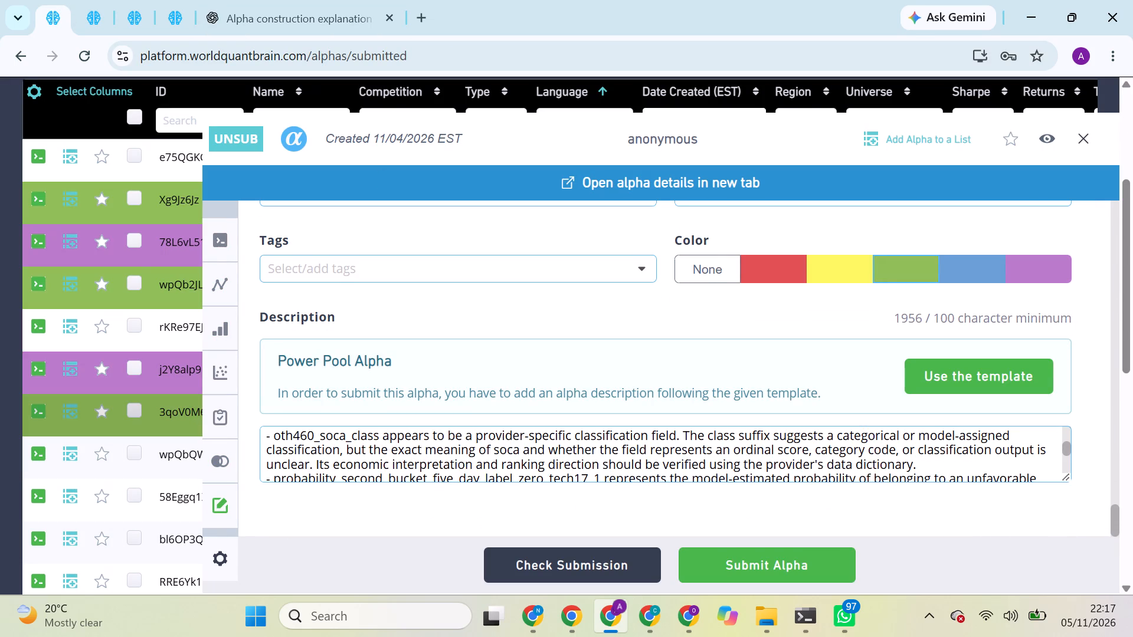
{"action": "left_click_drag", "start_coordinate": [264, 443], "coordinate": [1132, 562]}
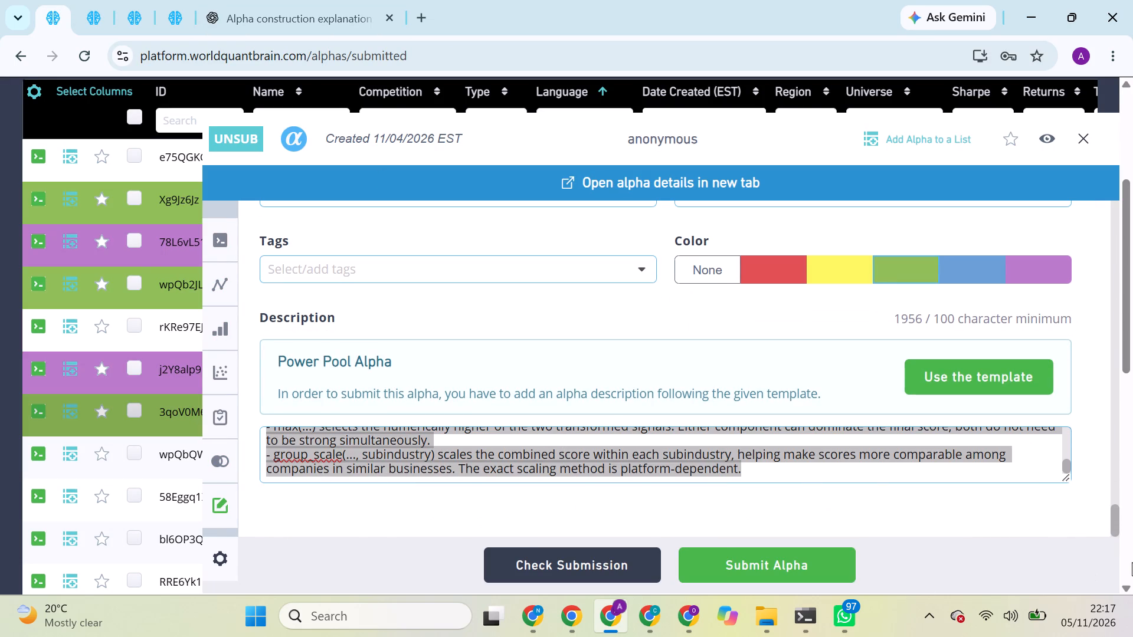
{"action": "key", "text": "ctrl+v"}
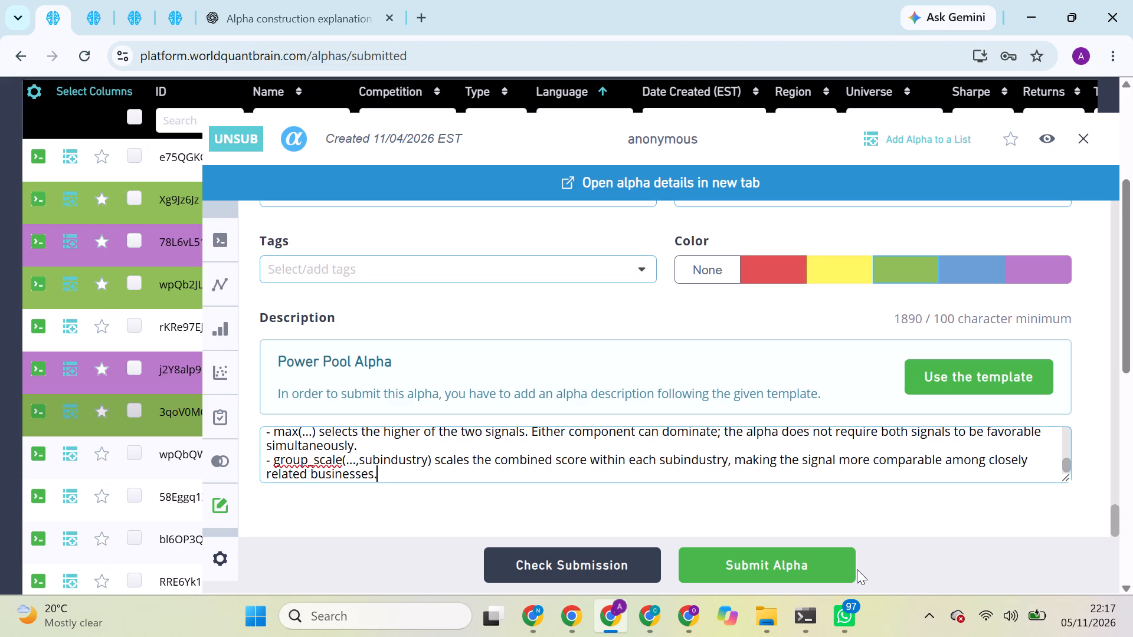
Submit the alpha with its new description.
{"action": "left_click", "coordinate": [857, 569]}
{"action": "left_click", "coordinate": [833, 568]}
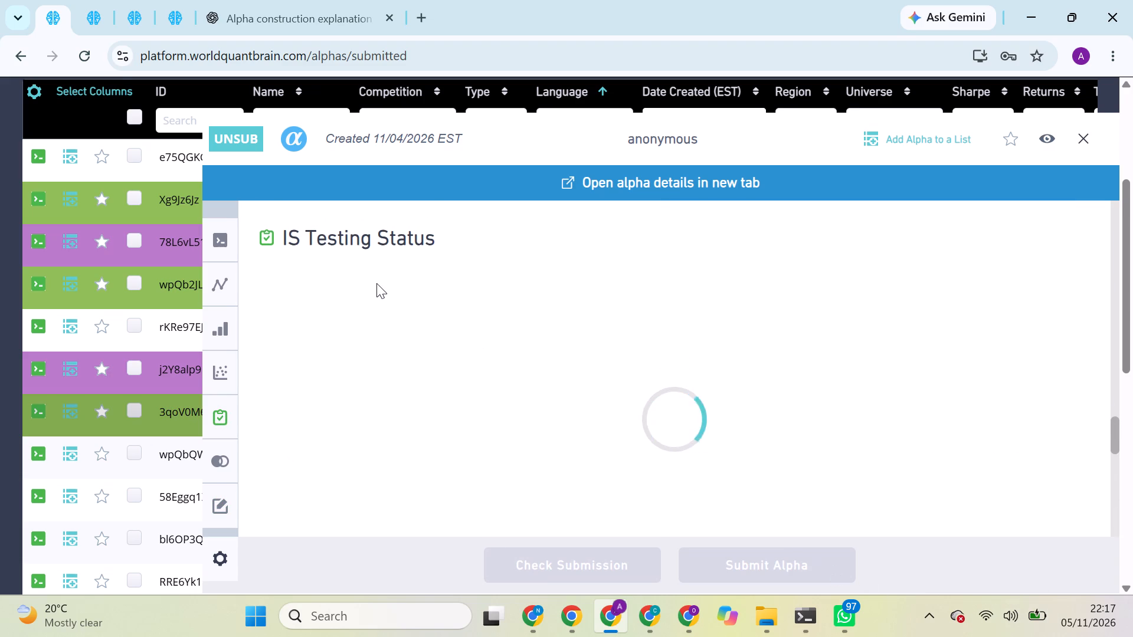
Open the details of super alpha Xg9Jz6Jz from the alphas list in the second BRAIN tab.
{"action": "left_click", "coordinate": [92, 0]}
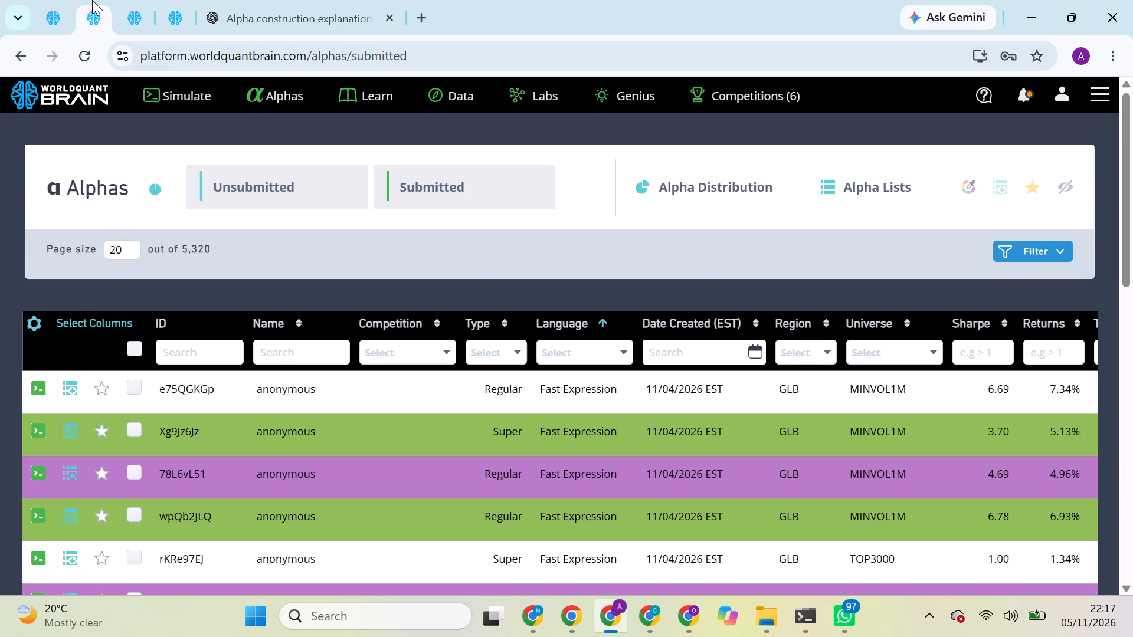
{"action": "scroll", "coordinate": [325, 389], "scroll_direction": "down", "scroll_amount": 1}
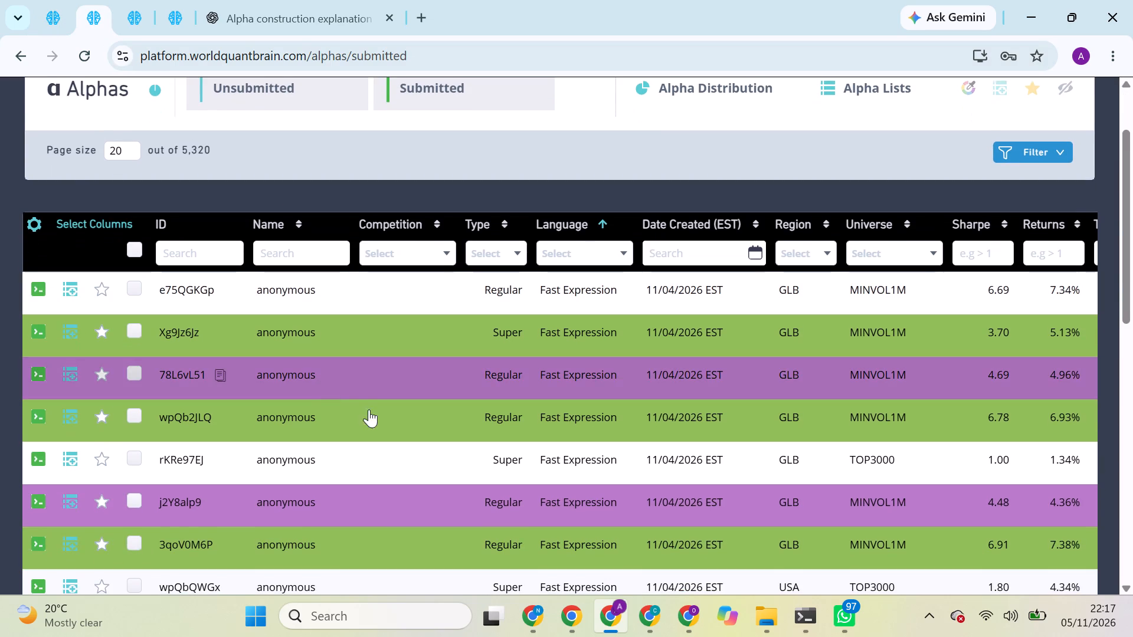
{"action": "scroll", "coordinate": [391, 448], "scroll_direction": "down", "scroll_amount": 3}
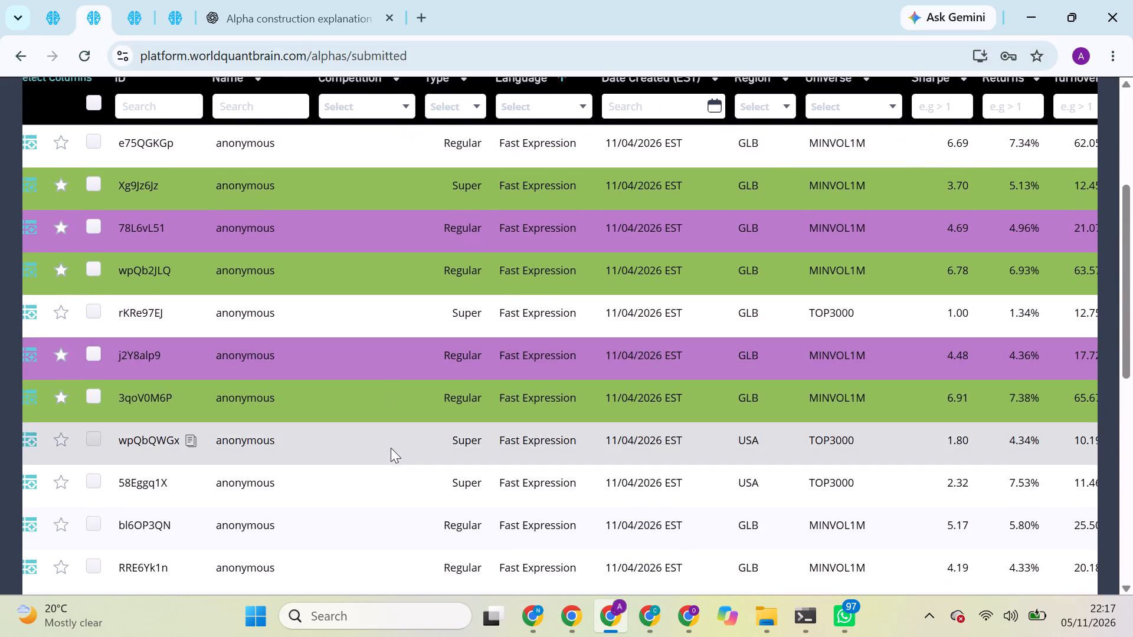
{"action": "scroll", "coordinate": [405, 380], "scroll_direction": "up", "scroll_amount": 2}
{"action": "left_click", "coordinate": [451, 347]}
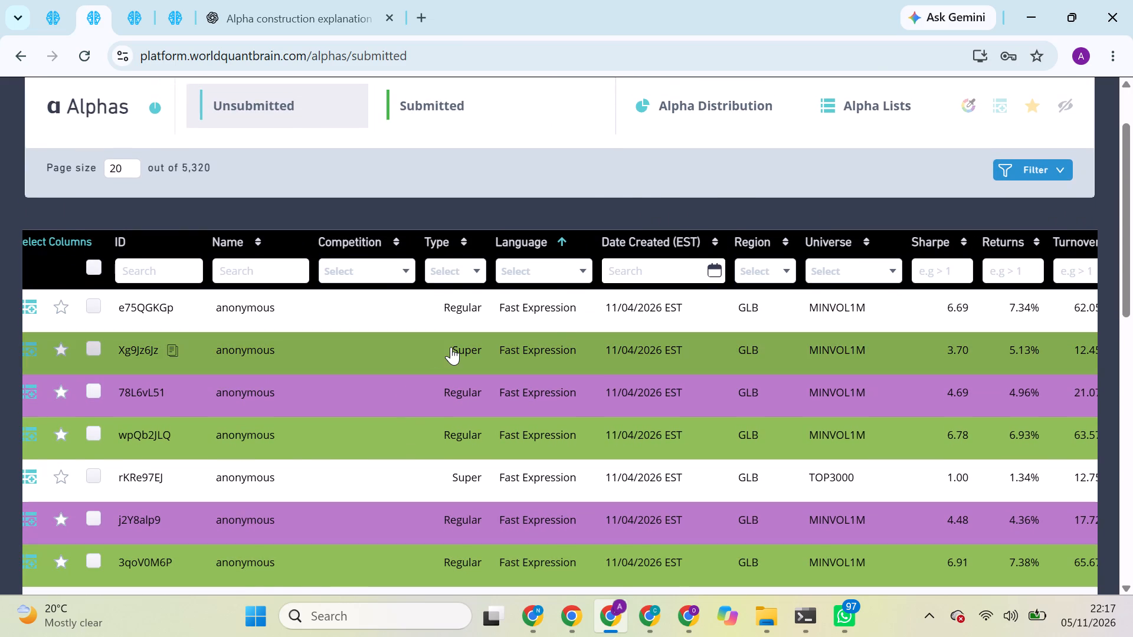
Run the Prod Correlation and Self Correlation checks for the open super alpha.
{"action": "scroll", "coordinate": [564, 392], "scroll_direction": "down", "scroll_amount": 3}
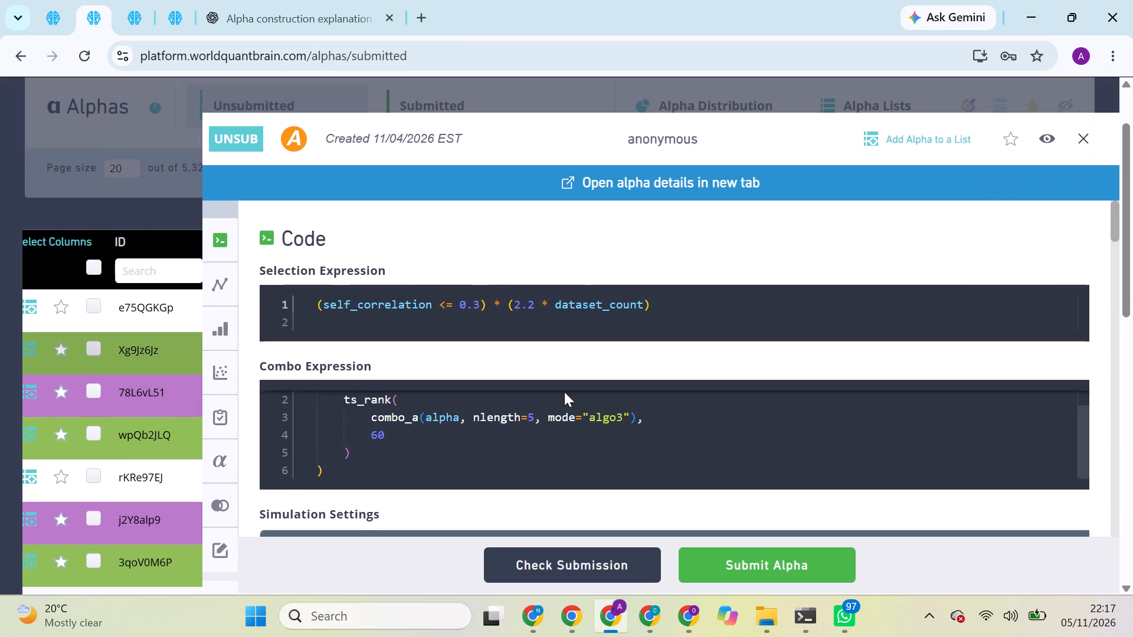
{"action": "scroll", "coordinate": [682, 382], "scroll_direction": "down", "scroll_amount": 2}
{"action": "left_click", "coordinate": [706, 366]}
{"action": "scroll", "coordinate": [706, 366], "scroll_direction": "down", "scroll_amount": 1}
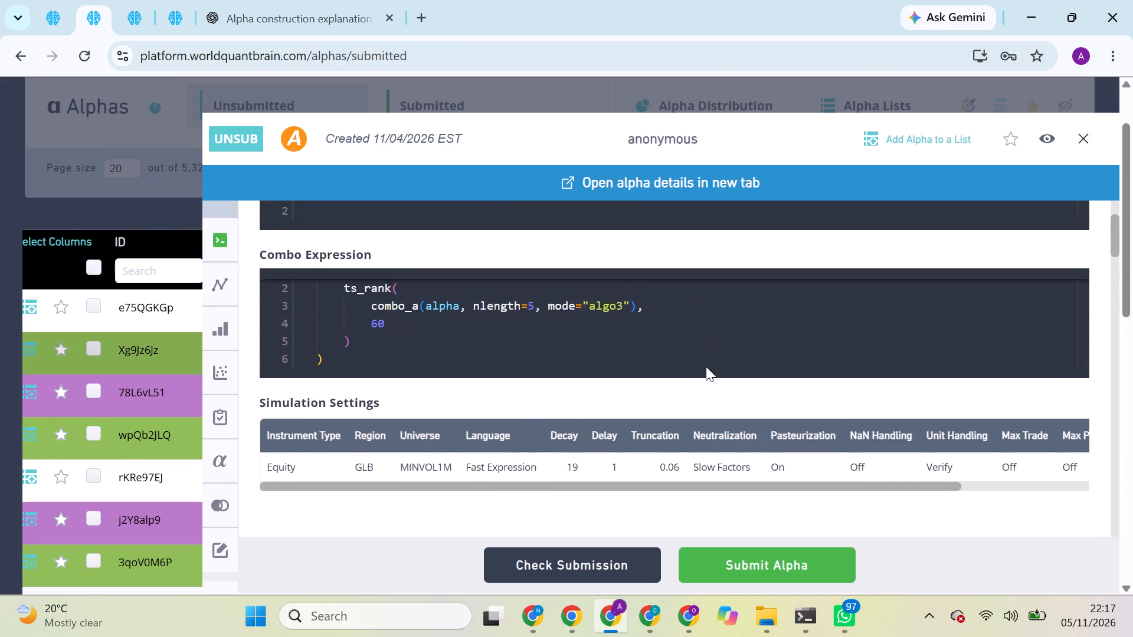
{"action": "scroll", "coordinate": [706, 366], "scroll_direction": "down", "scroll_amount": 4}
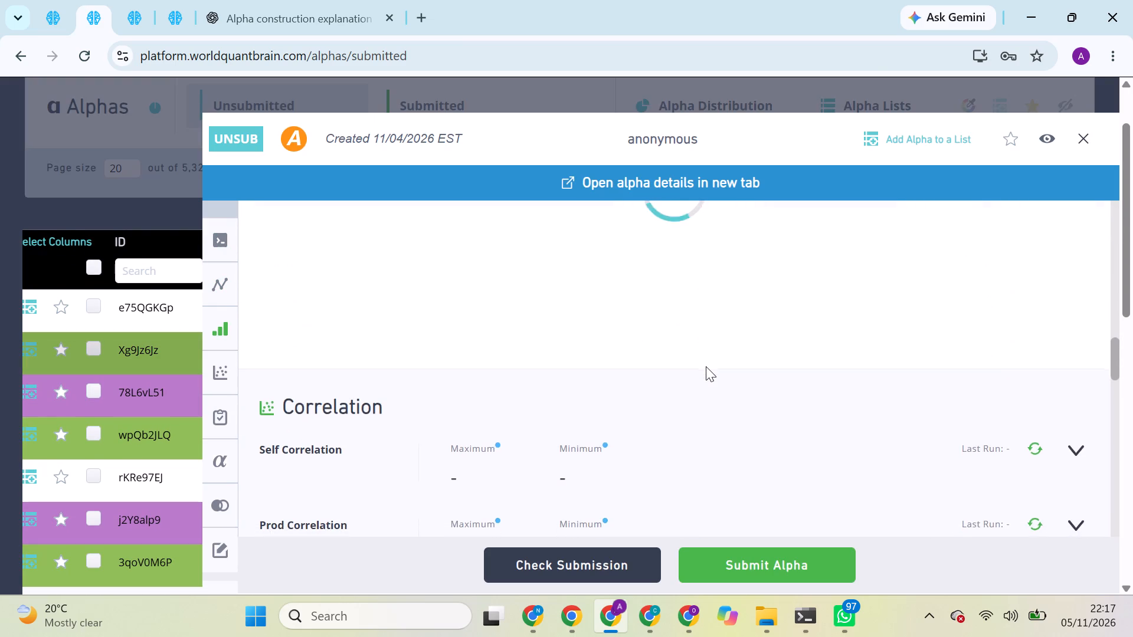
{"action": "scroll", "coordinate": [706, 366], "scroll_direction": "down", "scroll_amount": 2}
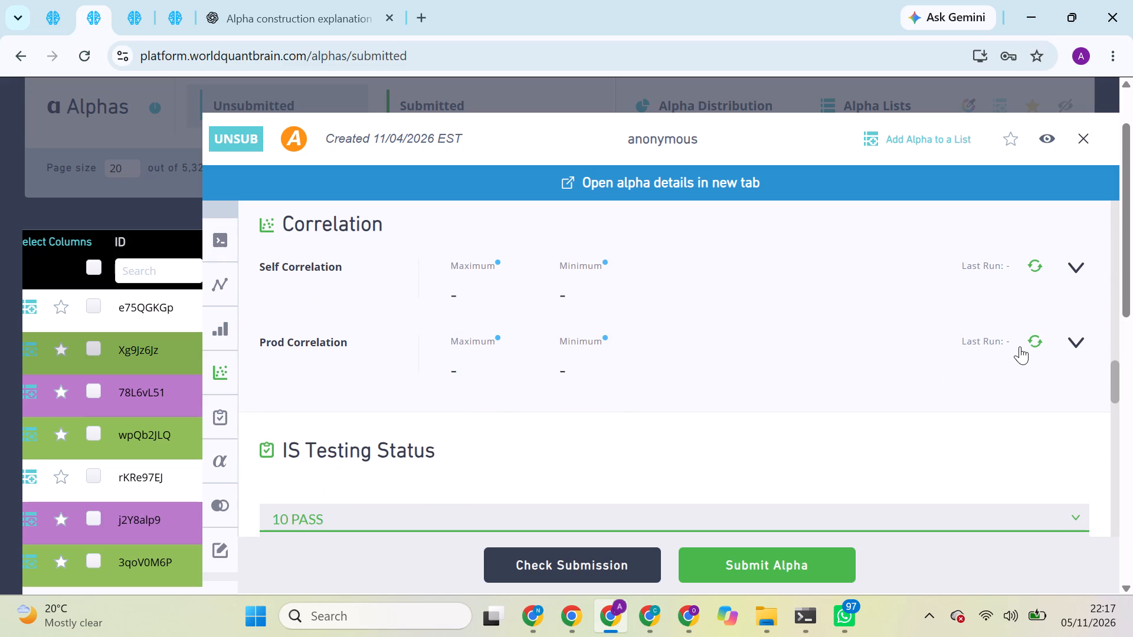
{"action": "left_click", "coordinate": [1031, 341]}
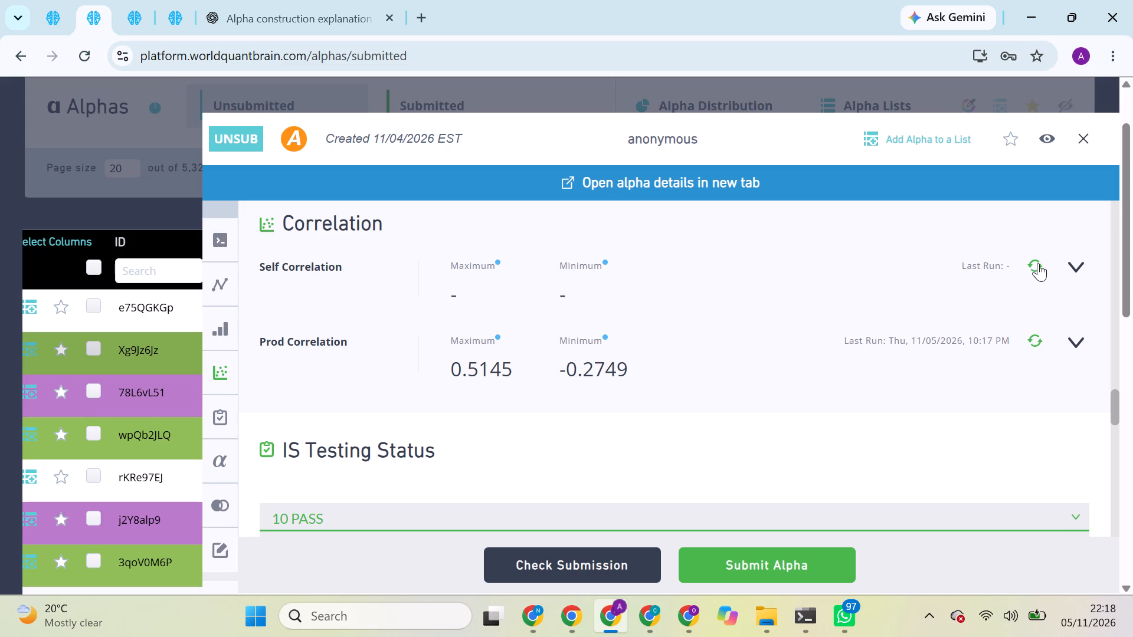
{"action": "left_click", "coordinate": [1038, 263]}
{"action": "triple_click", "coordinate": [1038, 263]}
{"action": "triple_click", "coordinate": [1038, 263]}
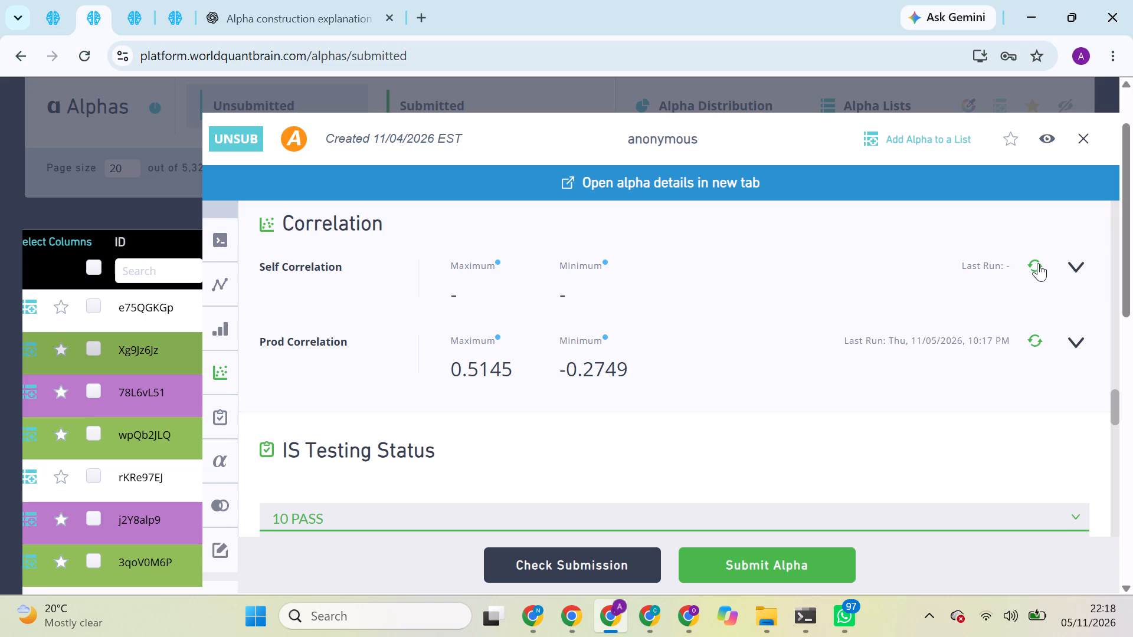
{"action": "left_click", "coordinate": [1038, 263]}
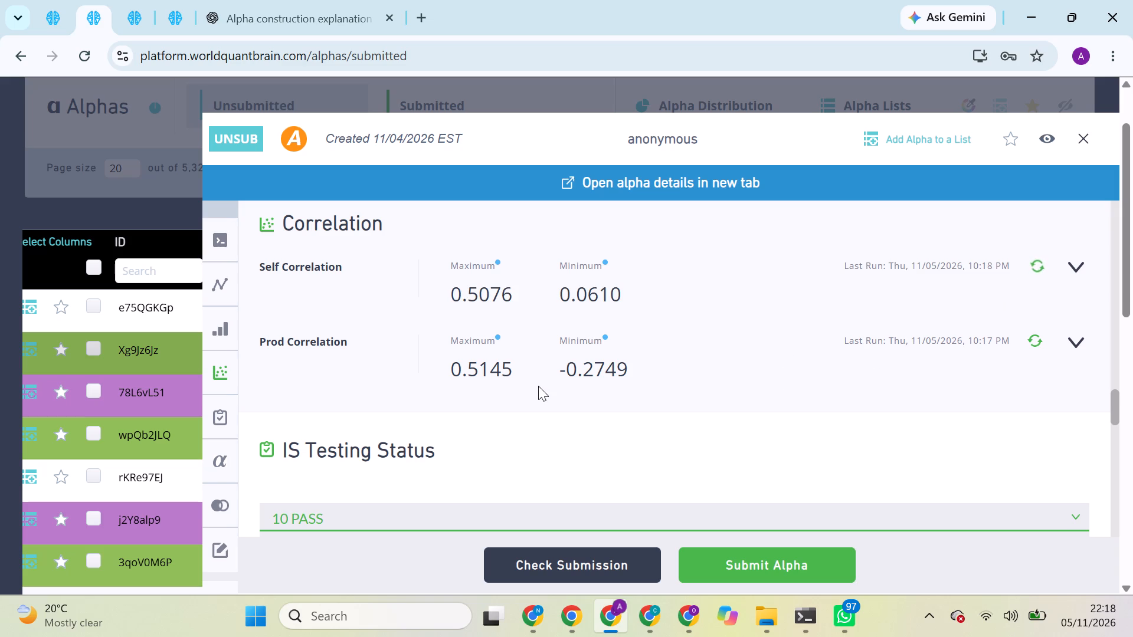
{"action": "scroll", "coordinate": [538, 386], "scroll_direction": "up", "scroll_amount": 8}
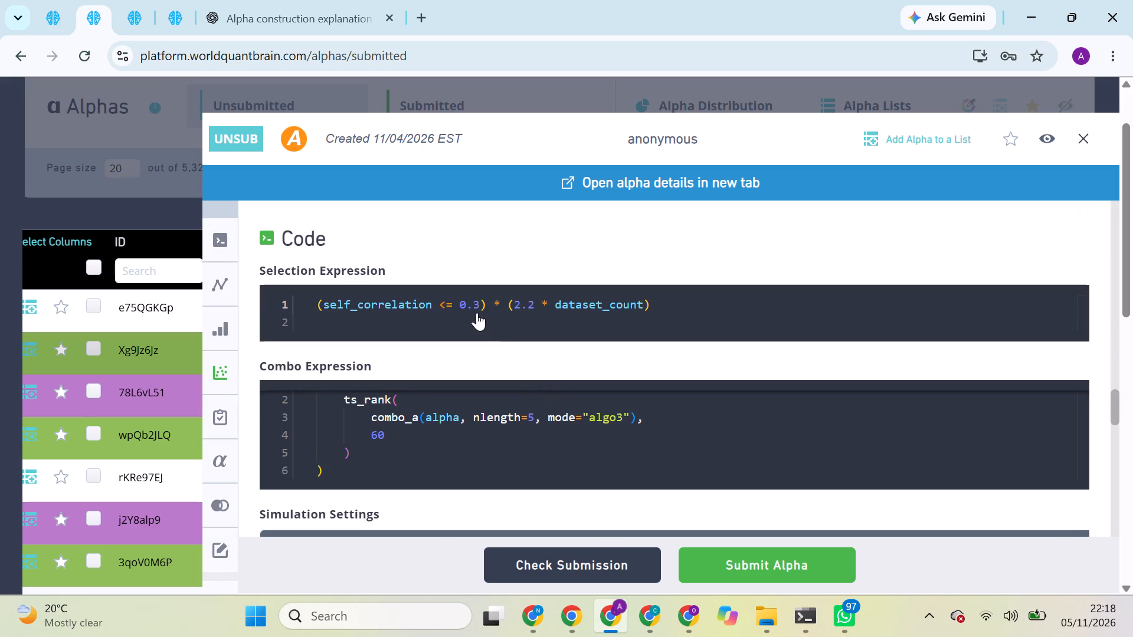
{"action": "triple_click", "coordinate": [470, 297]}
{"action": "triple_click", "coordinate": [470, 297]}
{"action": "double_click", "coordinate": [470, 297]}
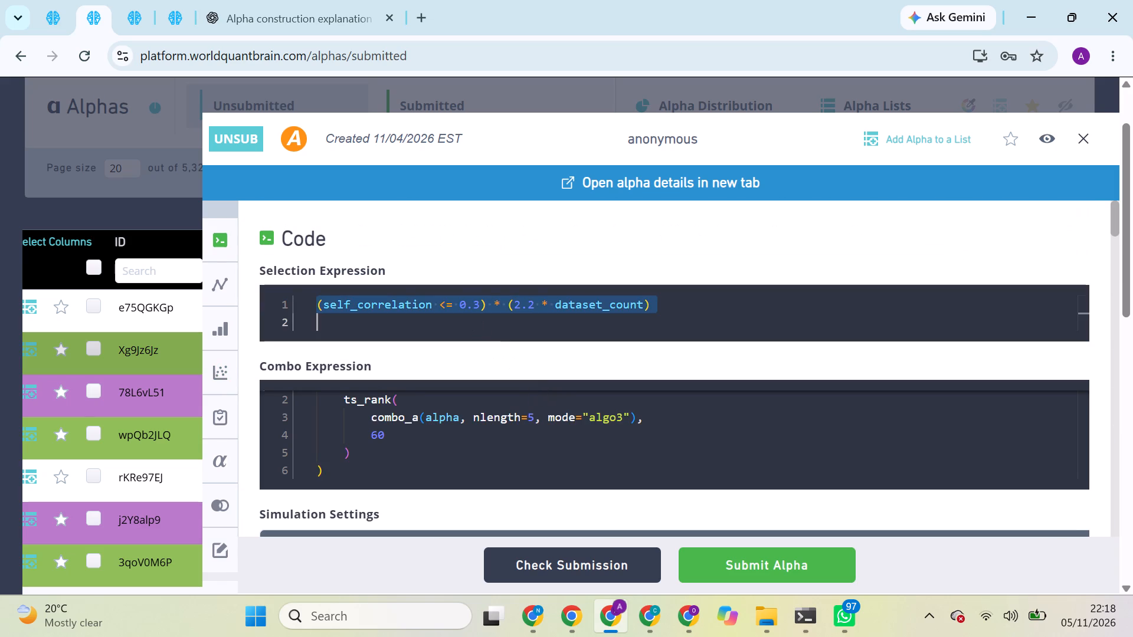
{"action": "key", "text": "ctrl+c"}
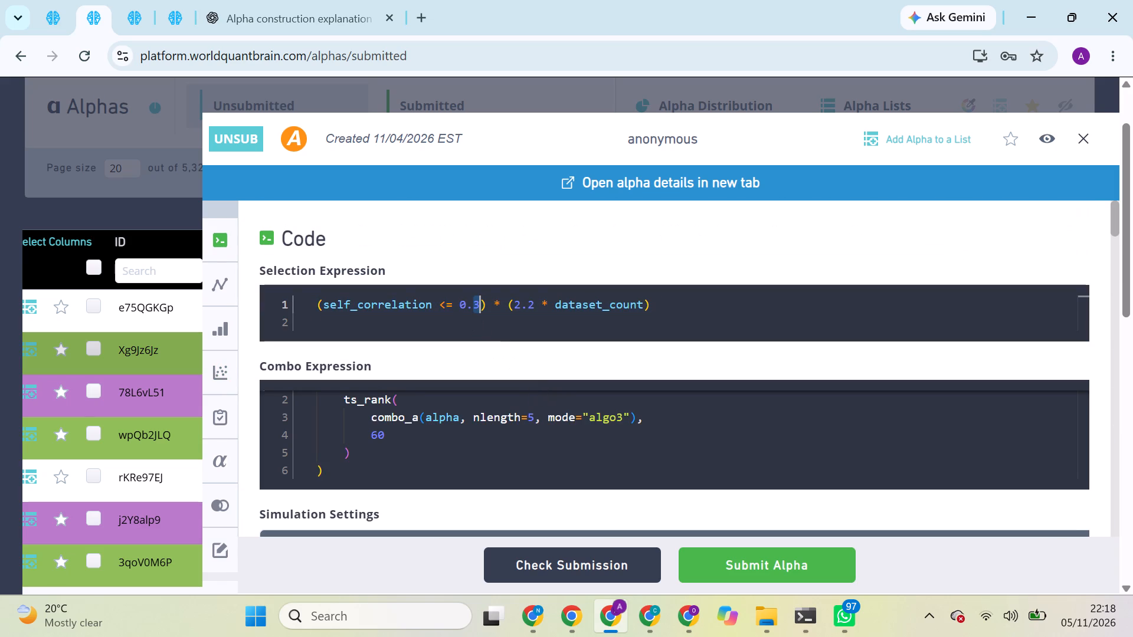
{"action": "triple_click", "coordinate": [470, 297]}
{"action": "left_click", "coordinate": [470, 297]}
{"action": "key", "text": "ctrl+c"}
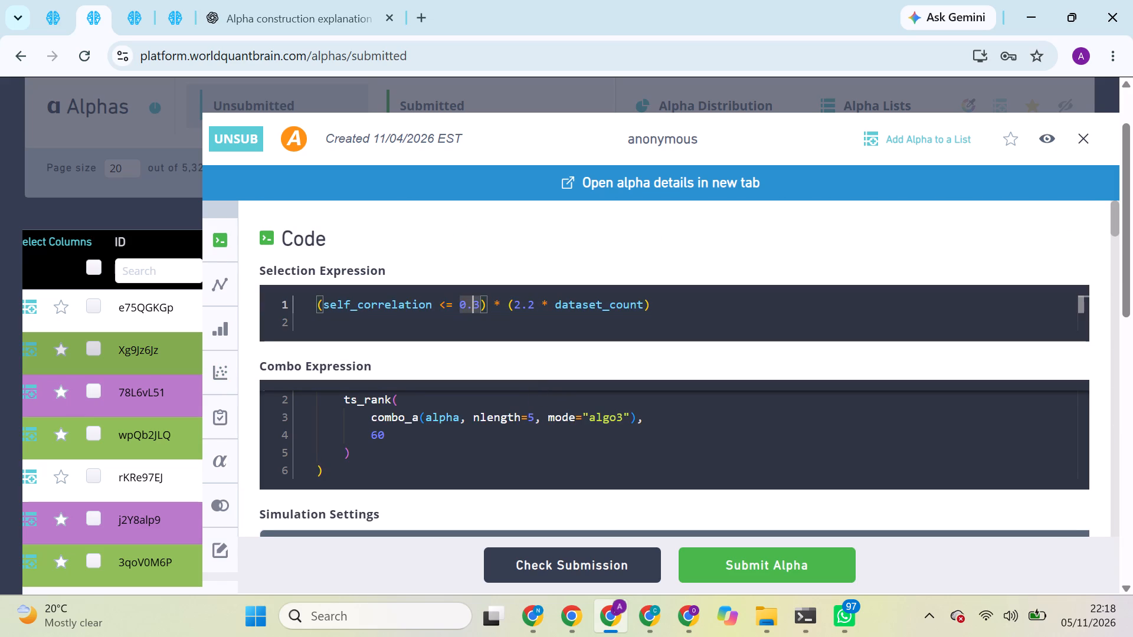
{"action": "triple_click", "coordinate": [502, 304]}
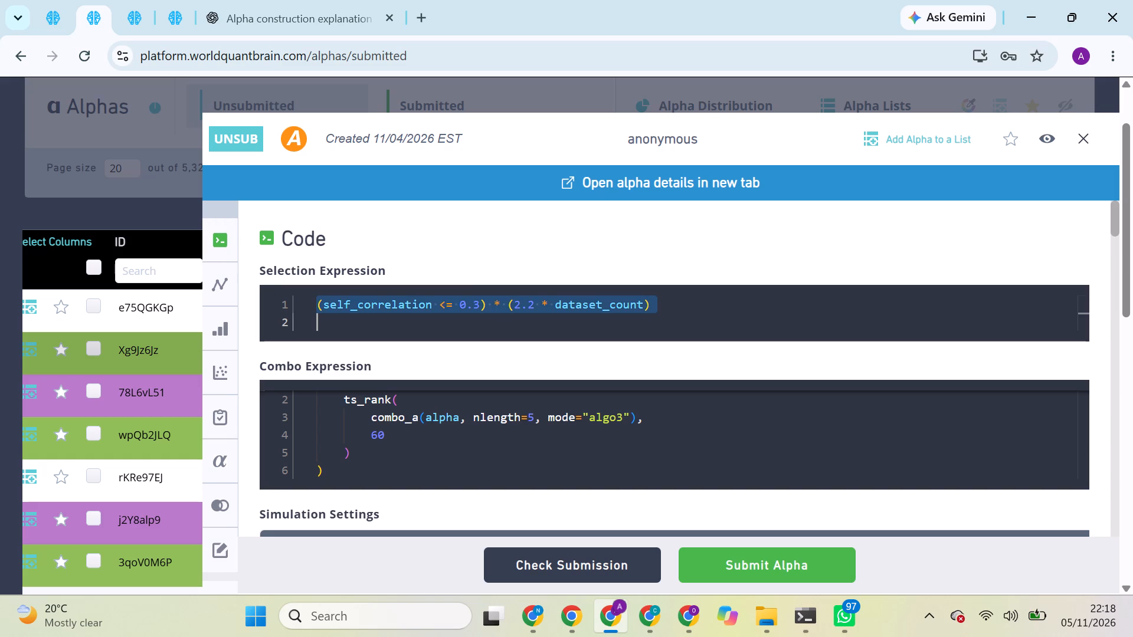
{"action": "key", "text": "ctrl+c"}
{"action": "left_click", "coordinate": [538, 618]}
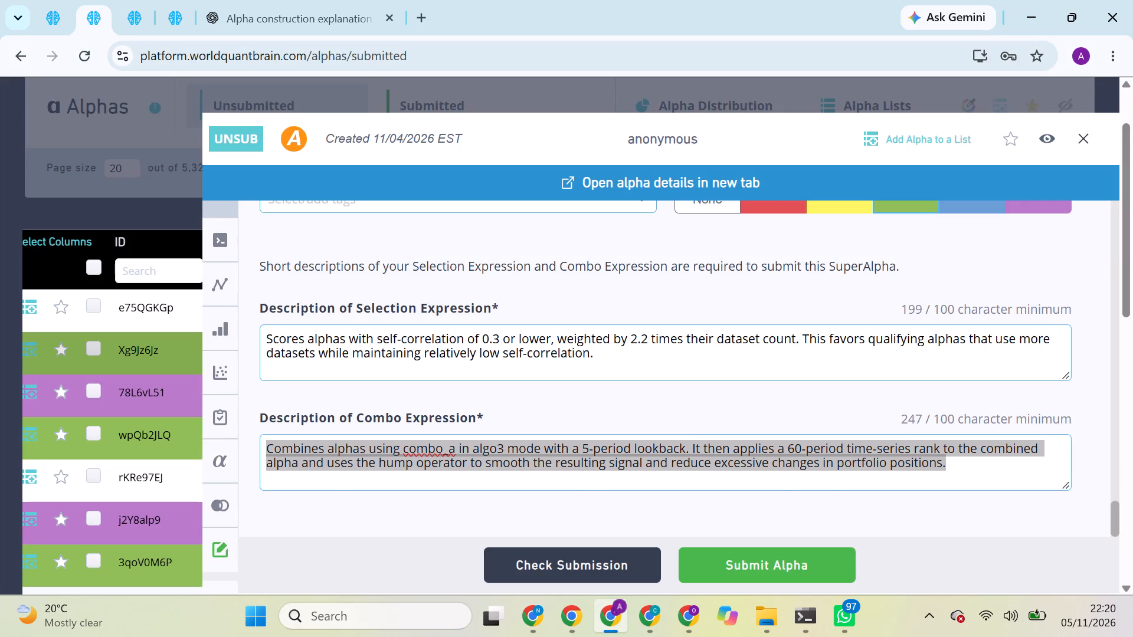
Submit the super alpha with its new descriptions.
{"action": "left_click", "coordinate": [752, 558]}
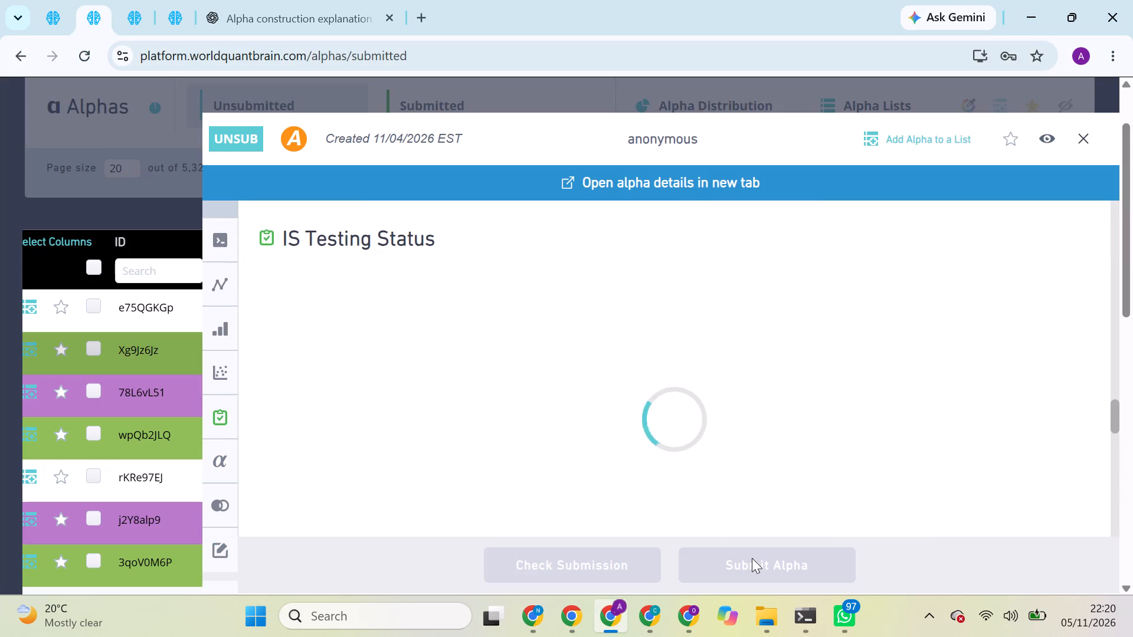
Check the progress of the pending alpha submissions across the A profile's open WorldQuant BRAIN pages.
{"action": "left_click", "coordinate": [61, 0]}
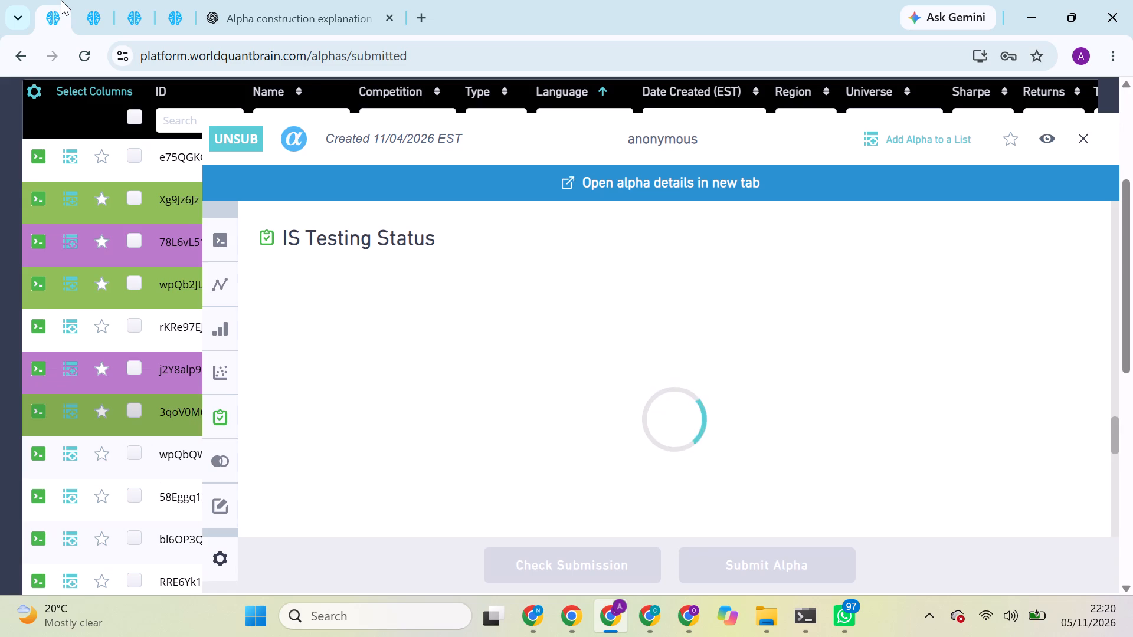
{"action": "left_click", "coordinate": [94, 2]}
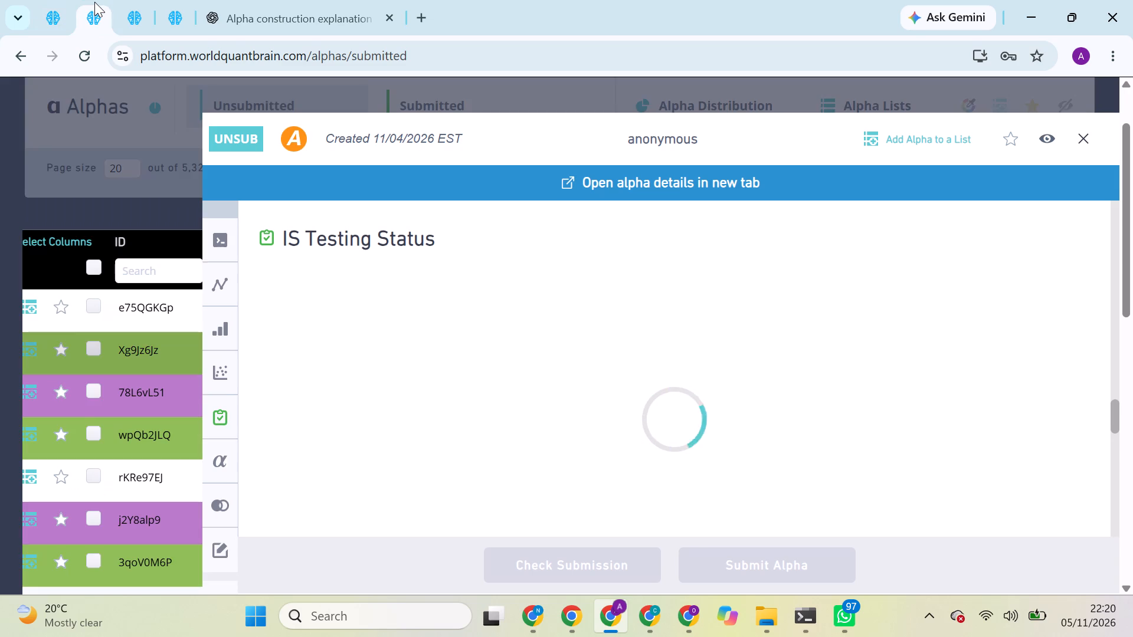
{"action": "left_click", "coordinate": [131, 1]}
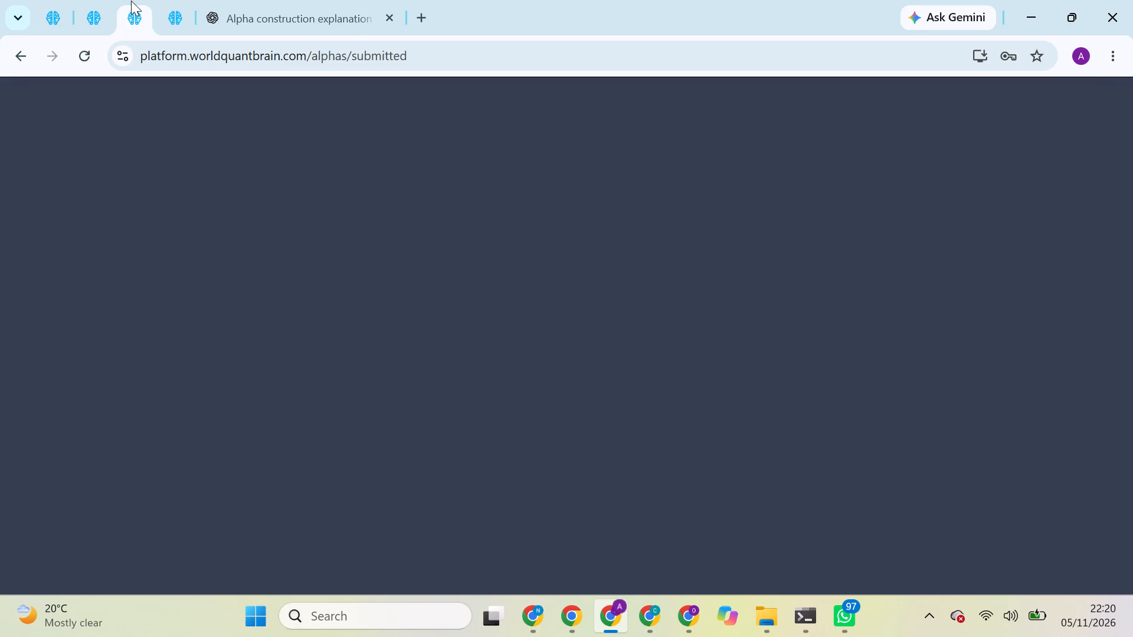
{"action": "left_click", "coordinate": [98, 6]}
{"action": "left_click", "coordinate": [70, 2]}
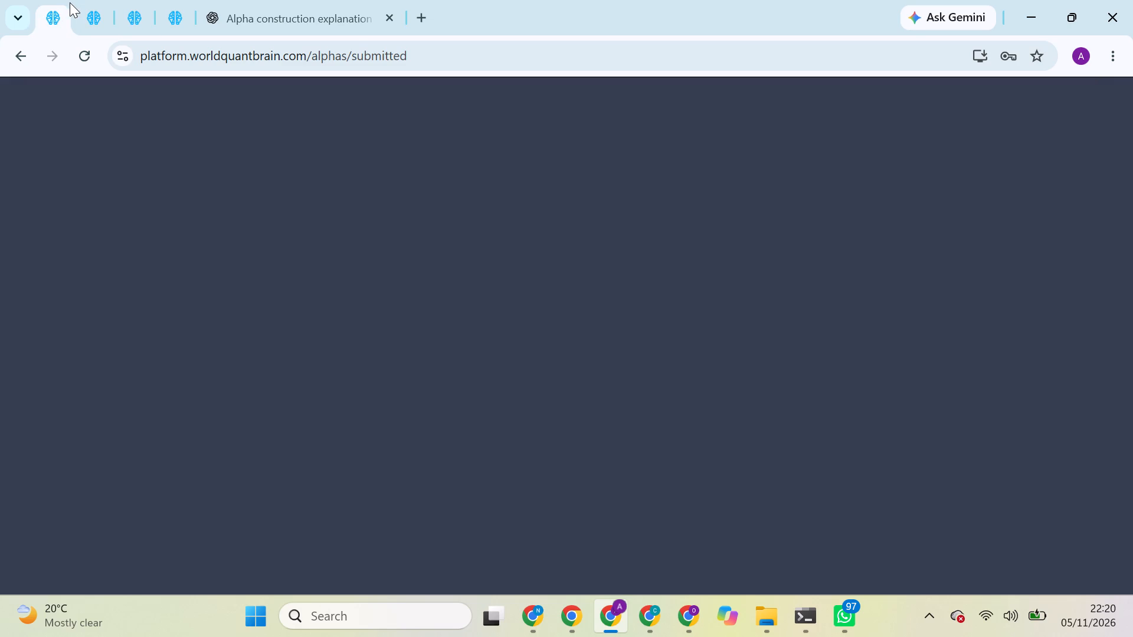
Switch to the N profile and review Super Simulation 2's PnL chart and IS Summary, dismissing the Power Pool Alpha tutorial checks.
{"action": "left_click", "coordinate": [532, 620]}
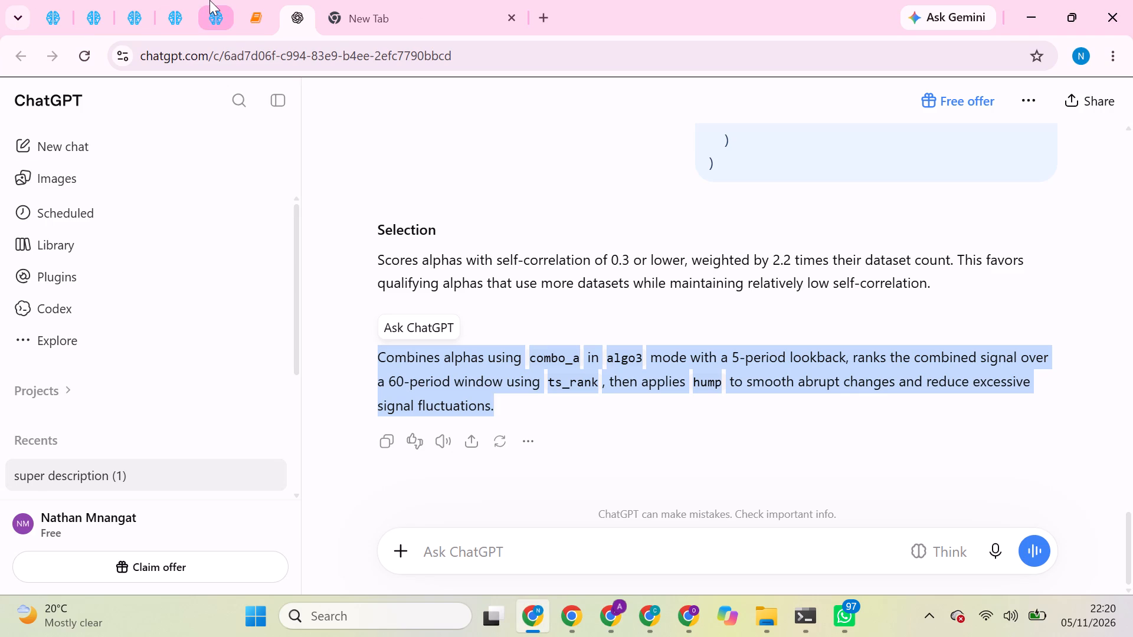
{"action": "left_click", "coordinate": [209, 0]}
{"action": "left_click", "coordinate": [183, 1]}
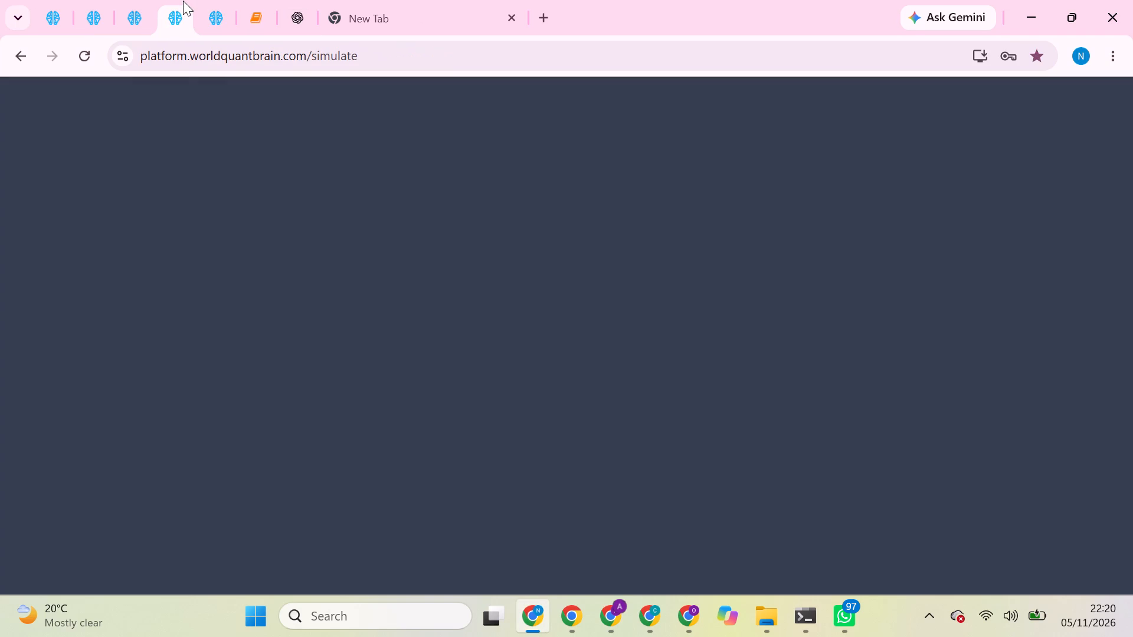
{"action": "left_click", "coordinate": [127, 6]}
{"action": "left_click", "coordinate": [101, 8]}
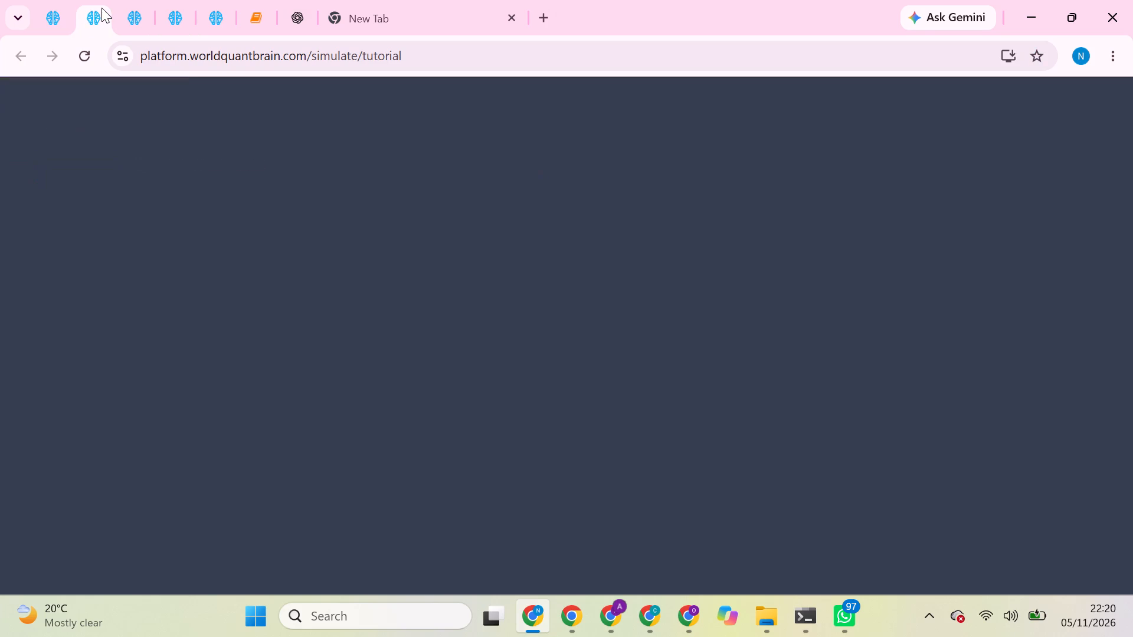
{"action": "left_click", "coordinate": [56, 0]}
{"action": "left_click", "coordinate": [108, 2]}
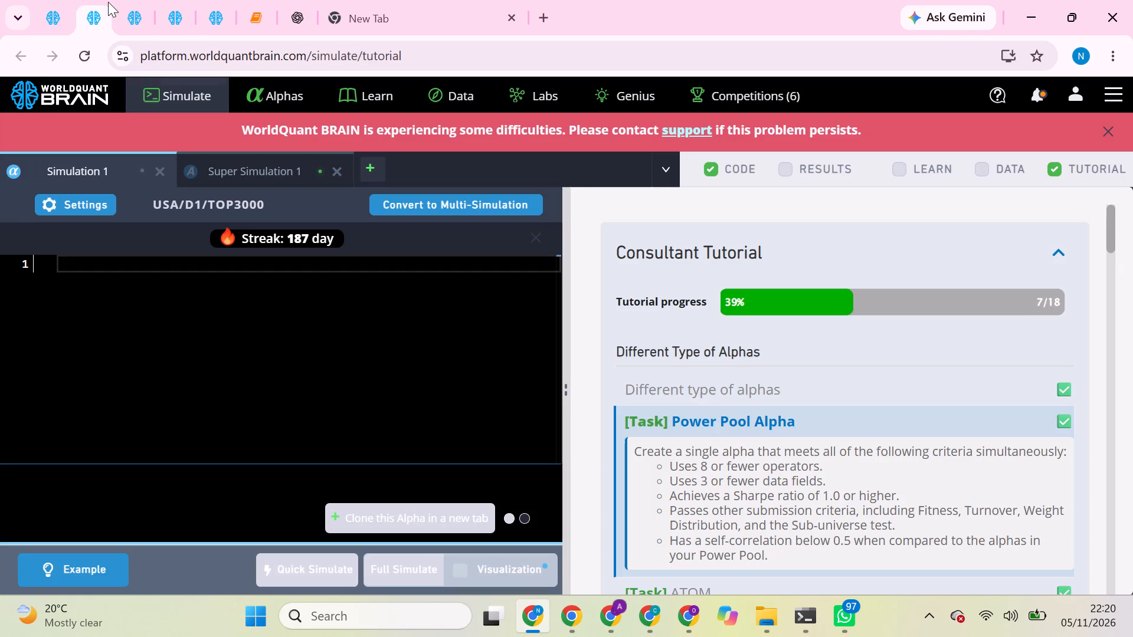
{"action": "left_click", "coordinate": [139, 5]}
{"action": "left_click", "coordinate": [264, 125]}
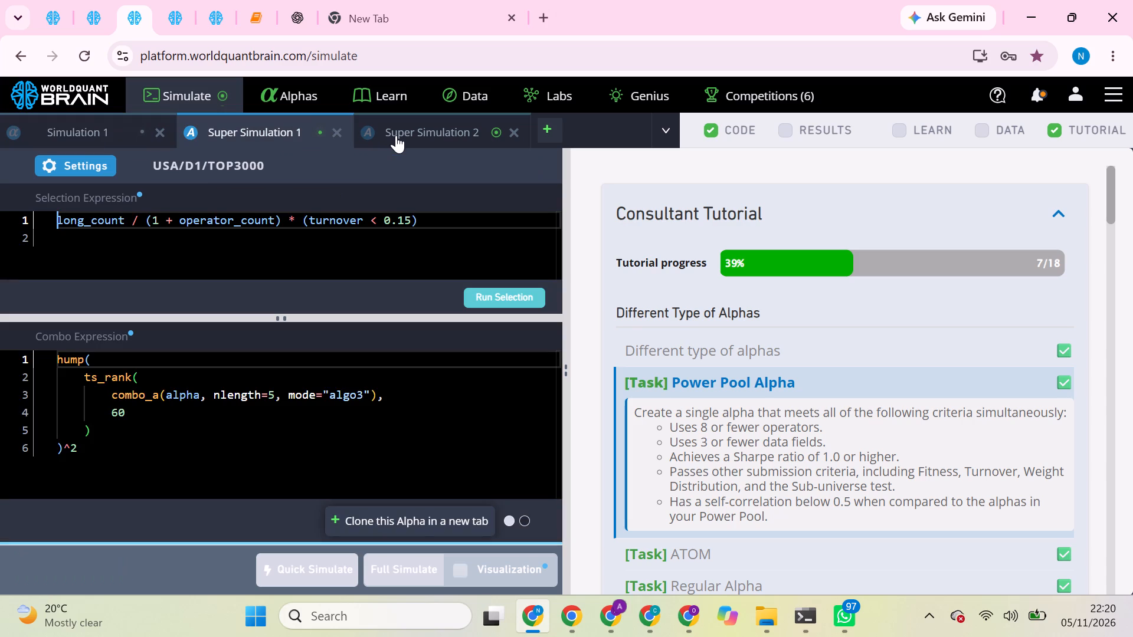
{"action": "left_click", "coordinate": [444, 130]}
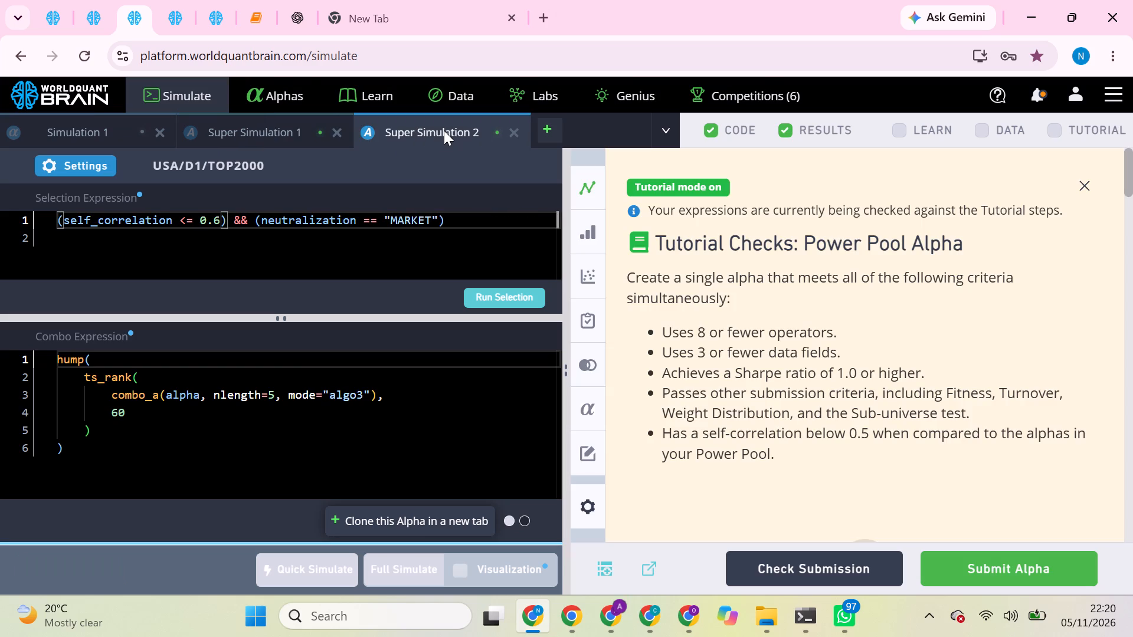
{"action": "left_click", "coordinate": [1079, 183]}
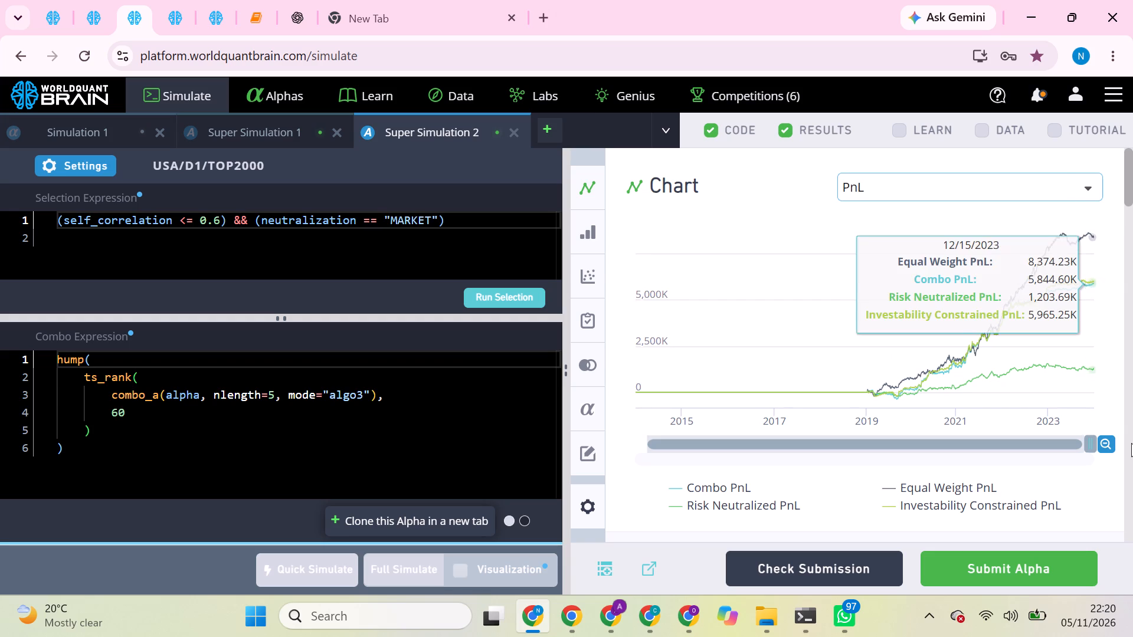
{"action": "scroll", "coordinate": [1131, 443], "scroll_direction": "down", "scroll_amount": 1}
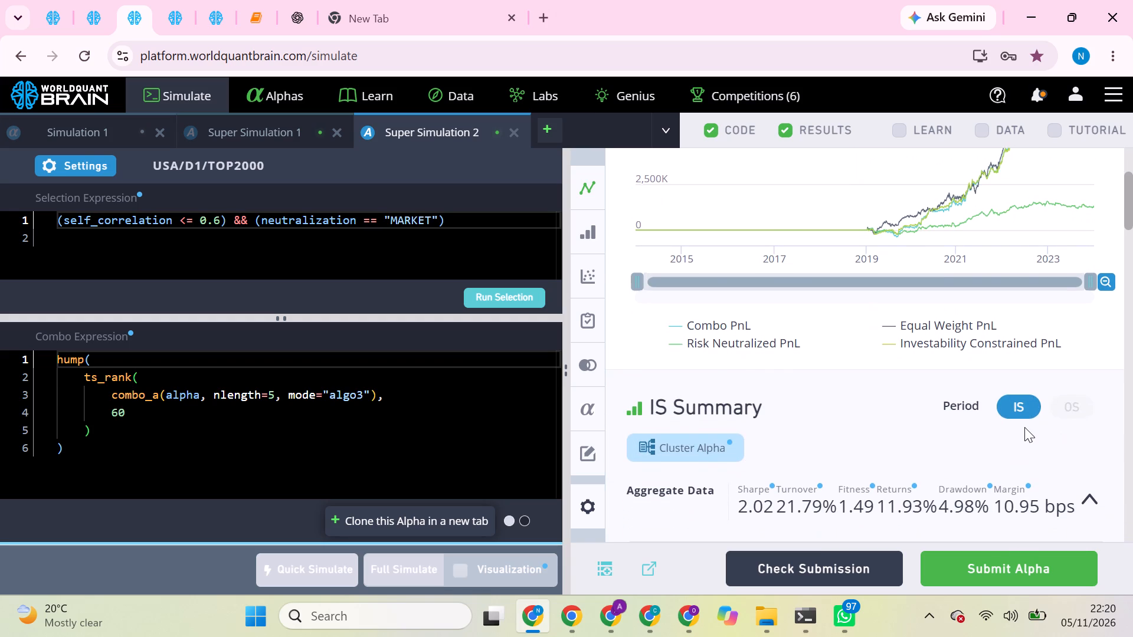
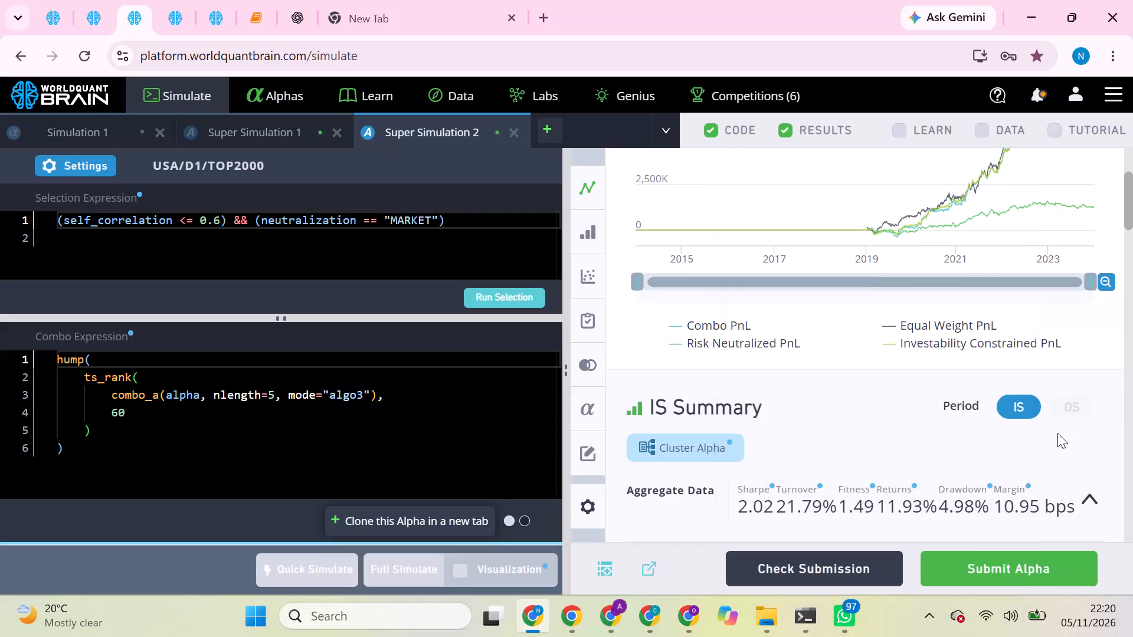
Run the Prod Correlation check for Super Simulation 2.
{"action": "scroll", "coordinate": [1057, 433], "scroll_direction": "down", "scroll_amount": 4}
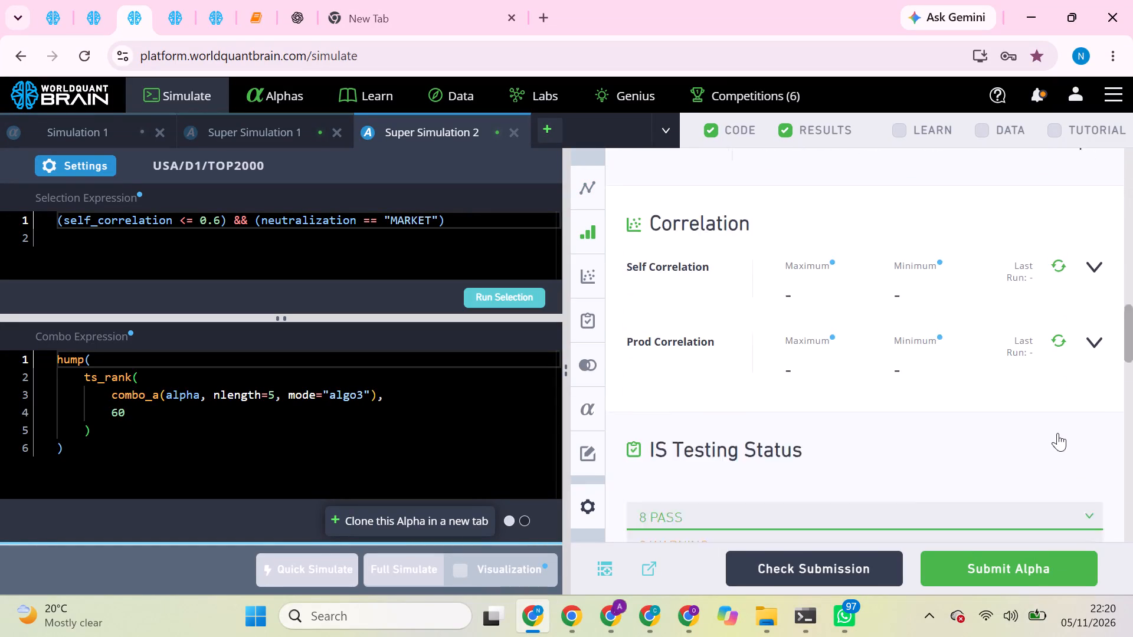
{"action": "scroll", "coordinate": [1057, 433], "scroll_direction": "down", "scroll_amount": 1}
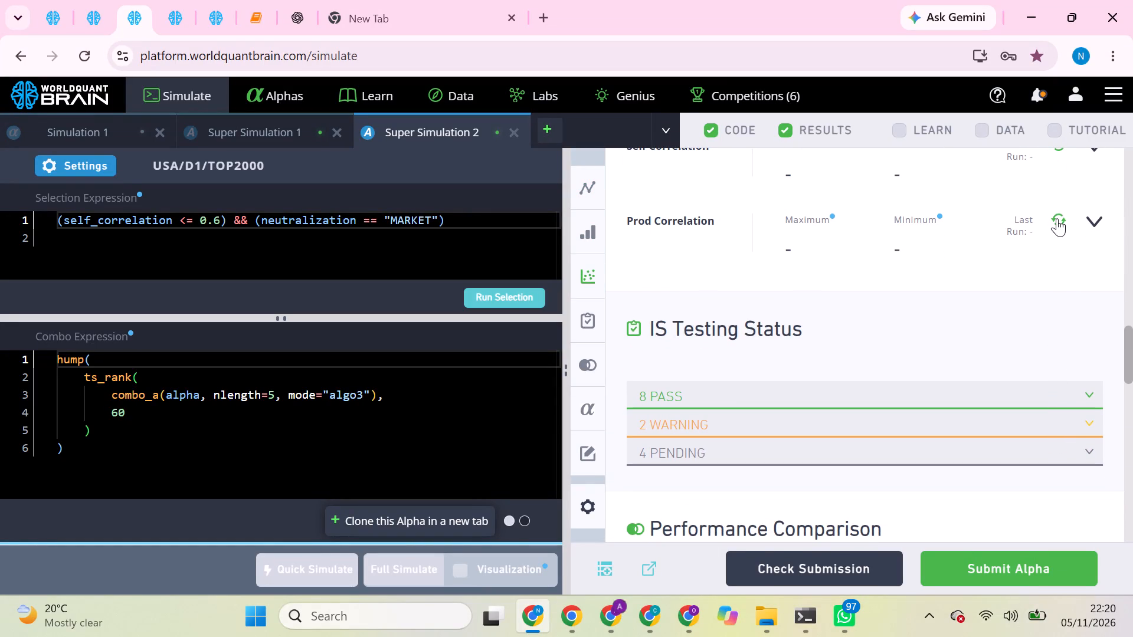
{"action": "left_click", "coordinate": [1057, 218]}
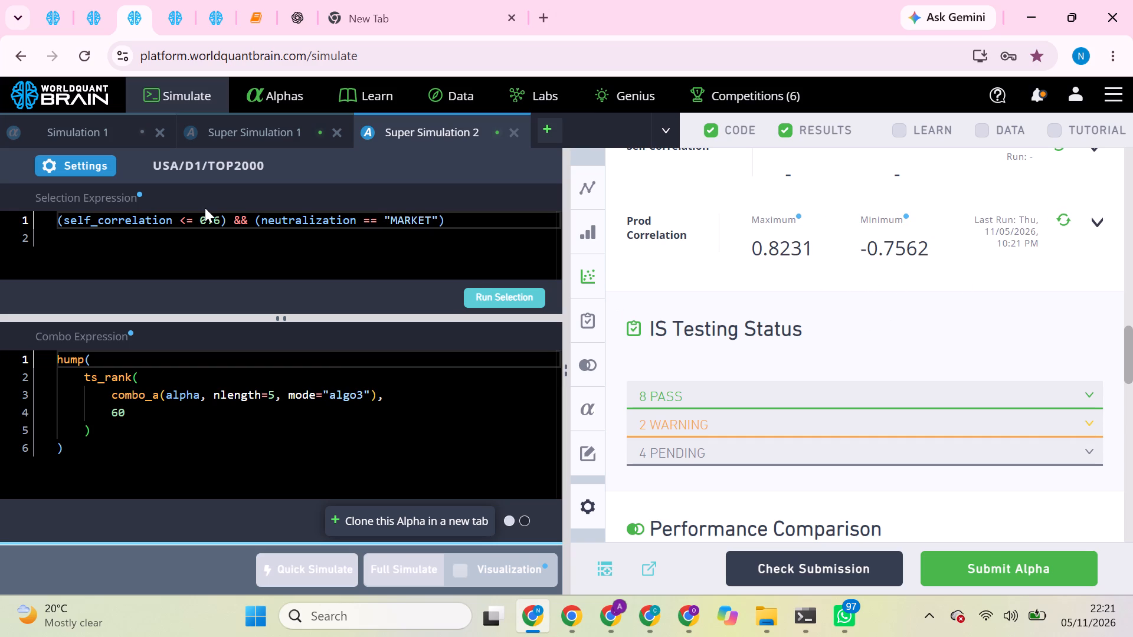
Change the neutralization value in Super Simulation 2's selection expression to "STATISTICAL", then run the selection and a full simulation.
{"action": "double_click", "coordinate": [407, 225]}
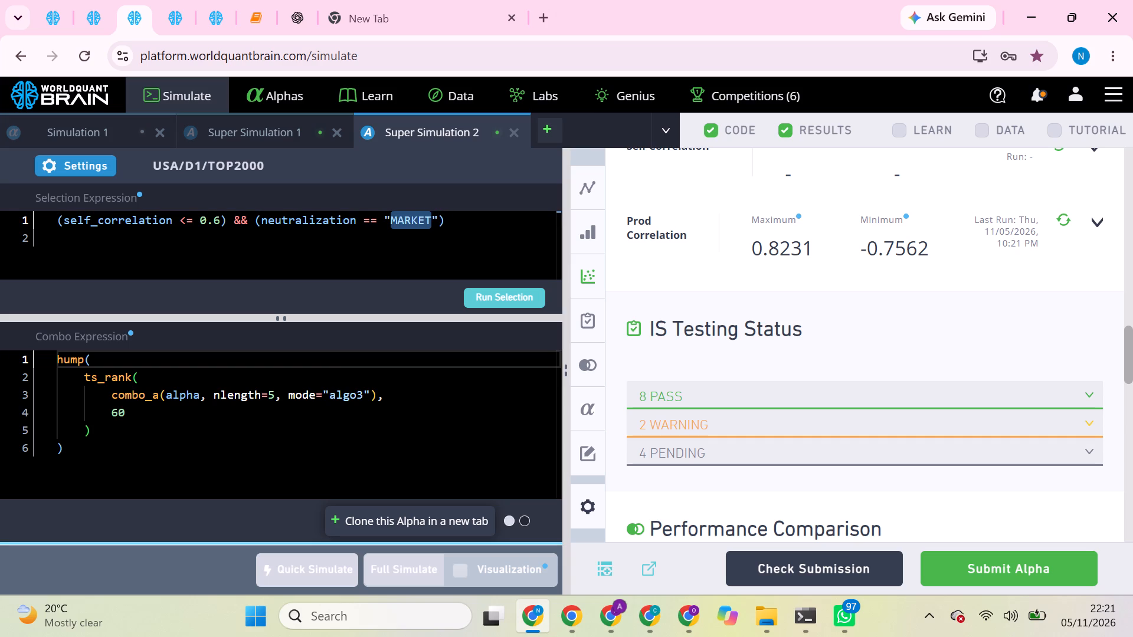
{"action": "key", "text": "s"}
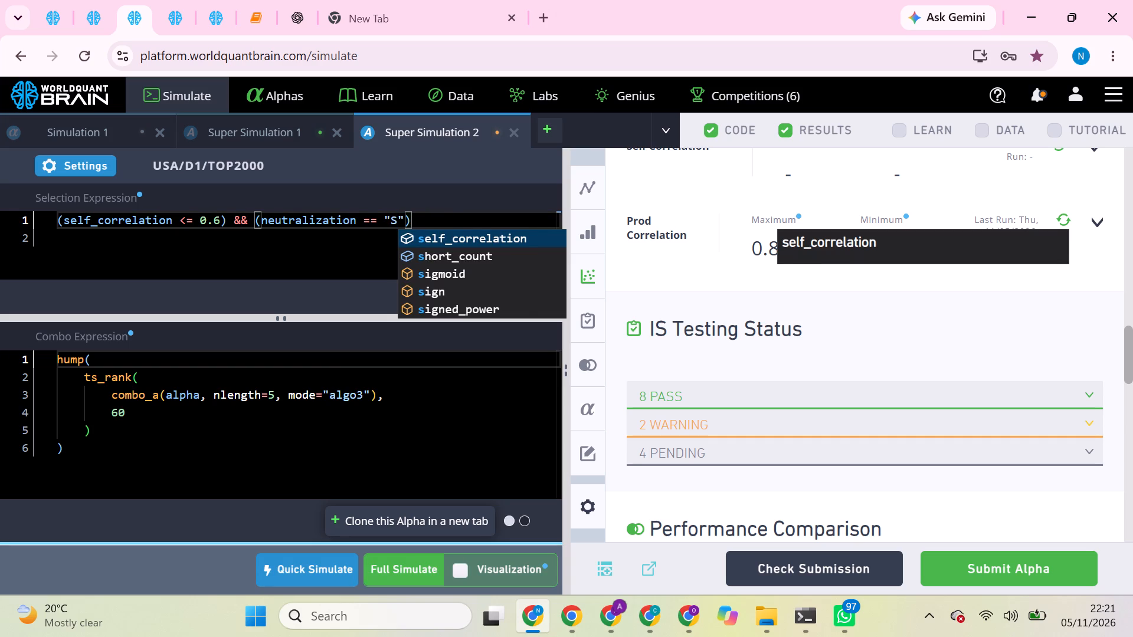
{"action": "type", "text": "TA"}
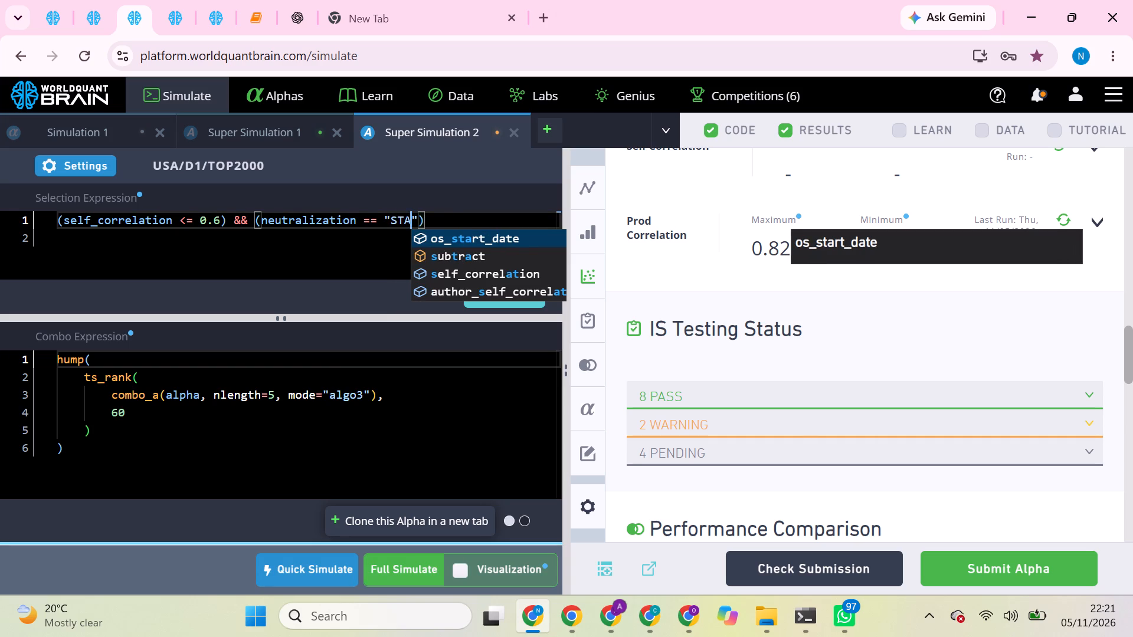
{"action": "type", "text": "TIS"}
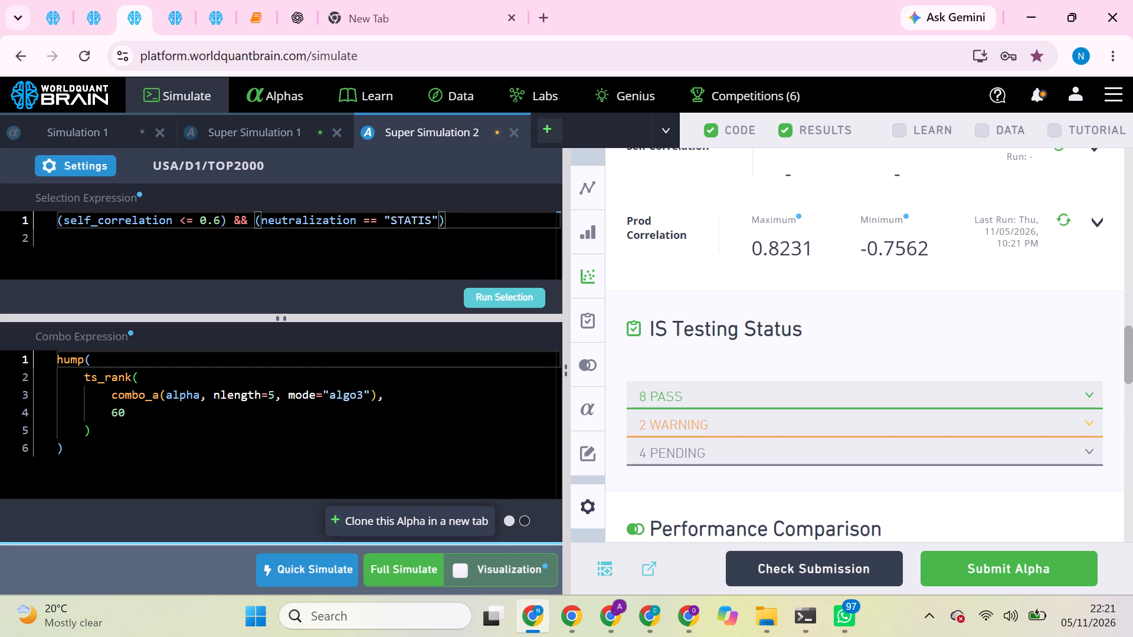
{"action": "type", "text": "TI"}
{"action": "type", "text": "CAL"}
{"action": "left_click", "coordinate": [508, 302]}
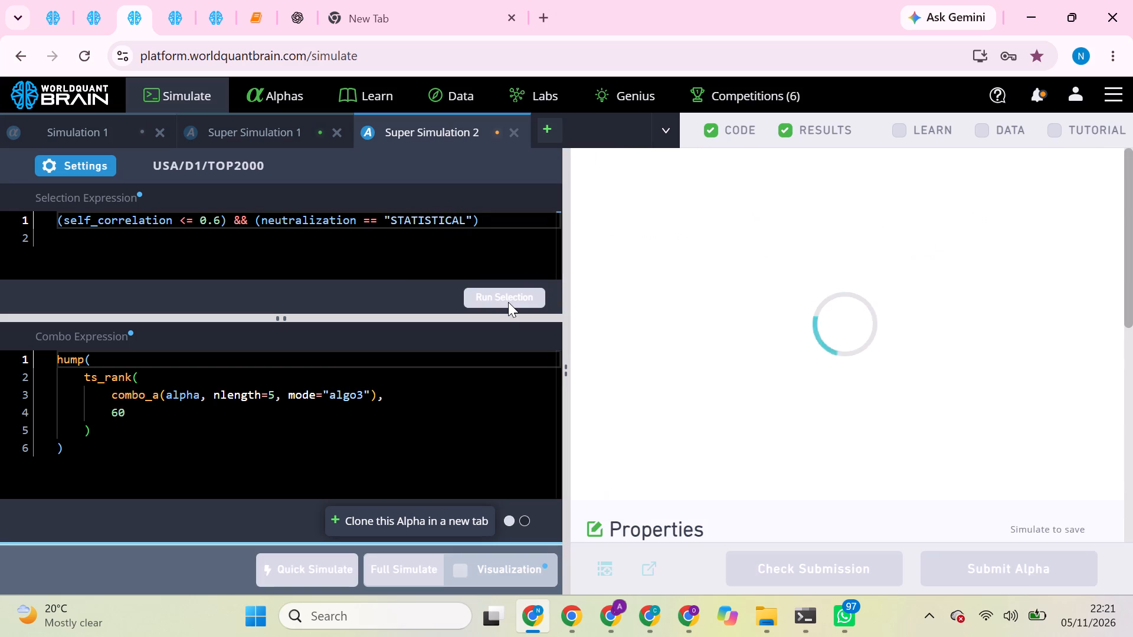
{"action": "left_click", "coordinate": [417, 576]}
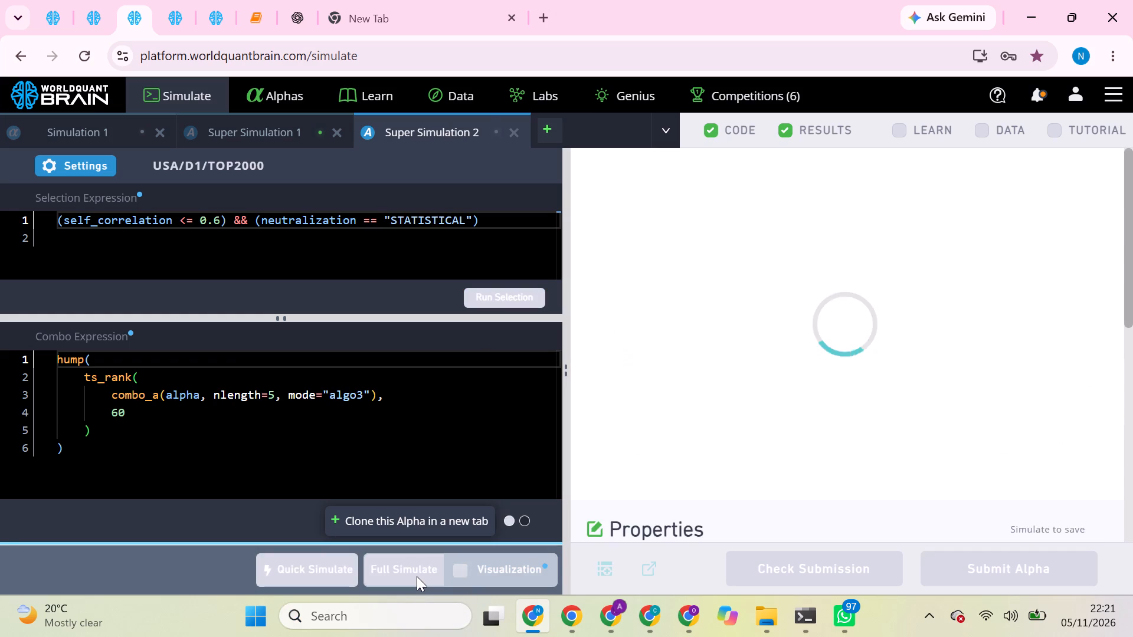
{"action": "left_click_drag", "start_coordinate": [417, 576], "coordinate": [408, 563]}
{"action": "left_click", "coordinate": [408, 563]}
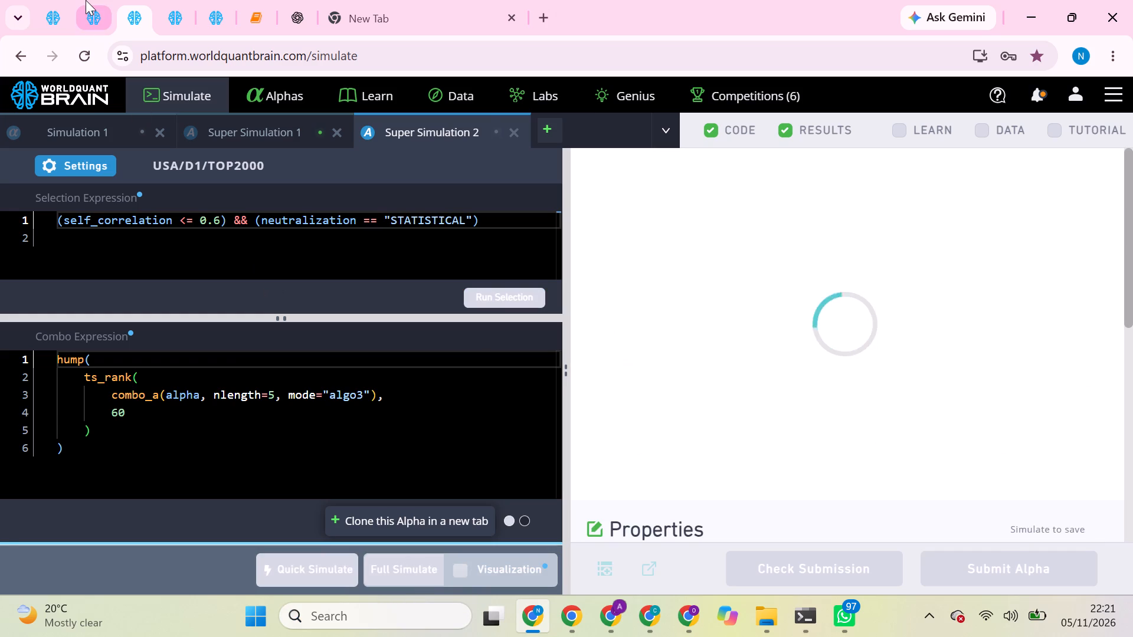
On the first open page, set Super Simulation 1's combo universe to TOP3000 and neutralization to Market.
{"action": "left_click", "coordinate": [87, 0]}
{"action": "left_click", "coordinate": [53, 1]}
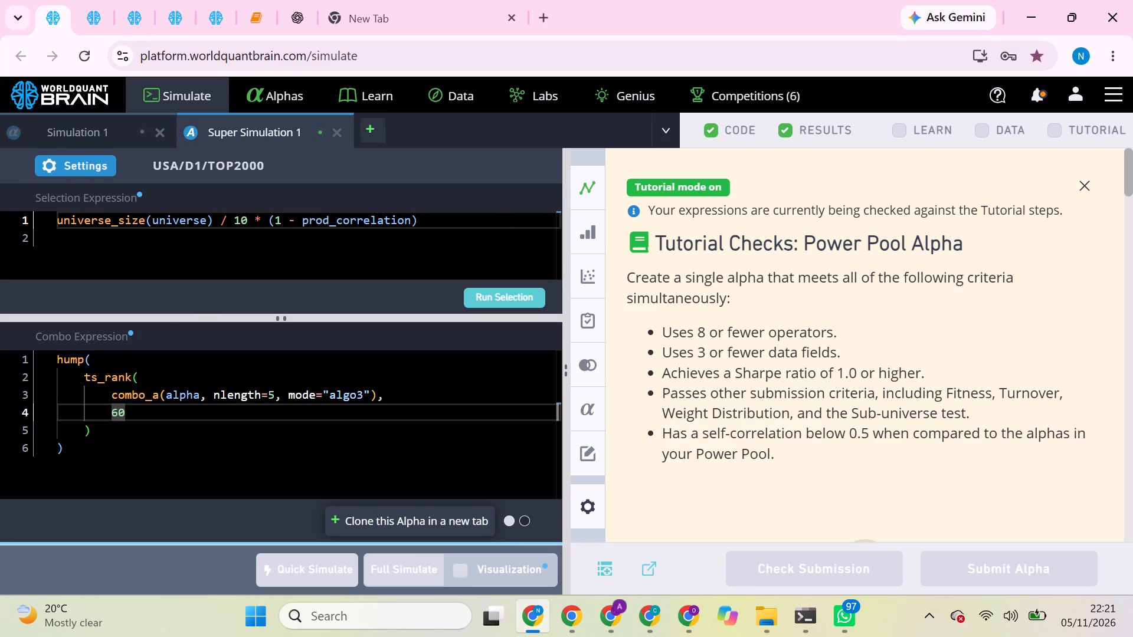
{"action": "left_click", "coordinate": [80, 165]}
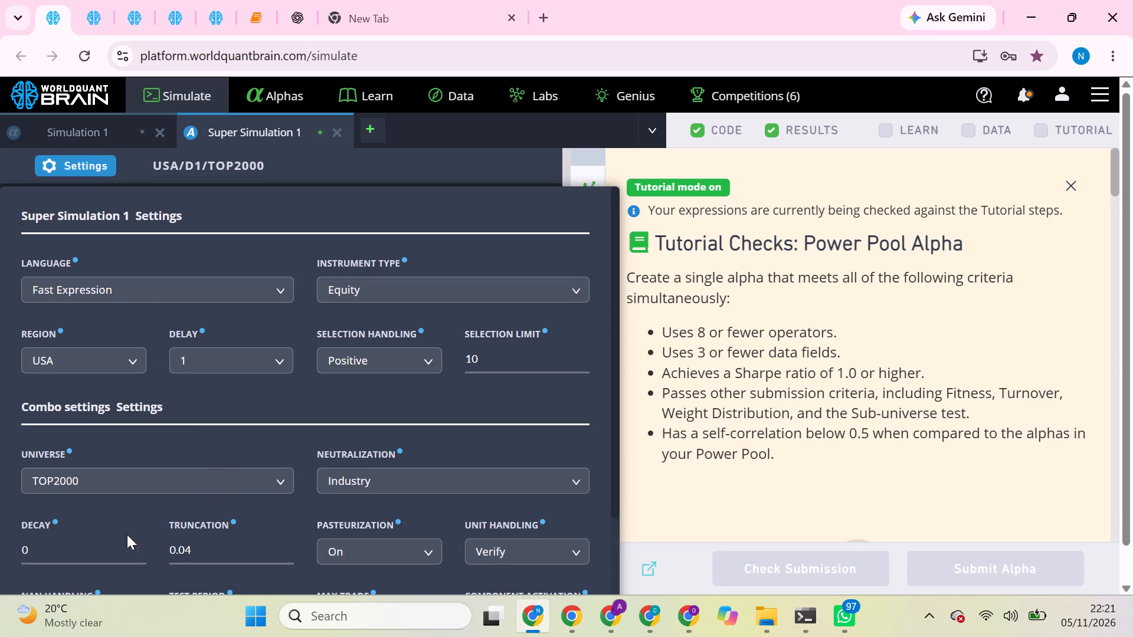
{"action": "left_click", "coordinate": [169, 486]}
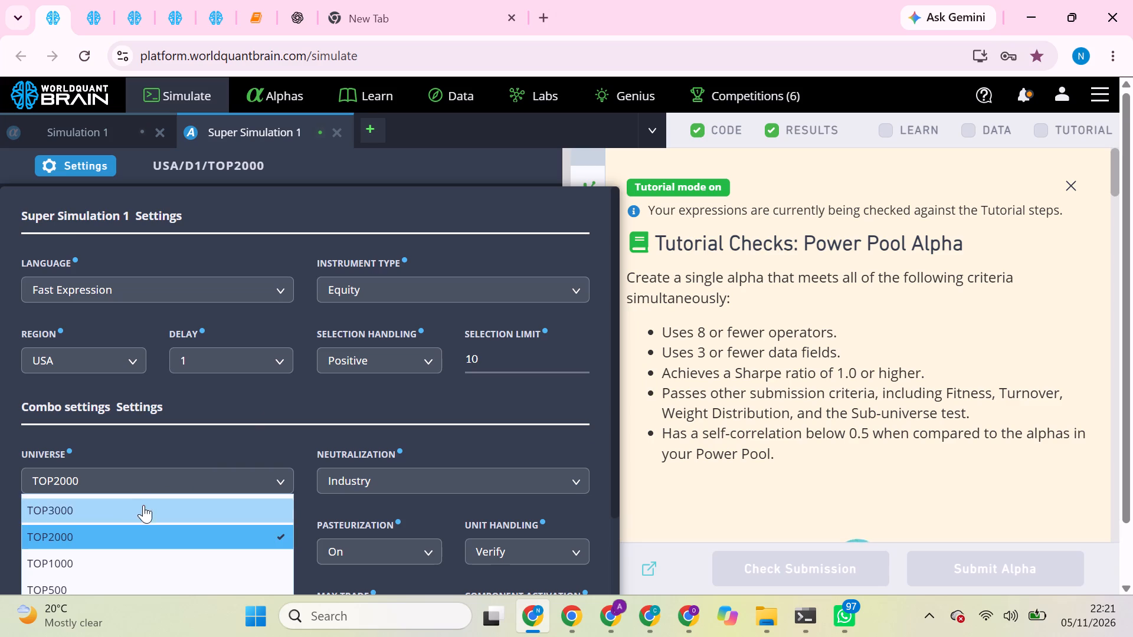
{"action": "left_click", "coordinate": [124, 513]}
{"action": "left_click", "coordinate": [124, 513]}
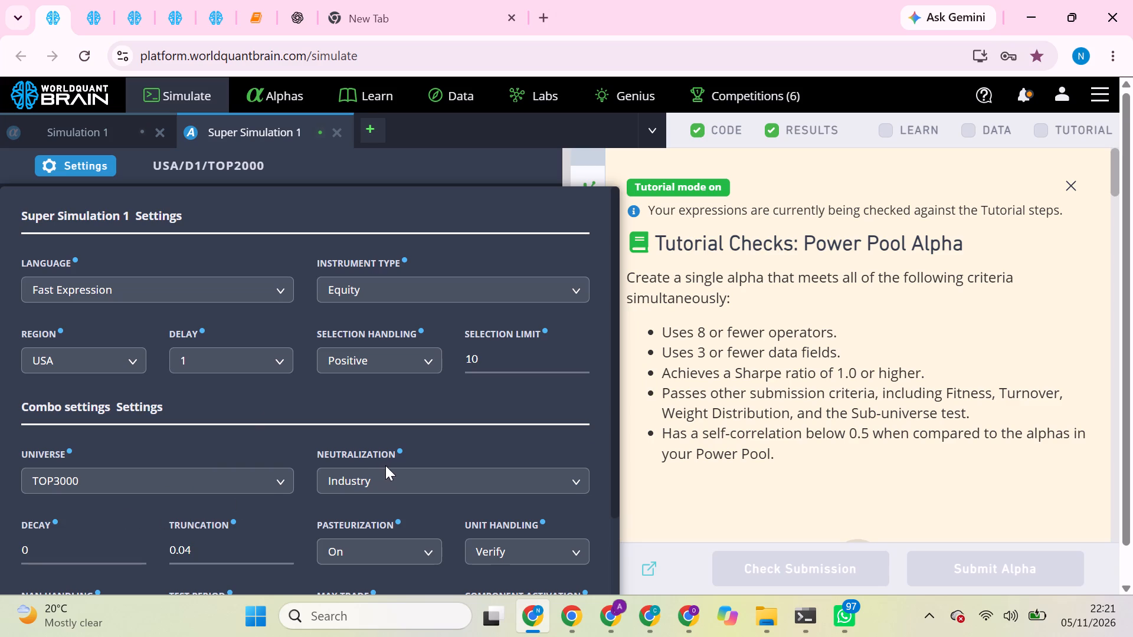
{"action": "left_click", "coordinate": [385, 465]}
{"action": "left_click", "coordinate": [382, 481]}
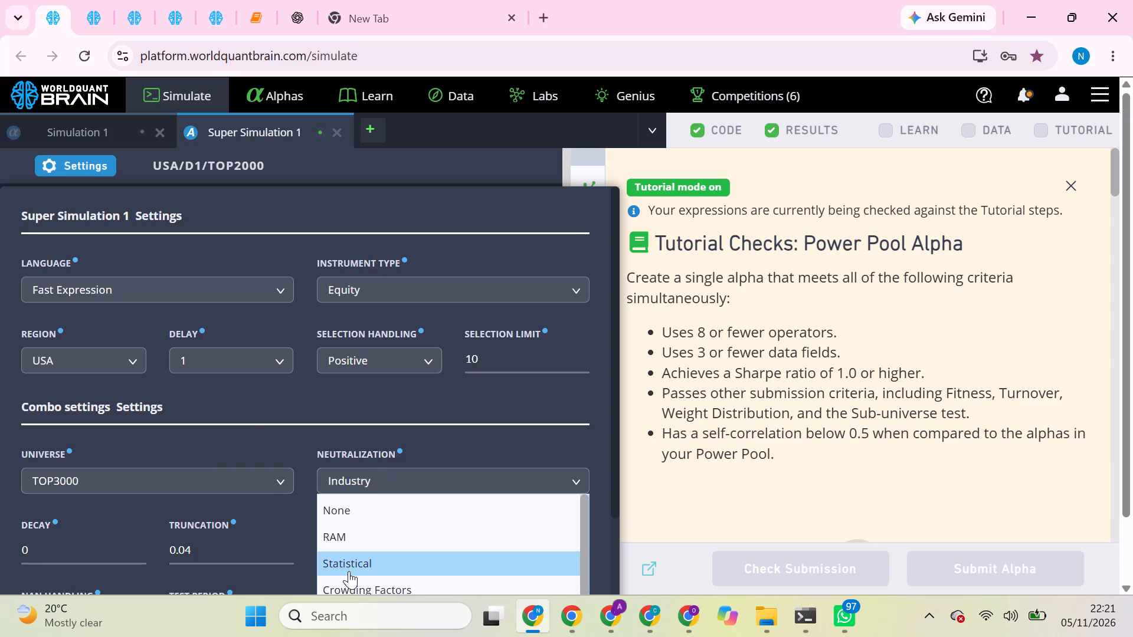
{"action": "scroll", "coordinate": [349, 571], "scroll_direction": "down", "scroll_amount": 3}
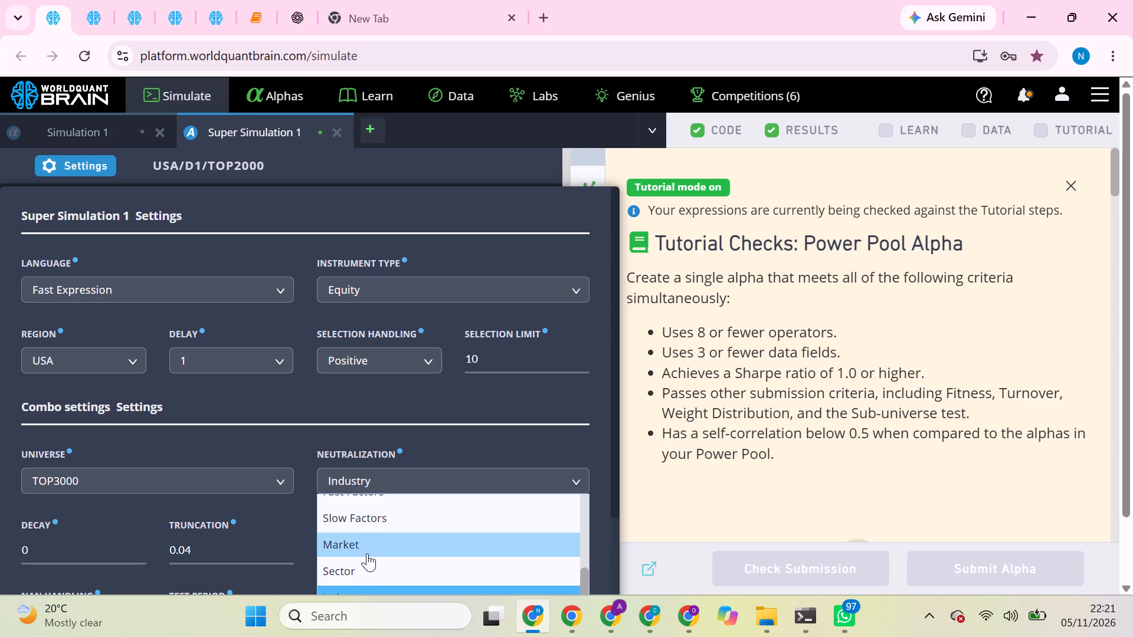
{"action": "left_click", "coordinate": [370, 541]}
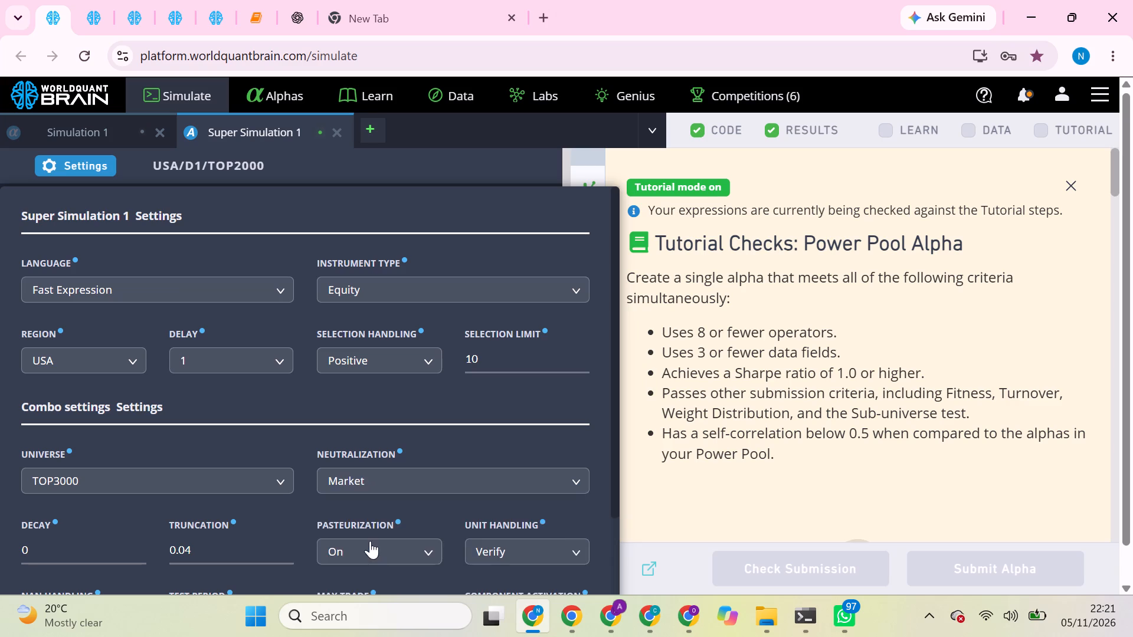
{"action": "scroll", "coordinate": [370, 541], "scroll_direction": "down", "scroll_amount": 4}
{"action": "left_click", "coordinate": [500, 555]}
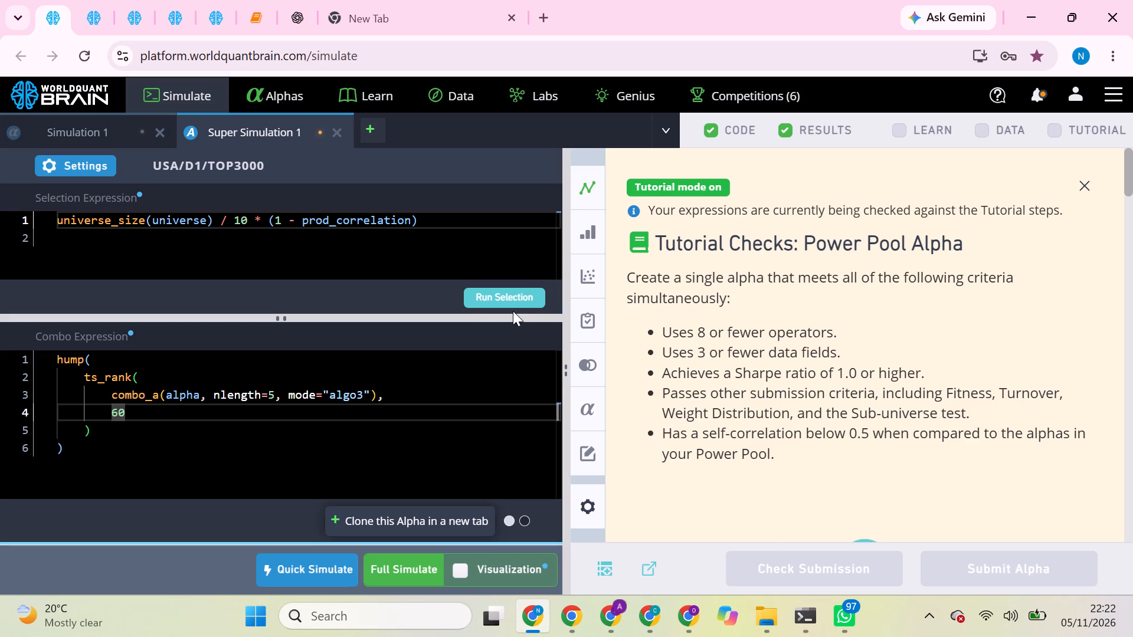
Run the selection and start a full simulation of Super Simulation 1 with the TOP3000 universe.
{"action": "left_click_drag", "start_coordinate": [513, 311], "coordinate": [511, 288]}
{"action": "left_click", "coordinate": [511, 288]}
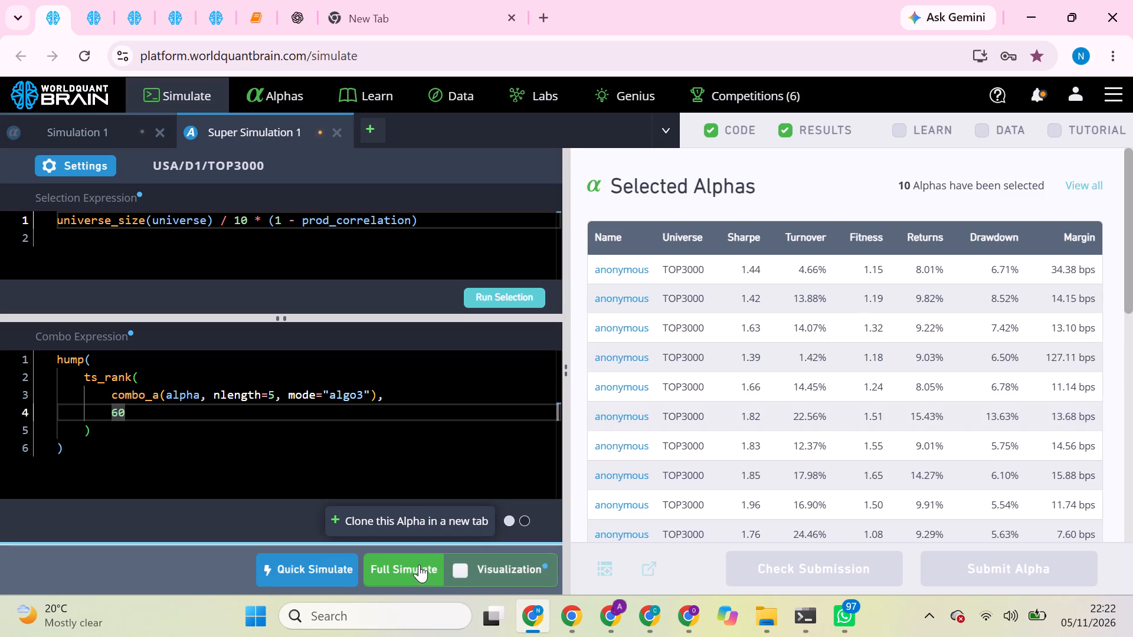
{"action": "left_click", "coordinate": [419, 565]}
Check the progress of the running simulations across the open WorldQuant BRAIN pages.
{"action": "left_click", "coordinate": [97, 5]}
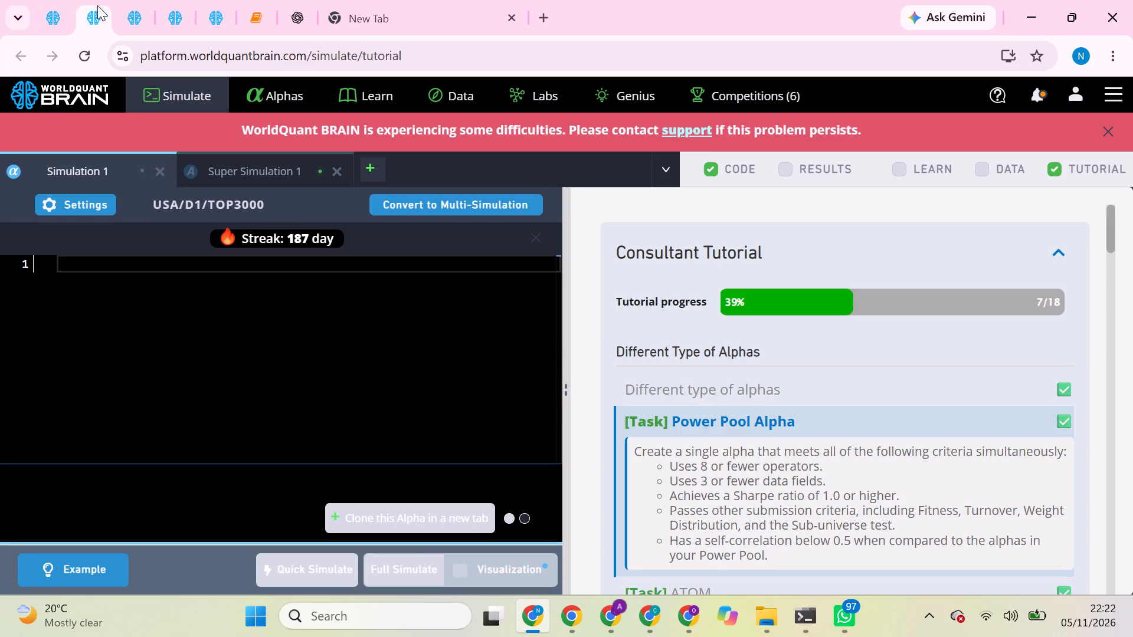
{"action": "left_click", "coordinate": [133, 5]}
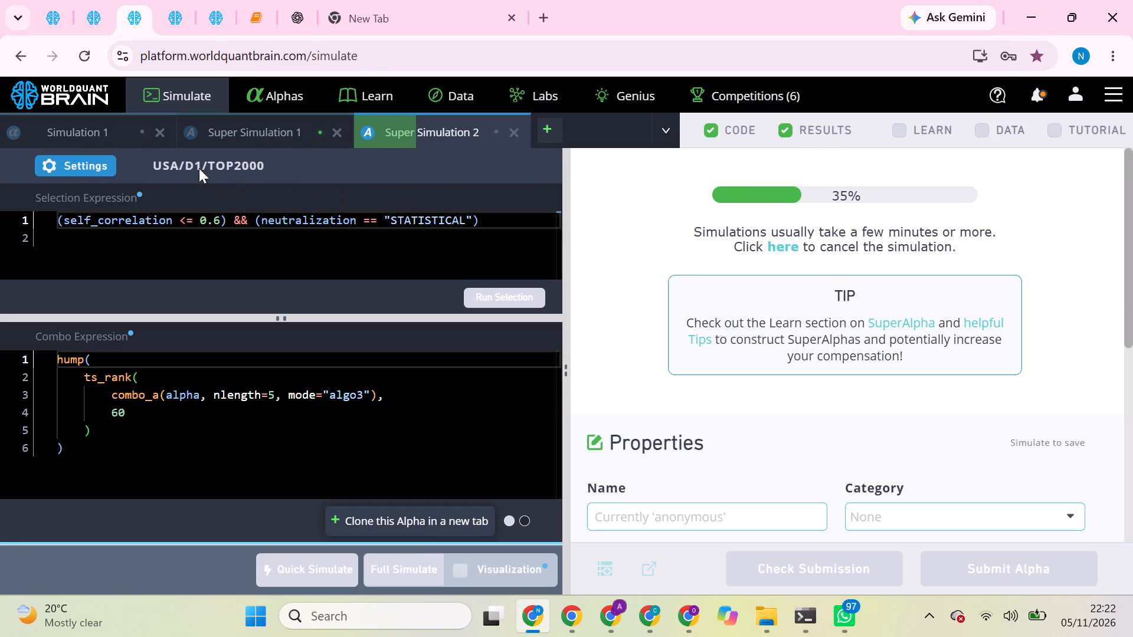
{"action": "left_click", "coordinate": [166, 6]}
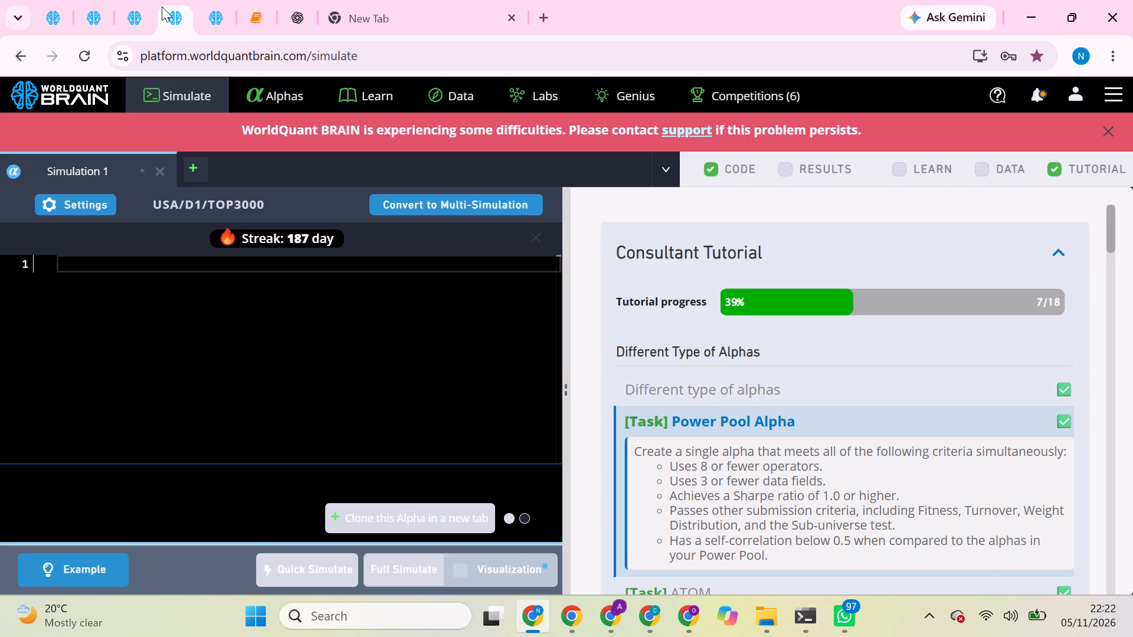
{"action": "left_click", "coordinate": [143, 9]}
{"action": "left_click", "coordinate": [97, 0]}
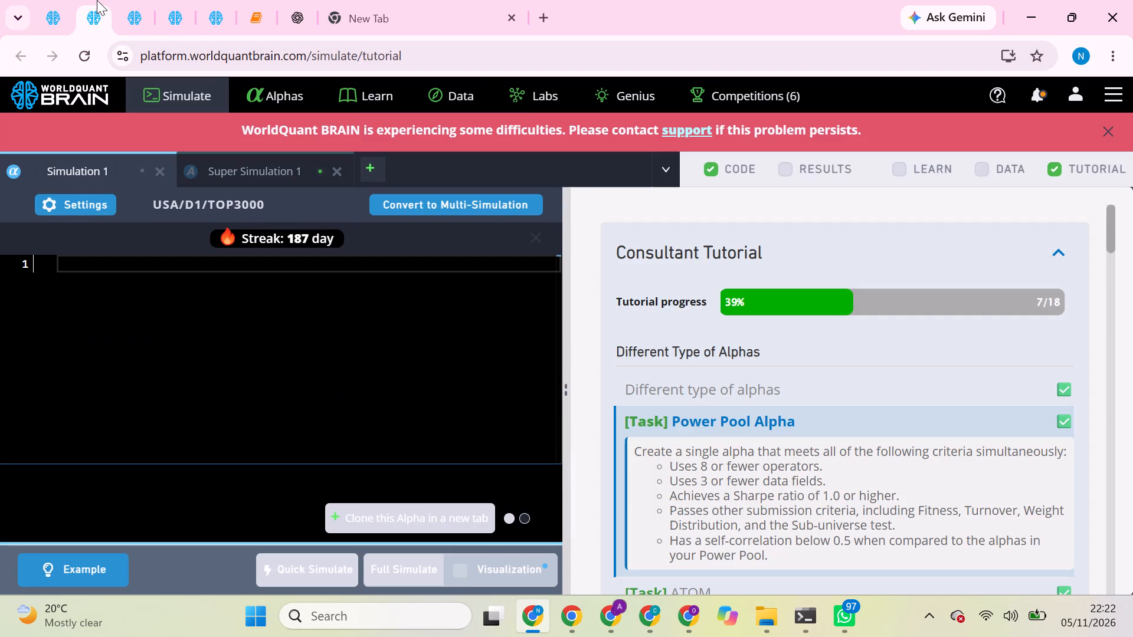
{"action": "left_click", "coordinate": [69, 4]}
Dismiss the platform difficulties banners on the two pages showing the Consultant Tutorial.
{"action": "left_click", "coordinate": [92, 12]}
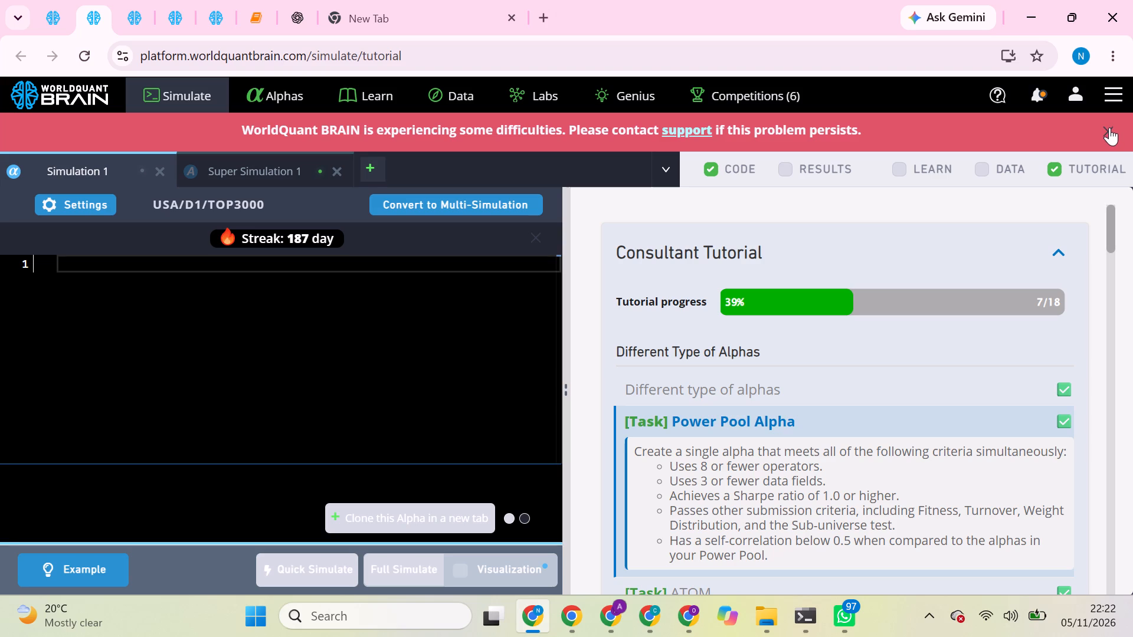
{"action": "left_click", "coordinate": [1109, 127]}
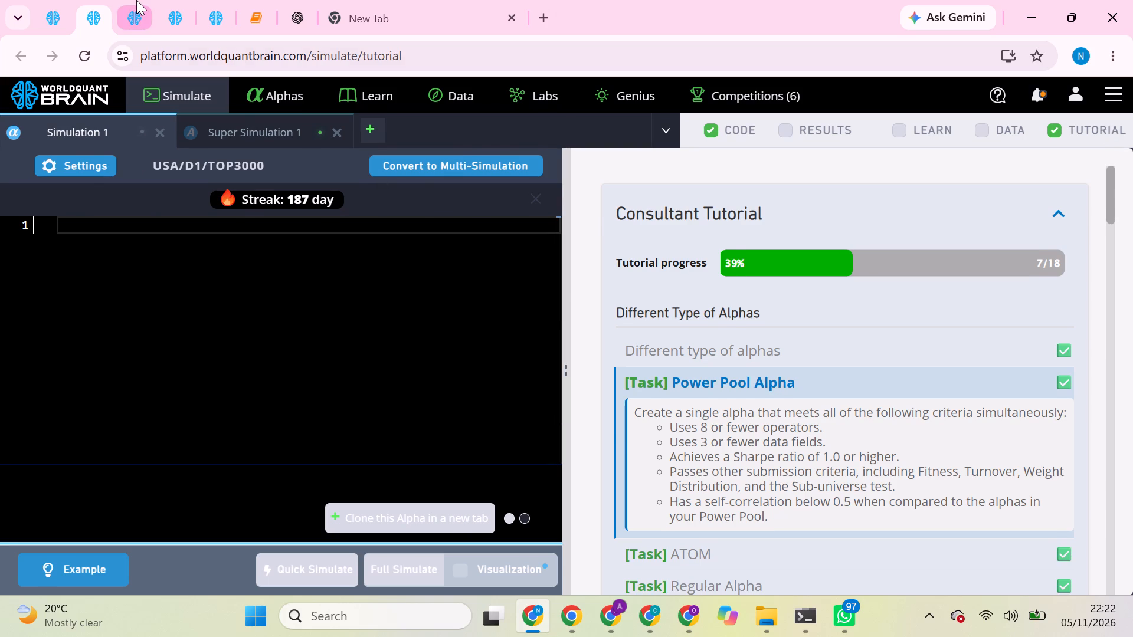
{"action": "left_click", "coordinate": [136, 0]}
{"action": "left_click", "coordinate": [163, 0]}
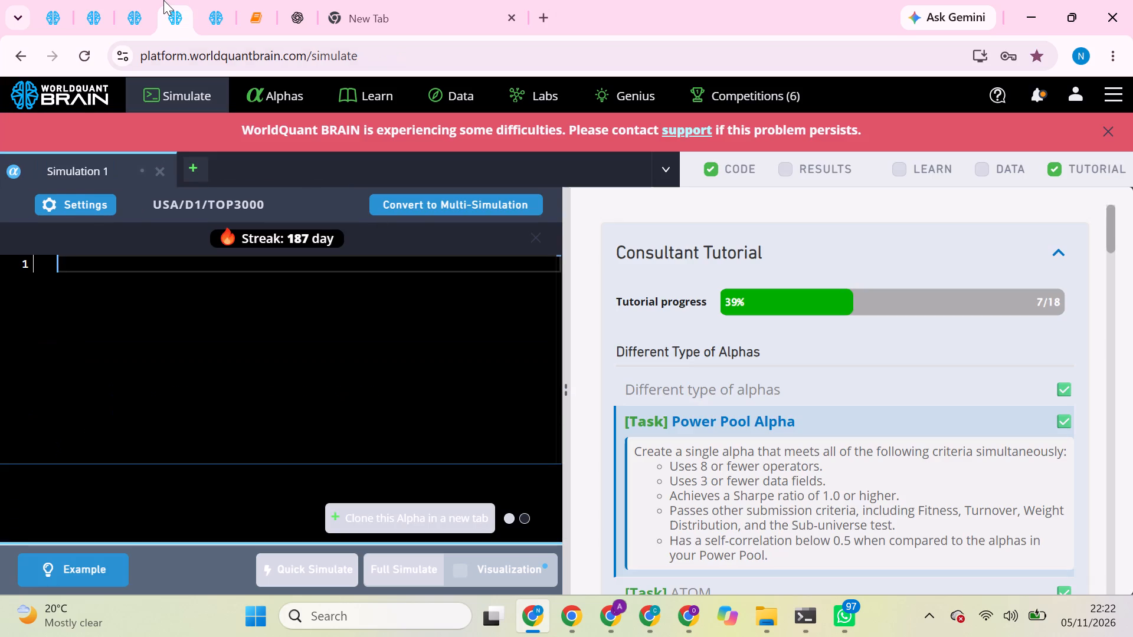
{"action": "left_click", "coordinate": [1109, 130]}
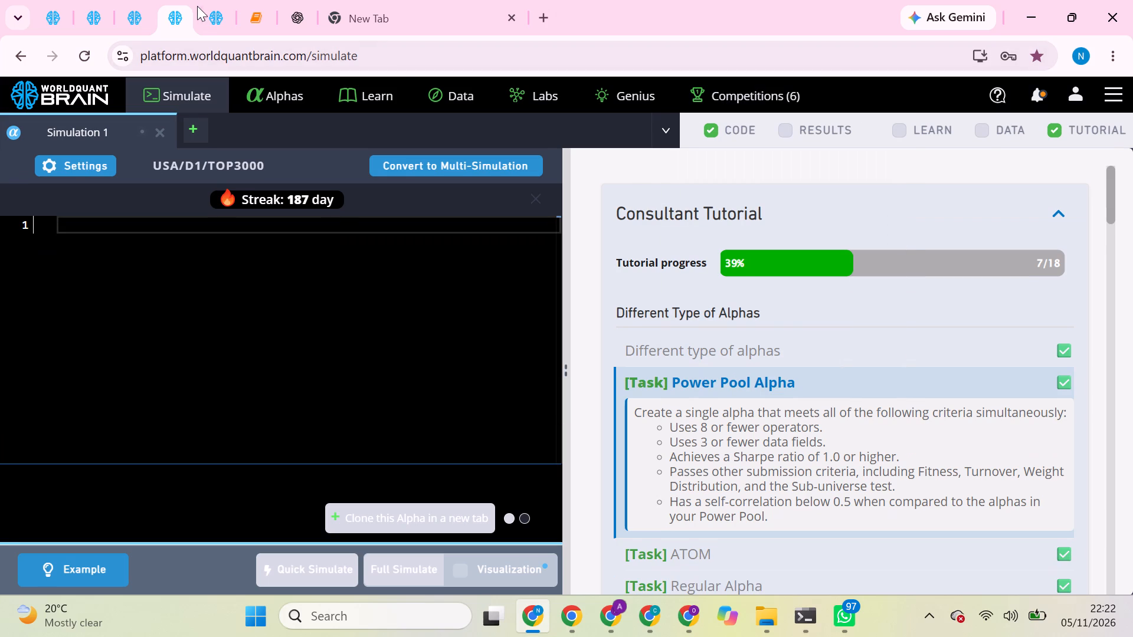
Check the open WorldQuant BRAIN pages again for simulation results, returning to Super Simulation 2.
{"action": "left_click", "coordinate": [198, 6]}
{"action": "left_click", "coordinate": [139, 0]}
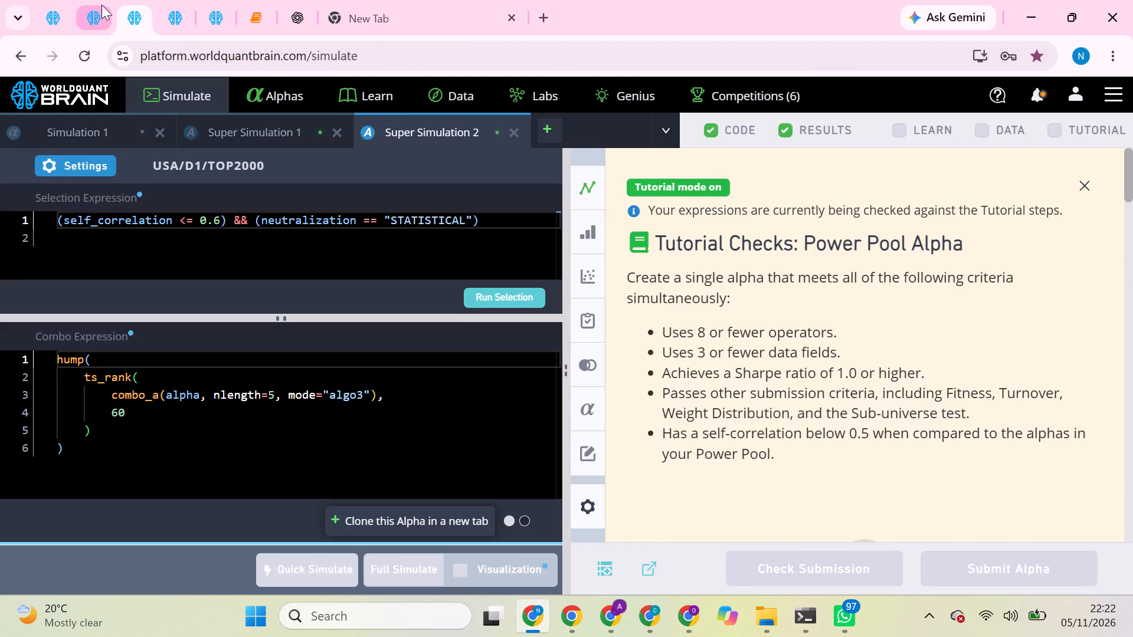
{"action": "left_click", "coordinate": [101, 5]}
{"action": "left_click", "coordinate": [75, 8]}
{"action": "left_click", "coordinate": [67, 8]}
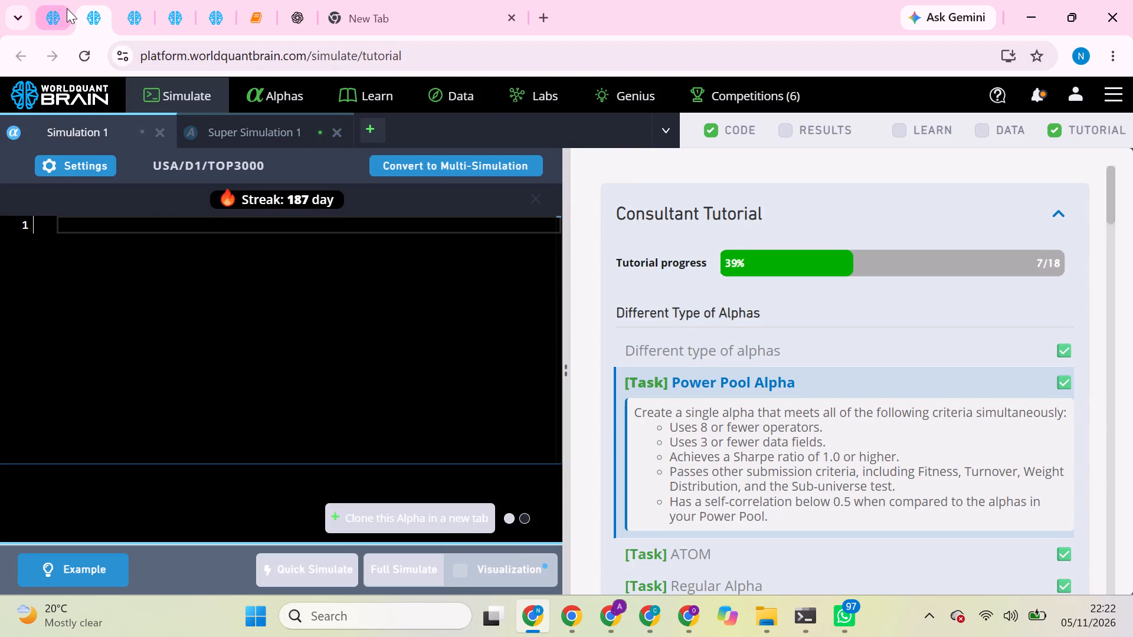
{"action": "left_click", "coordinate": [92, 2]}
{"action": "left_click", "coordinate": [137, 2]}
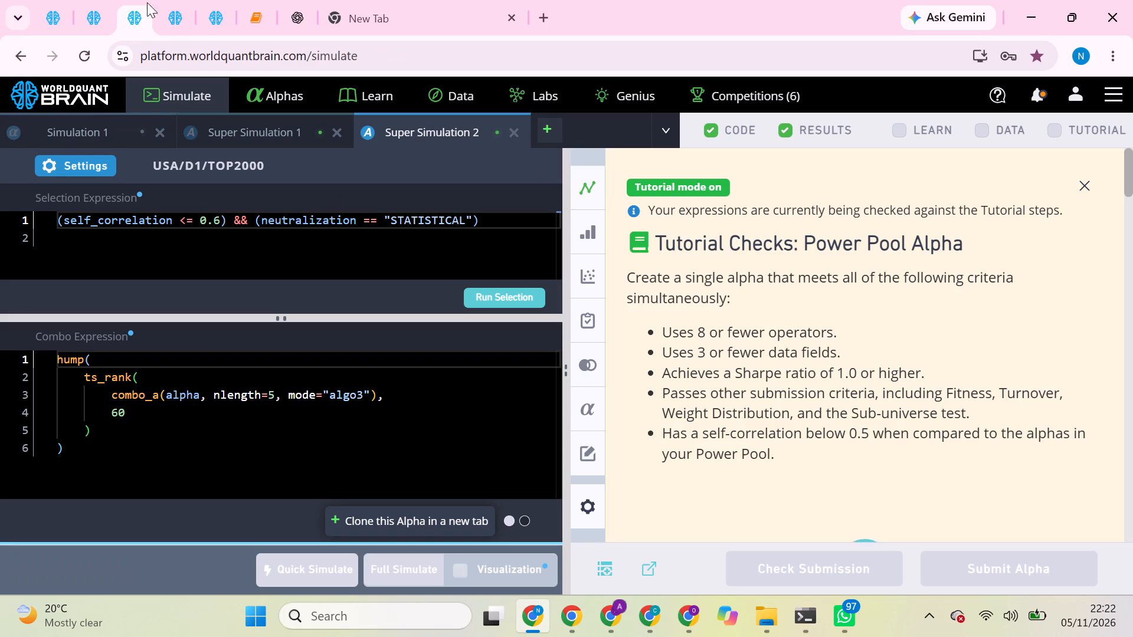
{"action": "left_click", "coordinate": [188, 1]}
{"action": "left_click", "coordinate": [134, 6]}
Change the neutralization value in Super Simulation 2's selection expression to "SUBINDUSTRY".
{"action": "triple_click", "coordinate": [425, 220]}
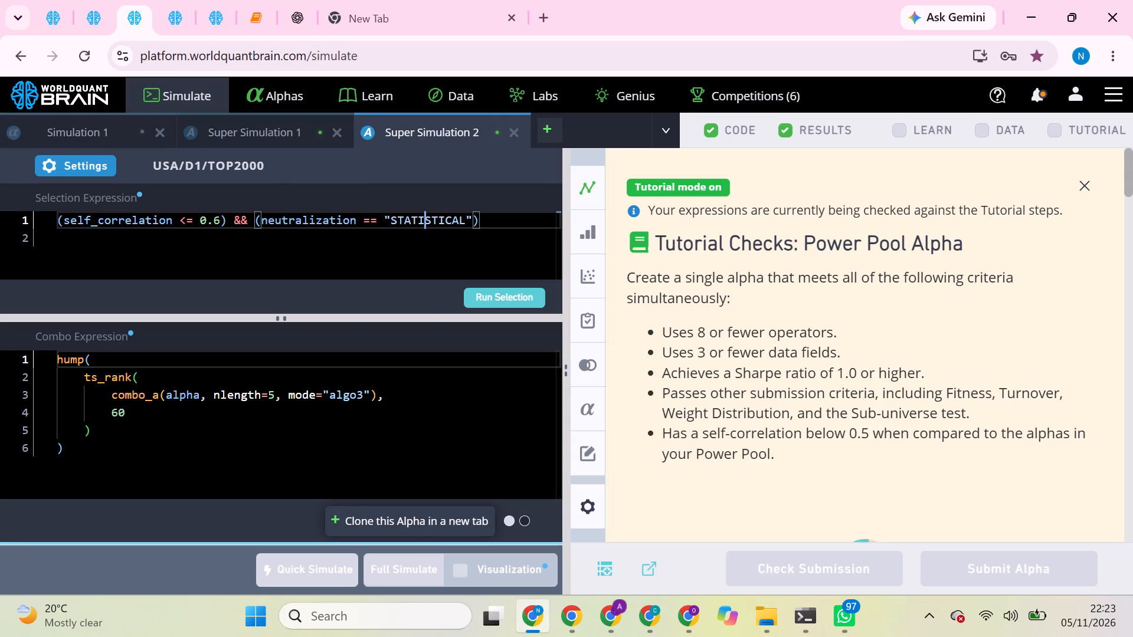
{"action": "double_click", "coordinate": [425, 220]}
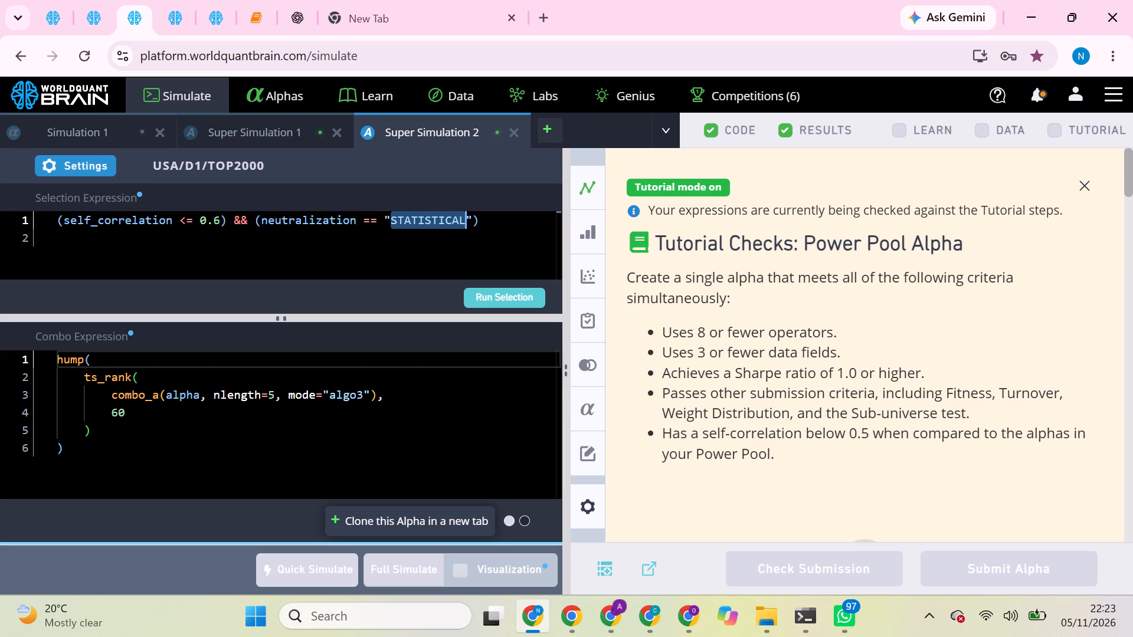
{"action": "type", "text": "SUBINDUSTRY"}
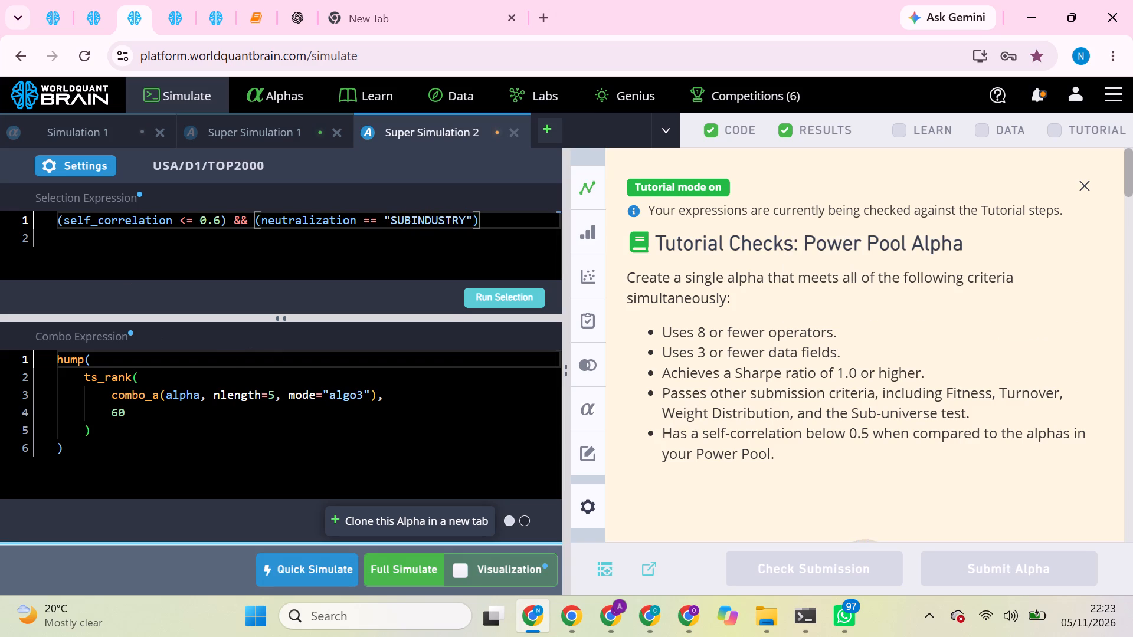
Set Super Simulation 2's decay to 0, truncation to 0.01 and neutralization to Market, and apply the settings.
{"action": "left_click", "coordinate": [93, 157]}
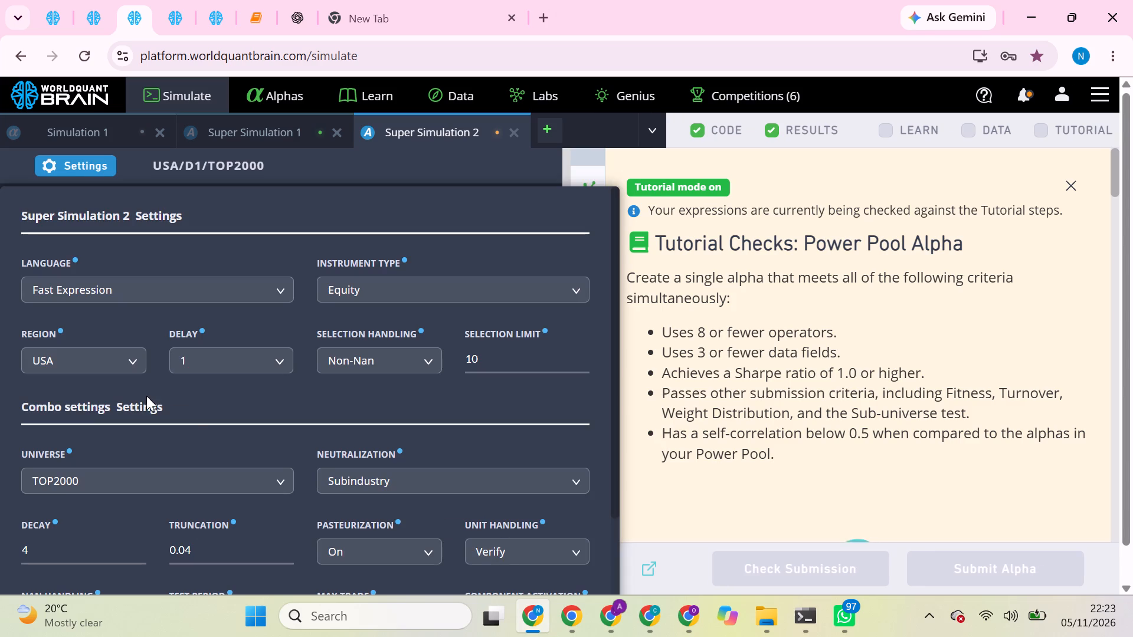
{"action": "left_click", "coordinate": [89, 546]}
{"action": "key", "text": "BackSpace"}
{"action": "key", "text": "0"}
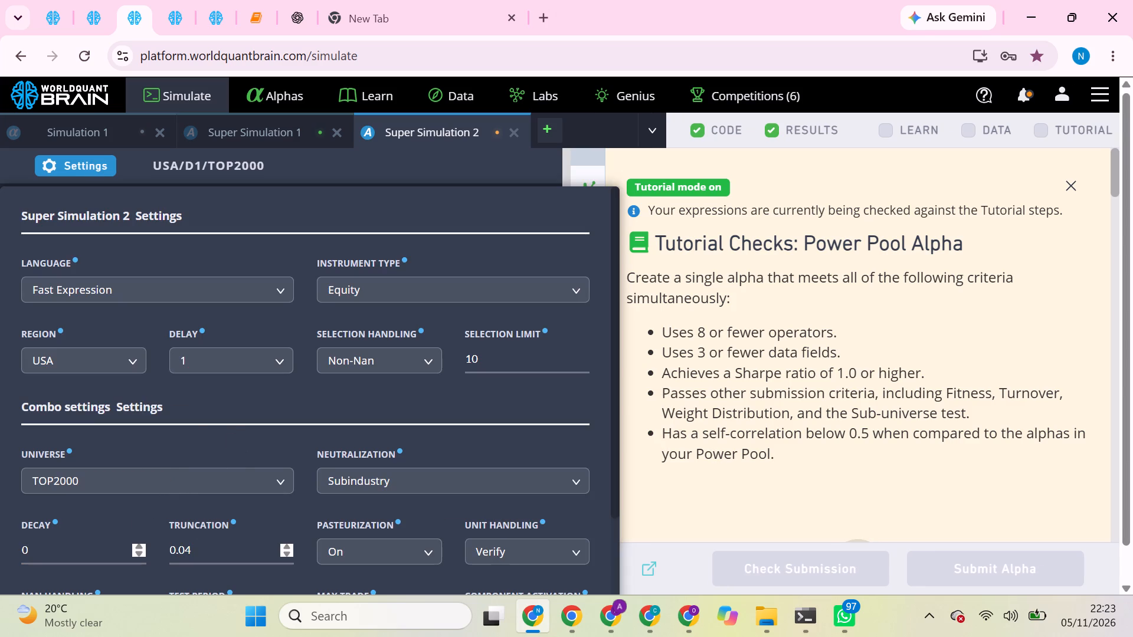
{"action": "left_click", "coordinate": [253, 557]}
{"action": "key", "text": "BackSpace"}
{"action": "key", "text": "1"}
{"action": "scroll", "coordinate": [413, 521], "scroll_direction": "down", "scroll_amount": 1}
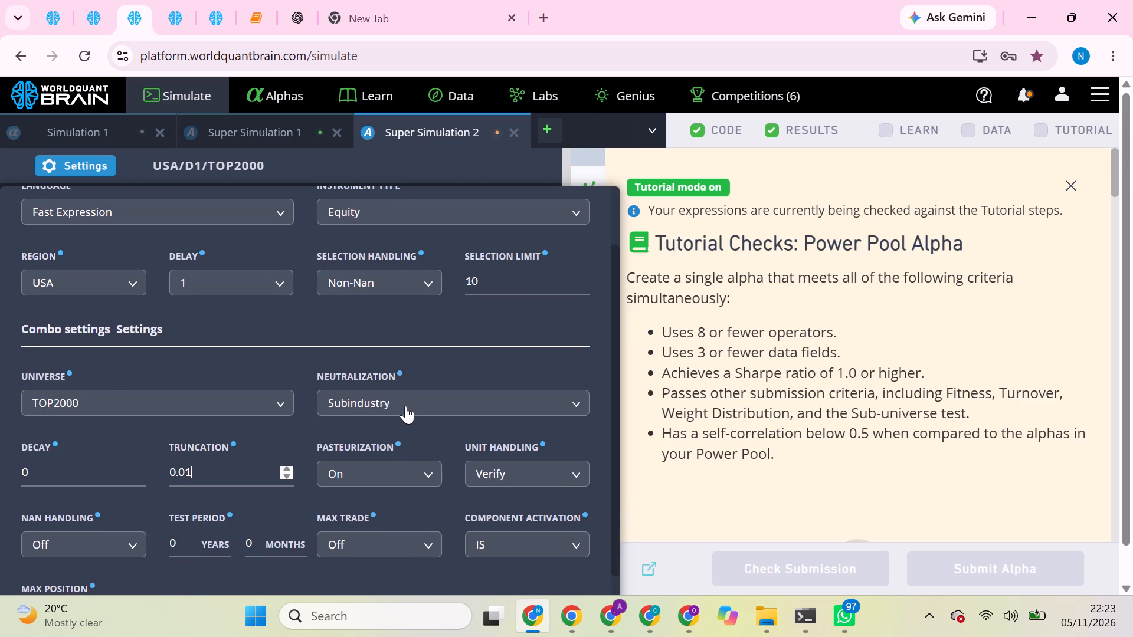
{"action": "left_click", "coordinate": [422, 394]}
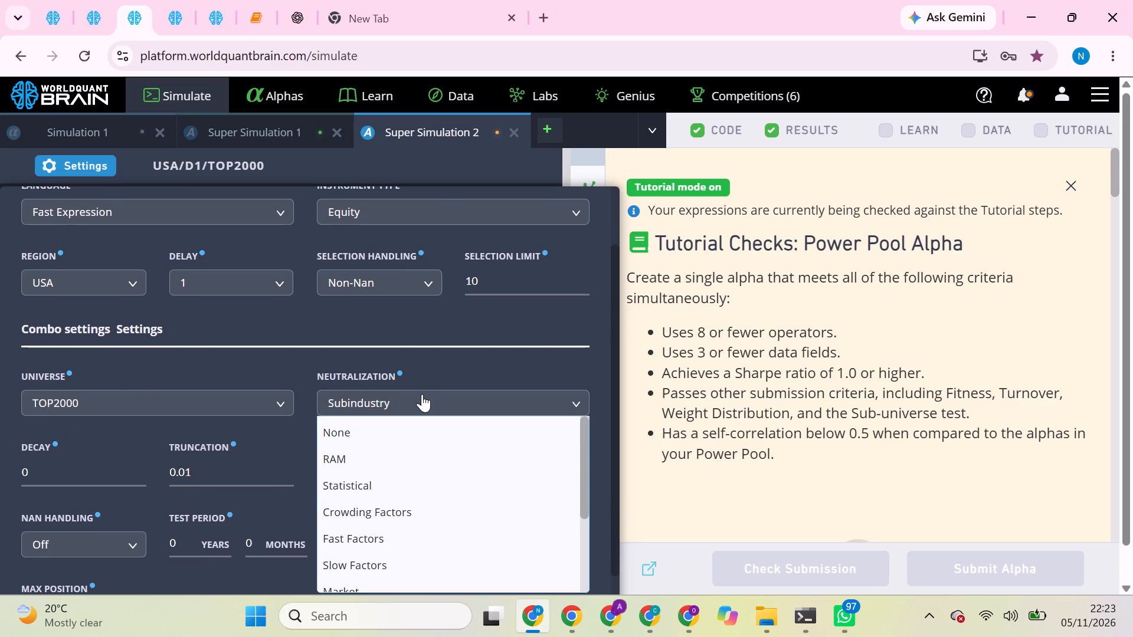
{"action": "scroll", "coordinate": [361, 550], "scroll_direction": "down", "scroll_amount": 1}
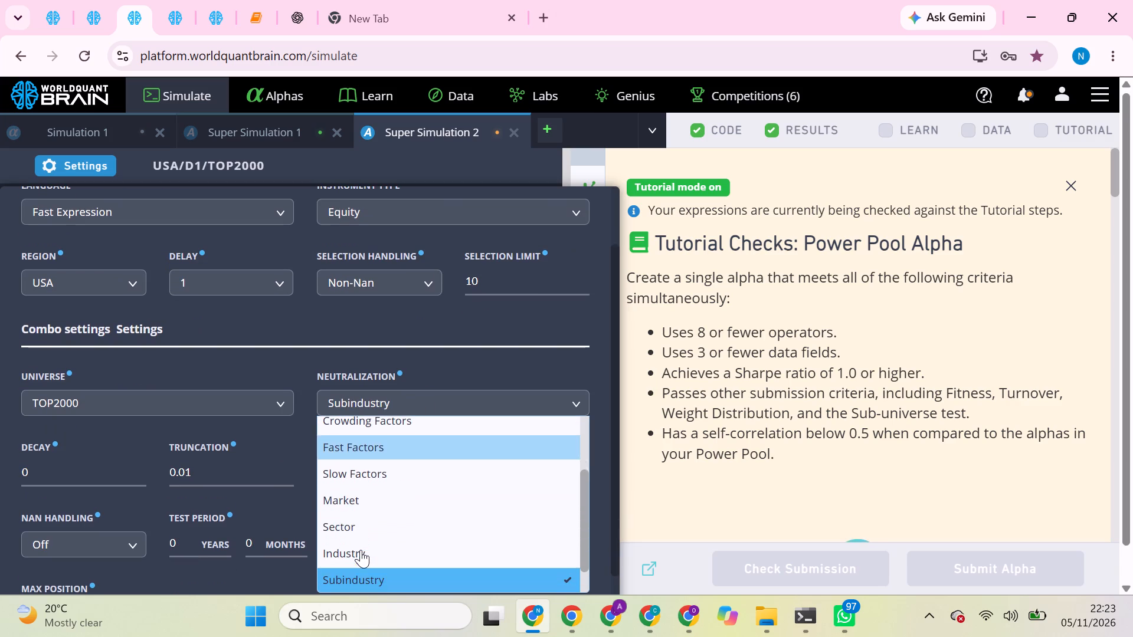
{"action": "left_click", "coordinate": [367, 506]}
{"action": "scroll", "coordinate": [367, 506], "scroll_direction": "down", "scroll_amount": 2}
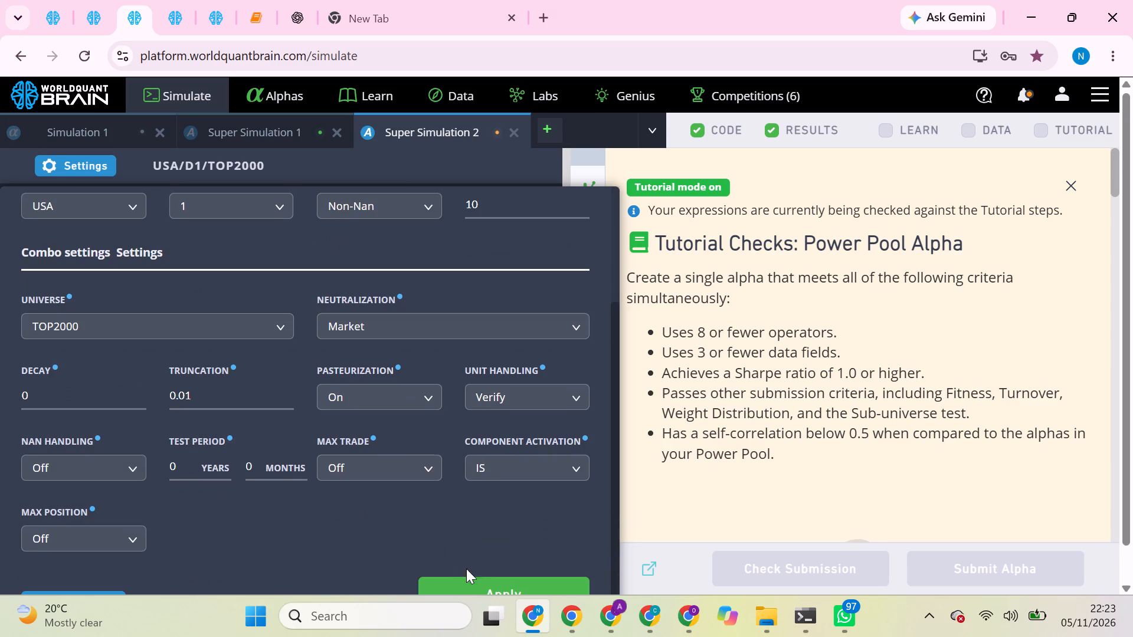
{"action": "left_click", "coordinate": [473, 576]}
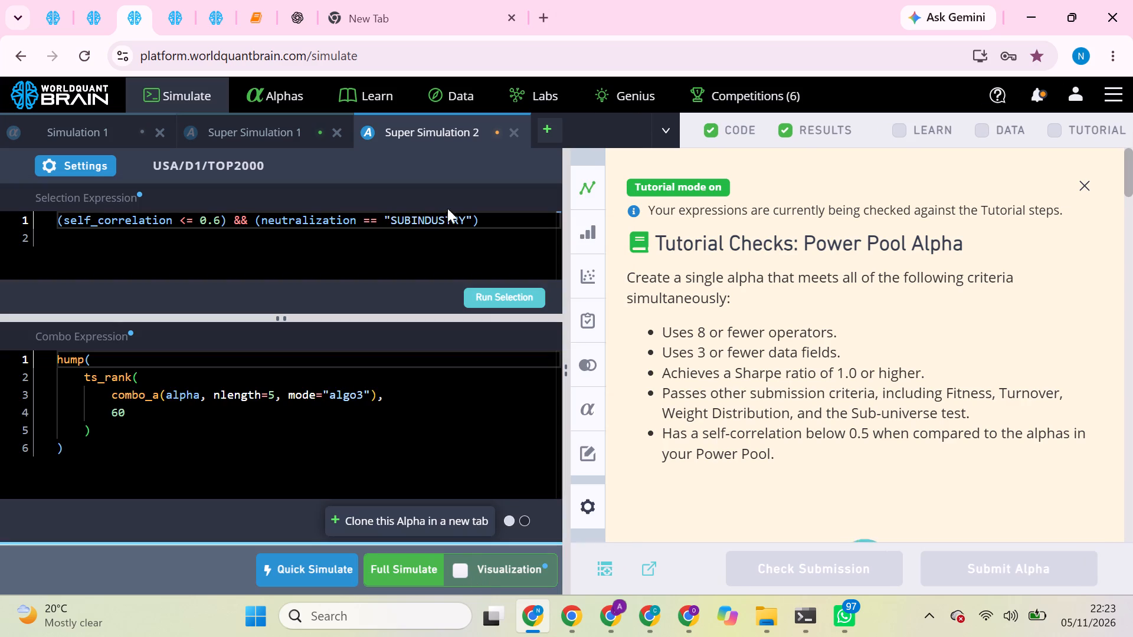
Run the selection and start a full simulation of Super Simulation 2.
{"action": "left_click", "coordinate": [483, 297]}
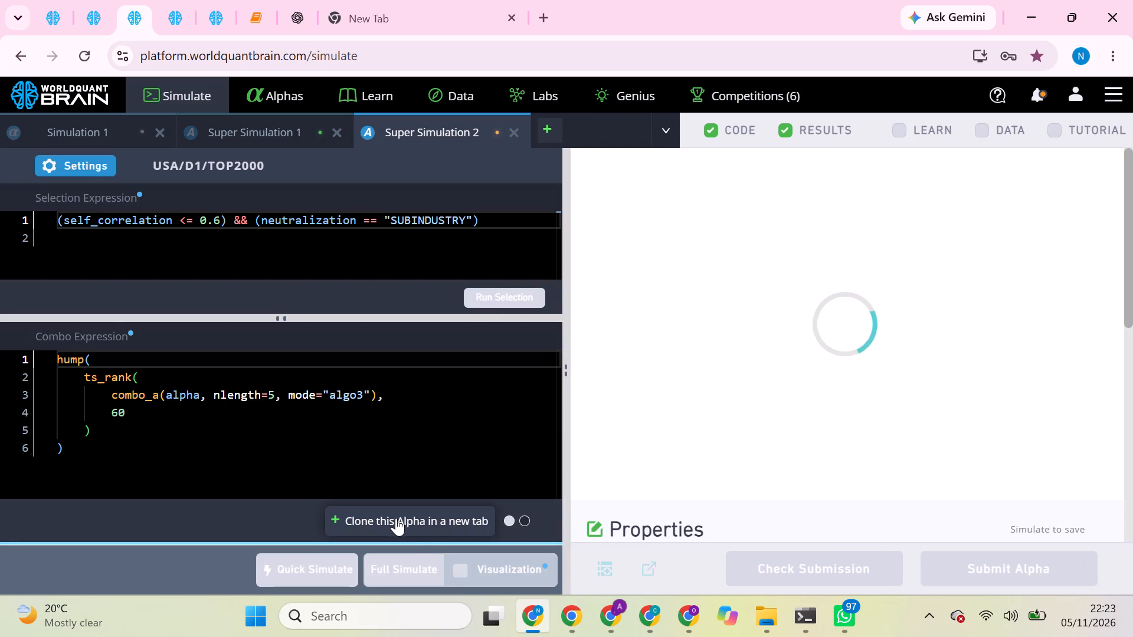
{"action": "left_click", "coordinate": [417, 574]}
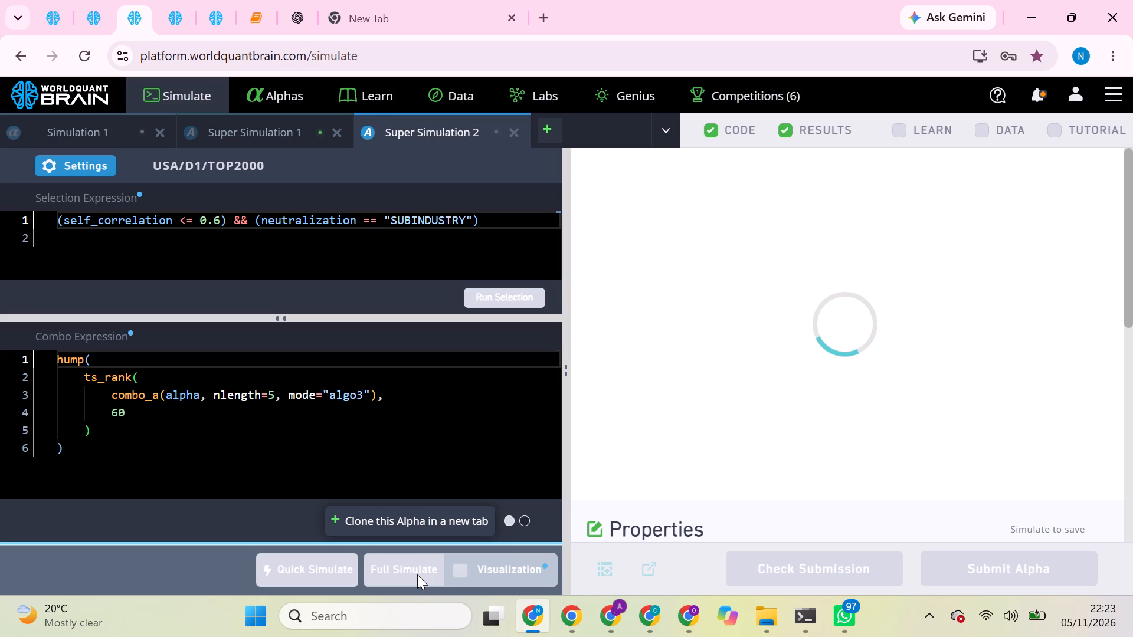
Check the other open simulation pages, including Super Simulation 1, and the submitted alpha pages in the second Chrome profile.
{"action": "left_click", "coordinate": [96, 0]}
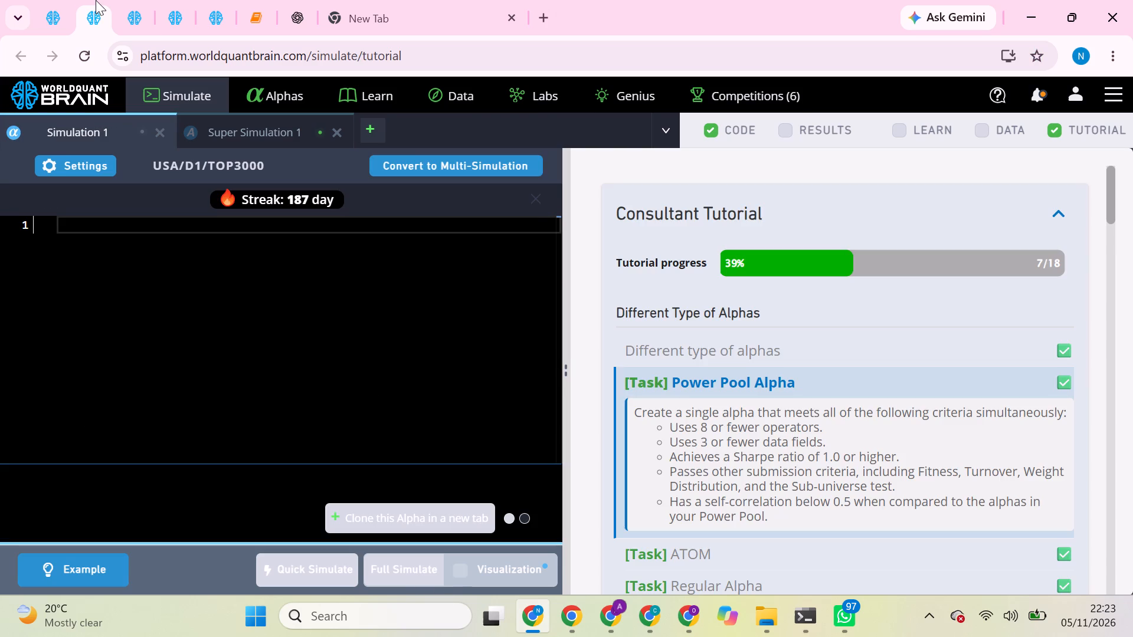
{"action": "left_click", "coordinate": [52, 2]}
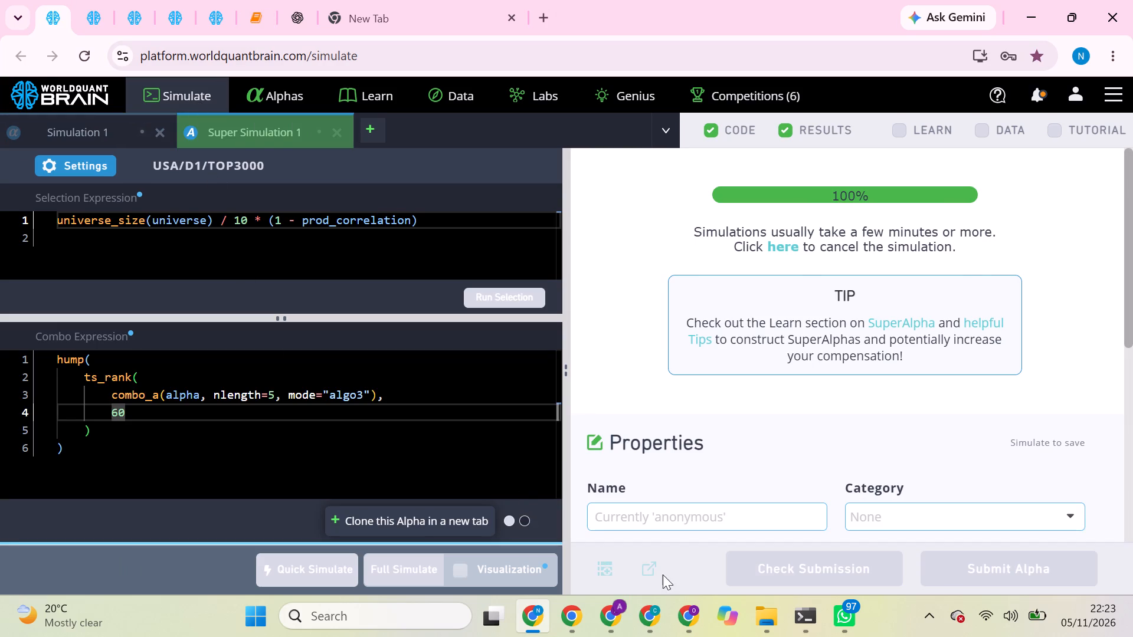
{"action": "left_click", "coordinate": [615, 601]}
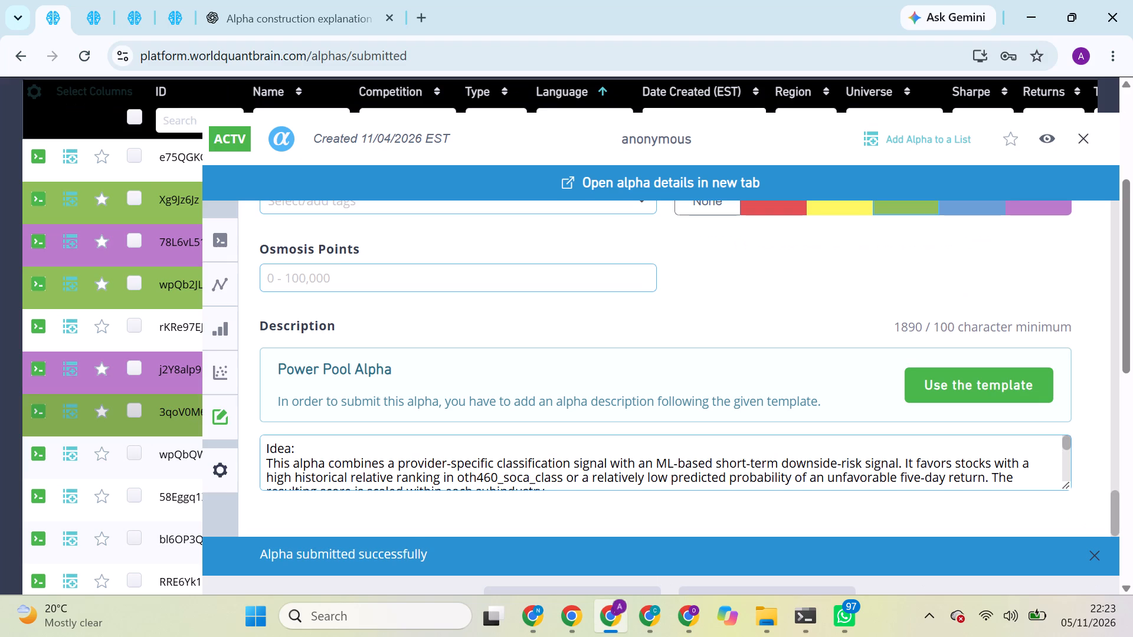
{"action": "left_click", "coordinate": [91, 0]}
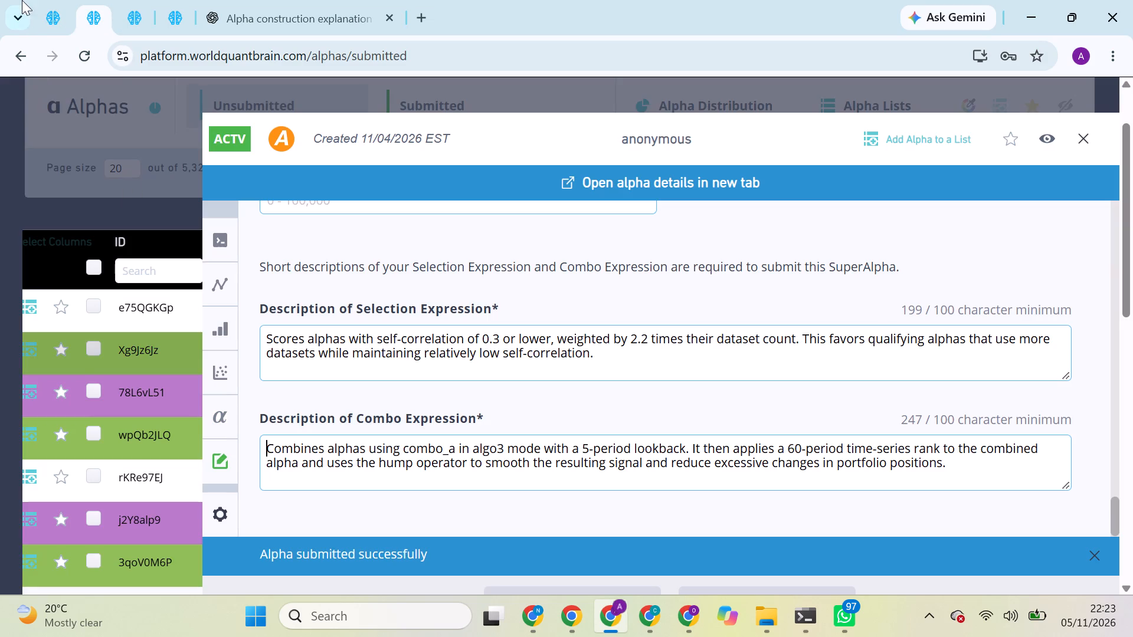
{"action": "left_click", "coordinate": [48, 6]}
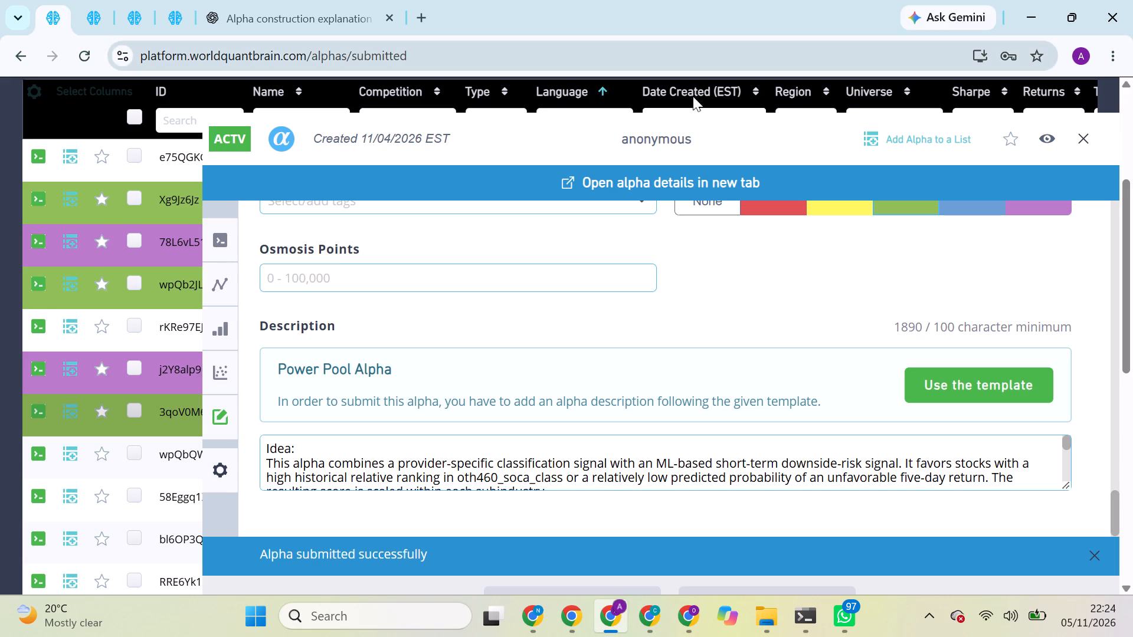
Close the submitted alpha's details, briefly view the code and settings of alpha 3qoV0M6P, and return to the alpha list.
{"action": "left_click", "coordinate": [1085, 132]}
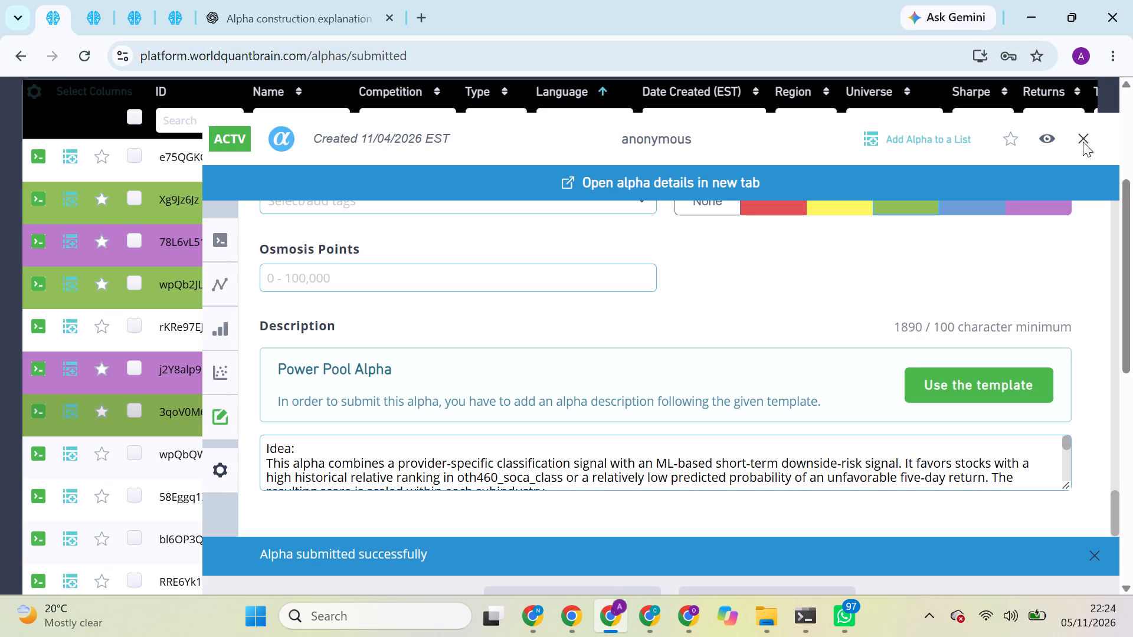
{"action": "left_click", "coordinate": [1083, 142]}
{"action": "left_click", "coordinate": [1082, 138]}
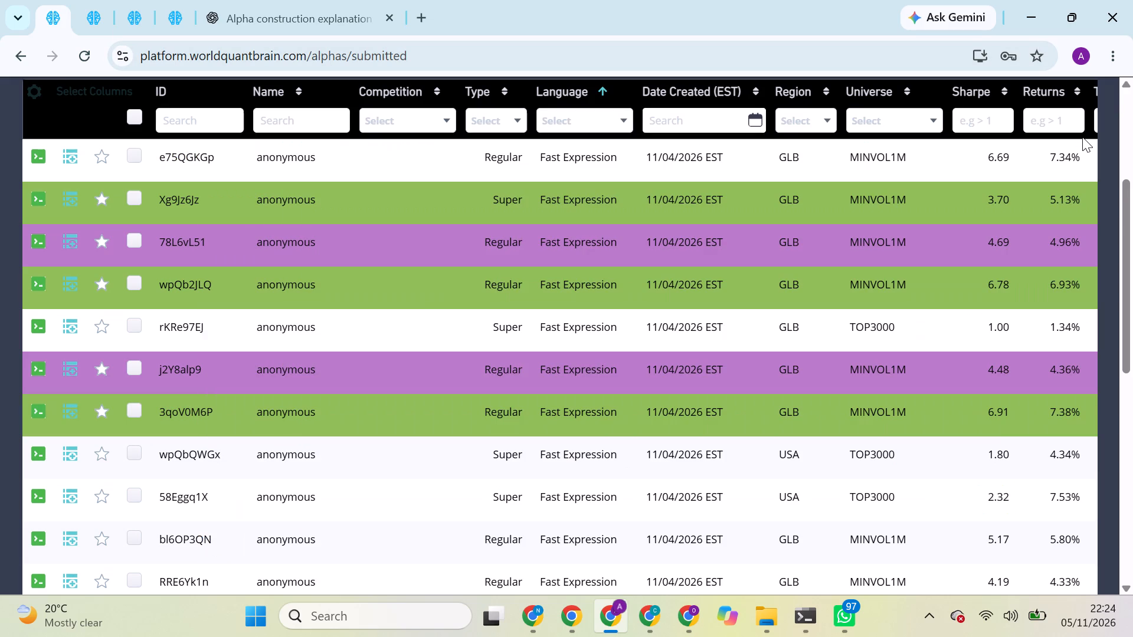
{"action": "double_click", "coordinate": [1082, 137]}
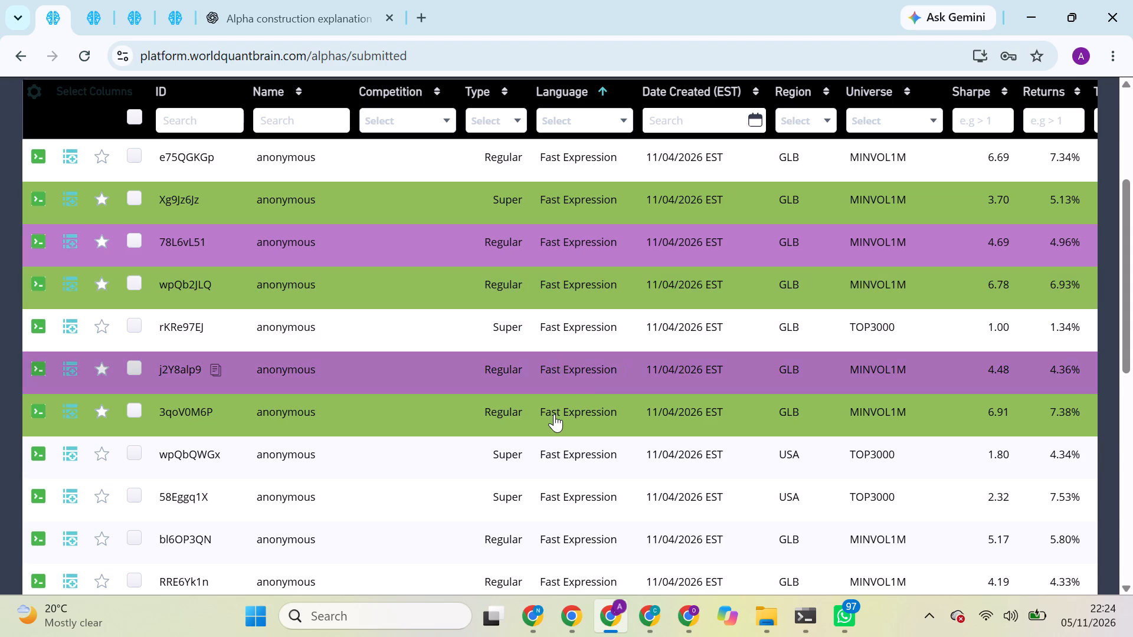
{"action": "left_click", "coordinate": [554, 415]}
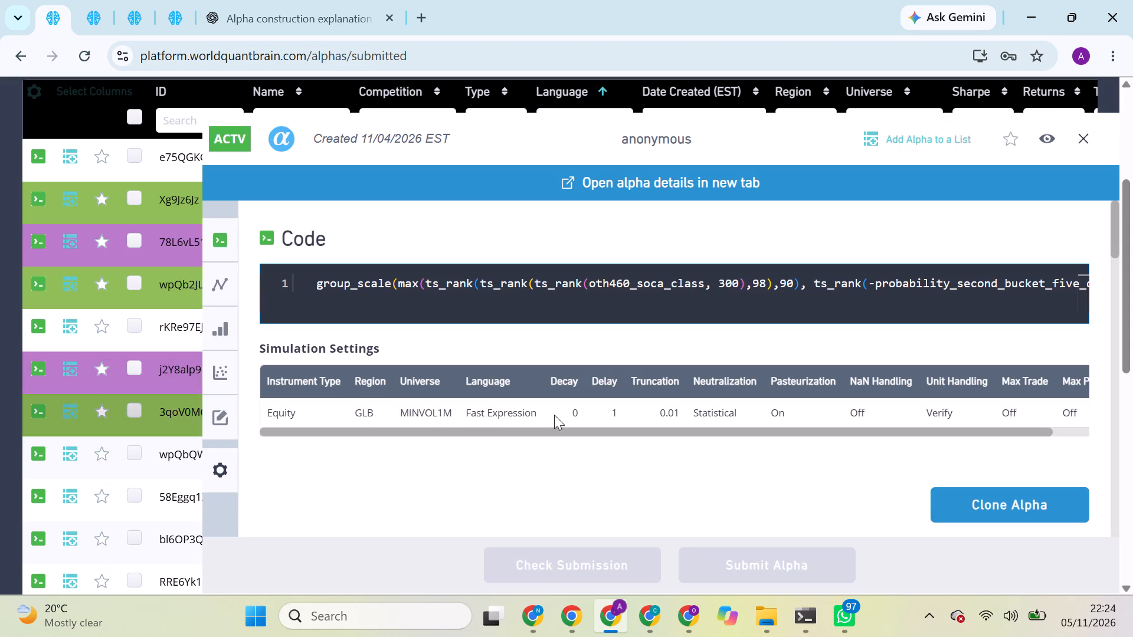
{"action": "double_click", "coordinate": [748, 341]}
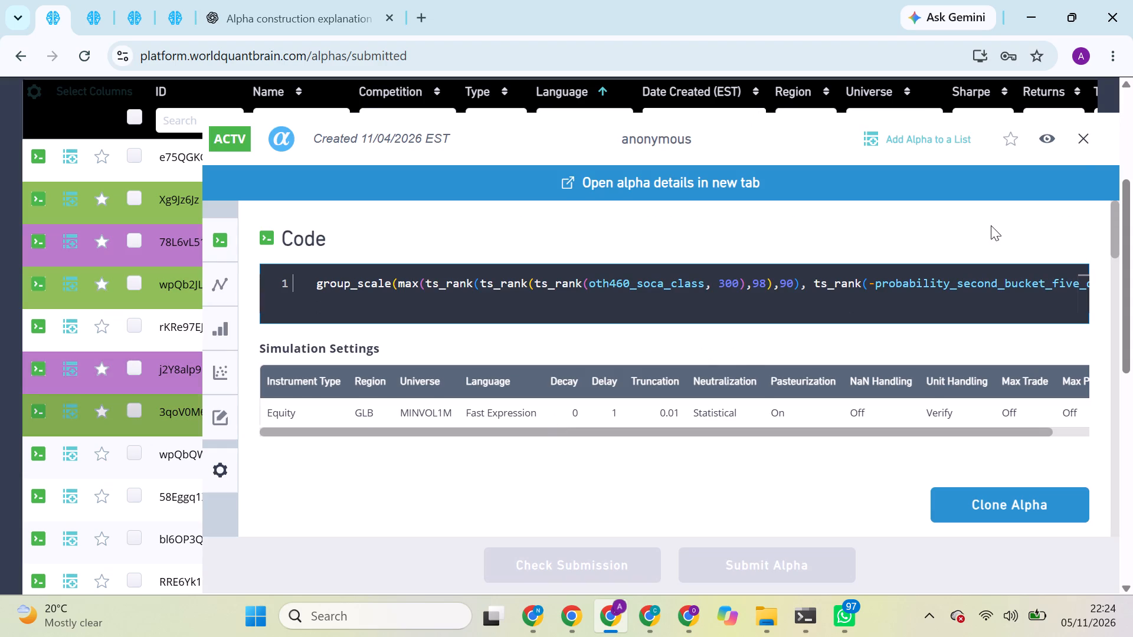
{"action": "left_click", "coordinate": [1083, 137]}
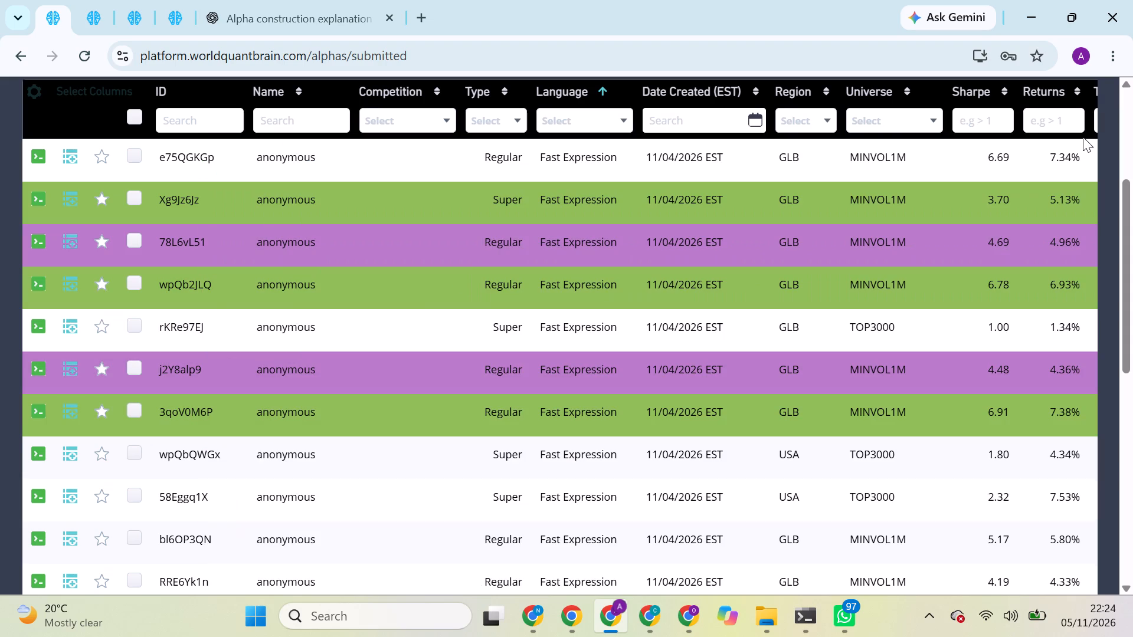
{"action": "left_click", "coordinate": [1083, 137]}
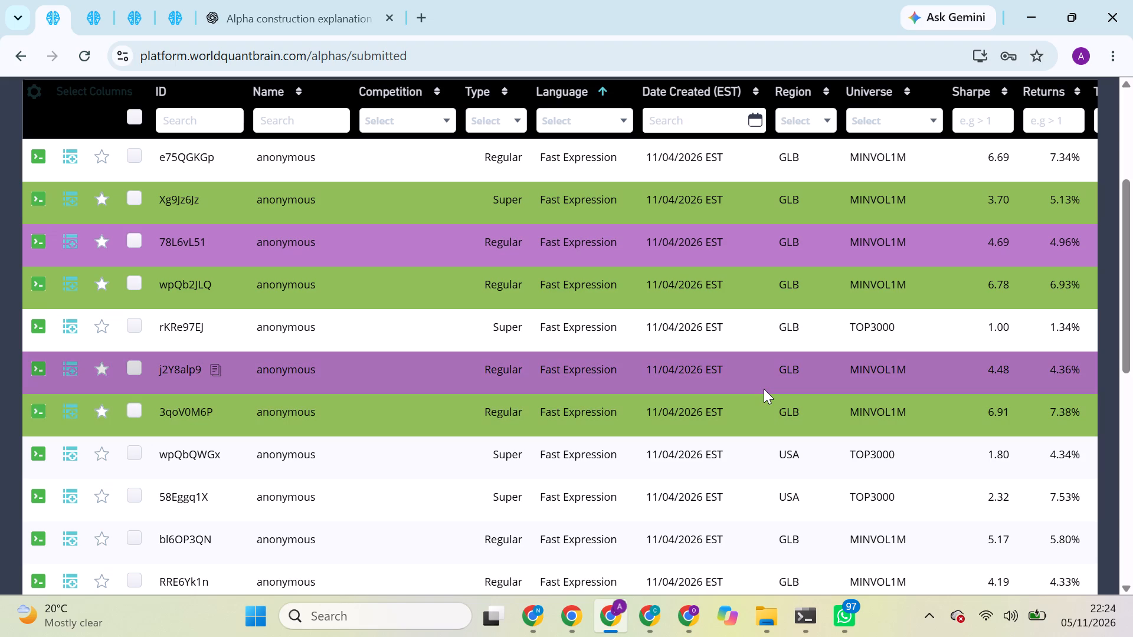
Open the details of GLB alpha j2Y8alp9 and run its Prod, Self and Power Pool correlation checks.
{"action": "left_click", "coordinate": [764, 389]}
{"action": "left_click", "coordinate": [819, 382]}
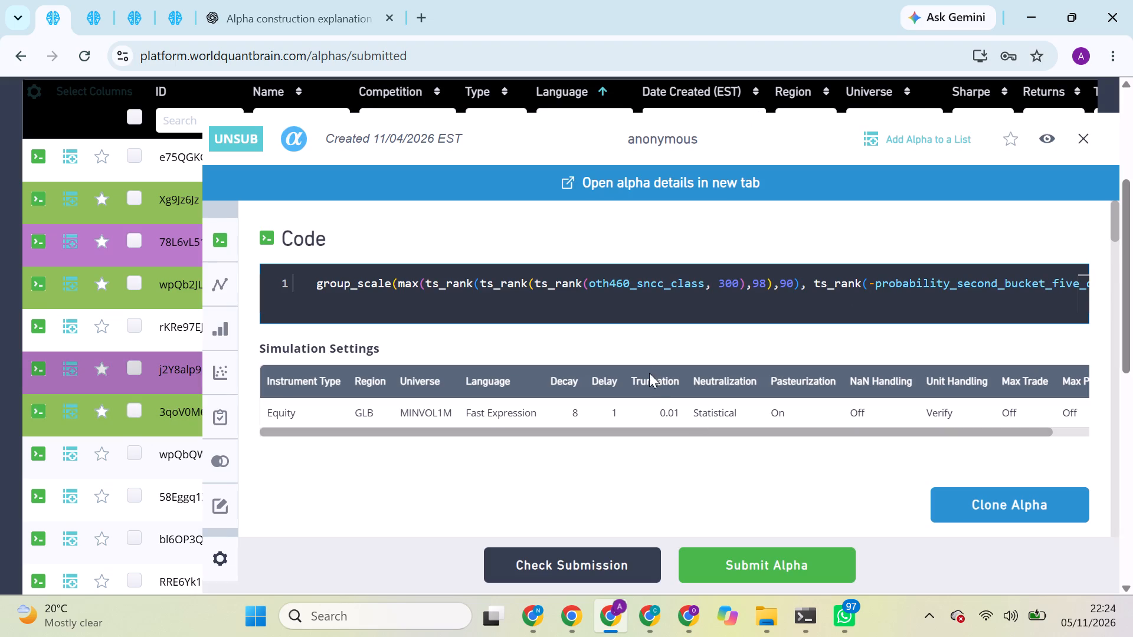
{"action": "scroll", "coordinate": [653, 395], "scroll_direction": "down", "scroll_amount": 6}
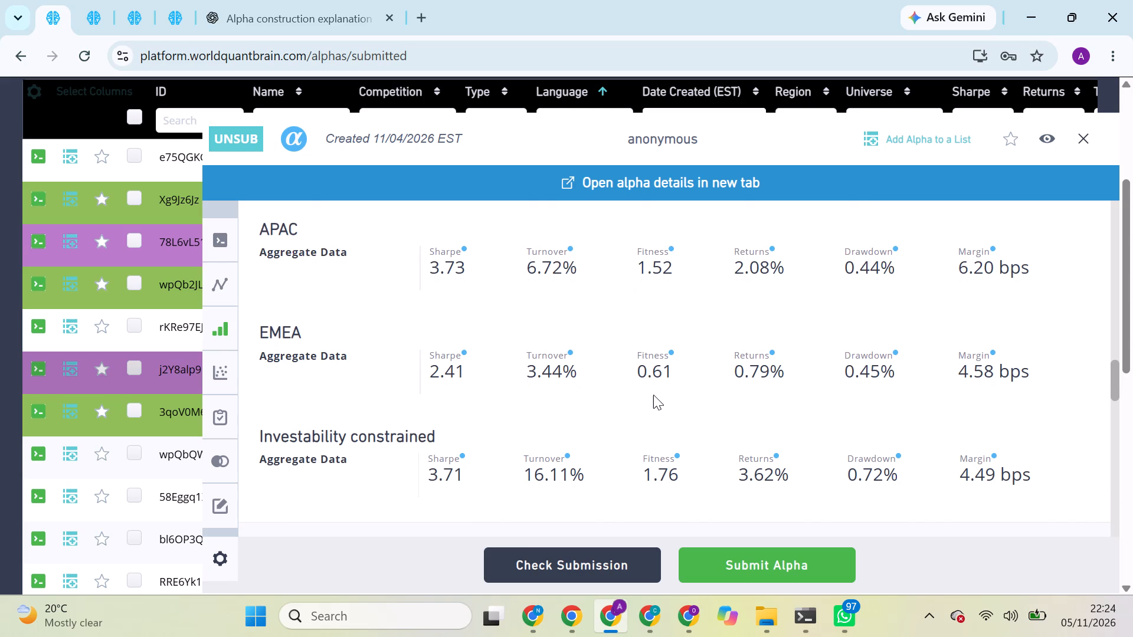
{"action": "scroll", "coordinate": [653, 395], "scroll_direction": "down", "scroll_amount": 3}
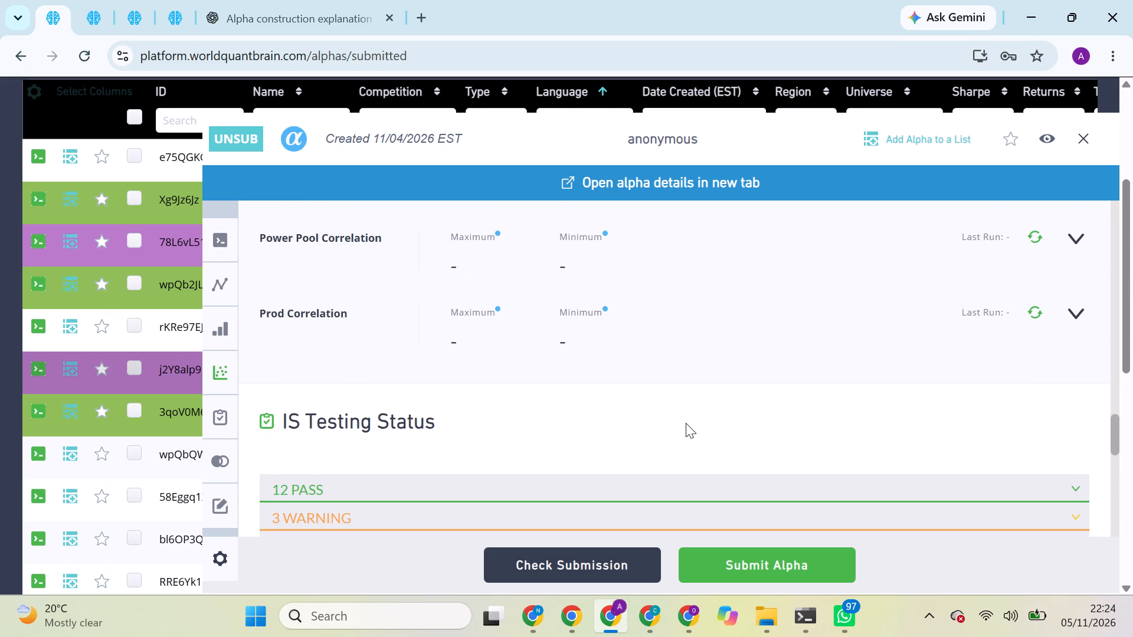
{"action": "left_click", "coordinate": [1036, 314]}
{"action": "scroll", "coordinate": [1036, 314], "scroll_direction": "up", "scroll_amount": 1}
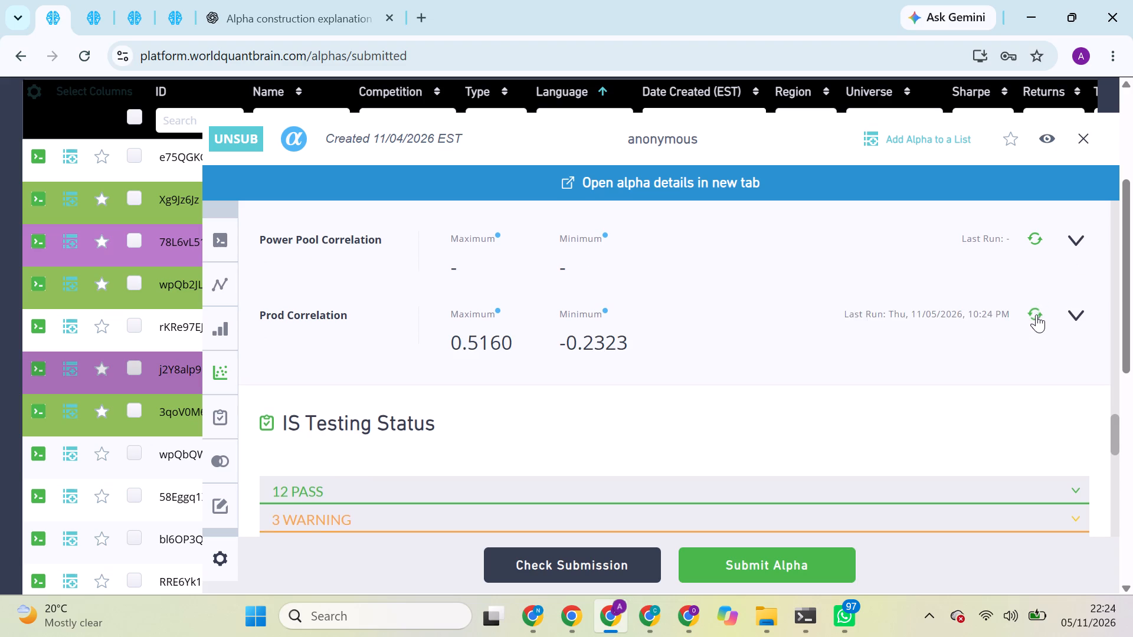
{"action": "scroll", "coordinate": [1036, 314], "scroll_direction": "up", "scroll_amount": 1}
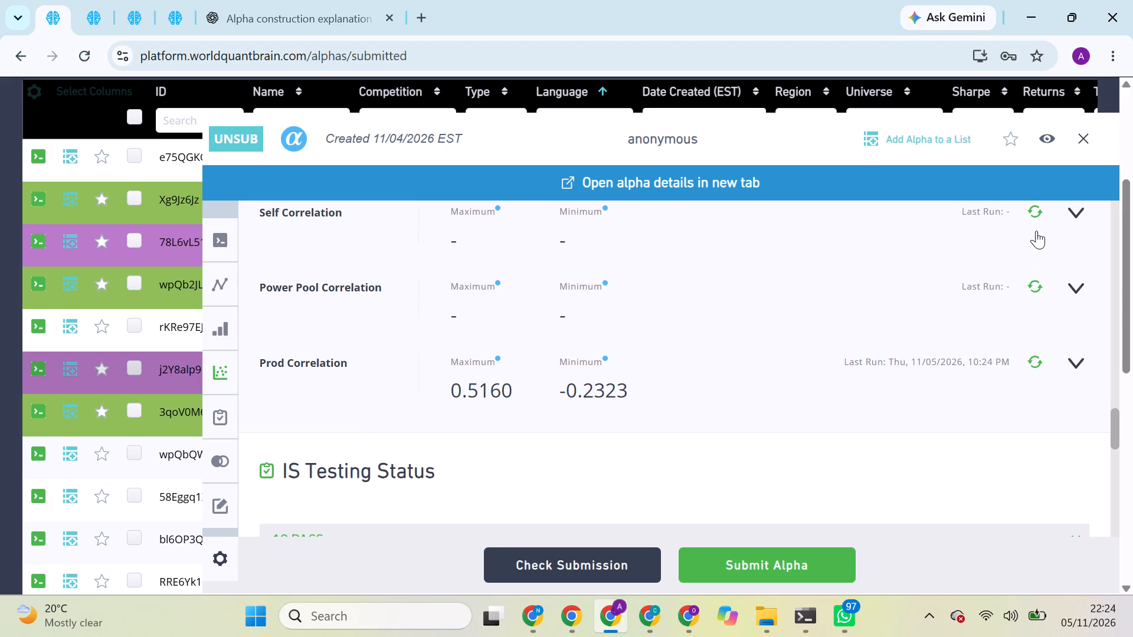
{"action": "left_click", "coordinate": [1036, 212]}
{"action": "left_click", "coordinate": [1036, 284]}
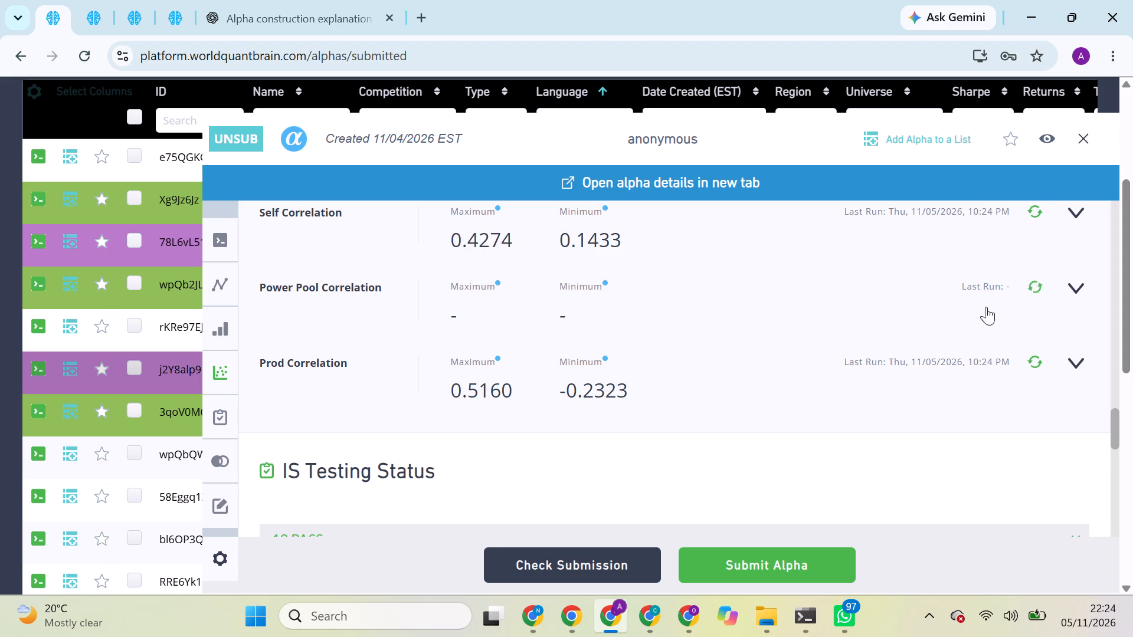
Run the Performance Comparison for alpha j2Y8alp9, review its aggregate data, and collapse the section.
{"action": "scroll", "coordinate": [915, 463], "scroll_direction": "down", "scroll_amount": 2}
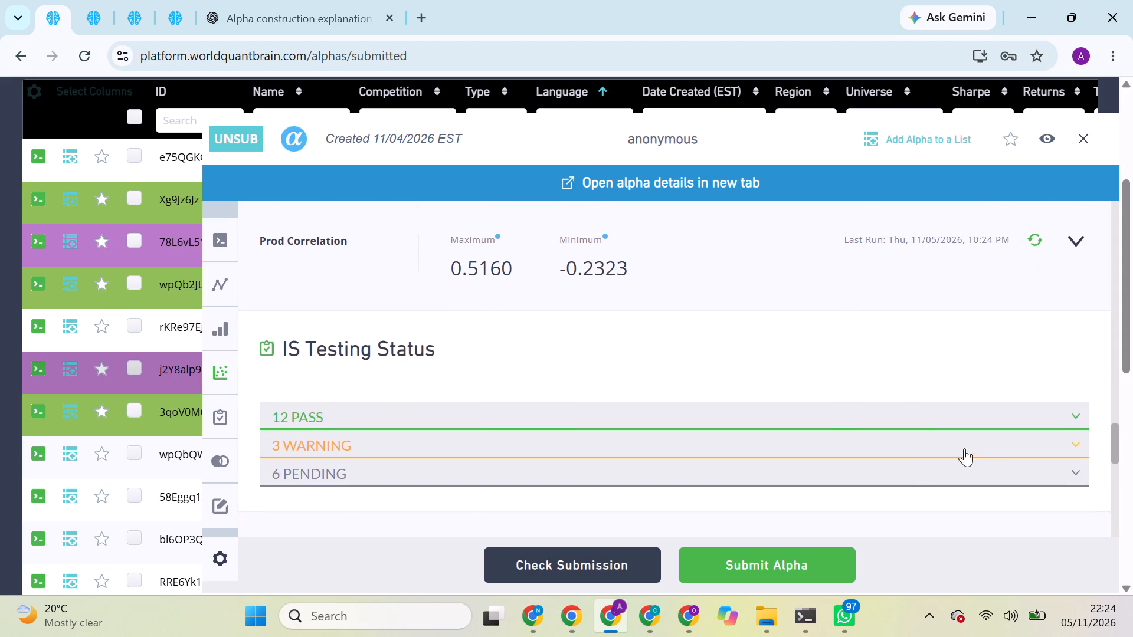
{"action": "scroll", "coordinate": [1004, 447], "scroll_direction": "down", "scroll_amount": 3}
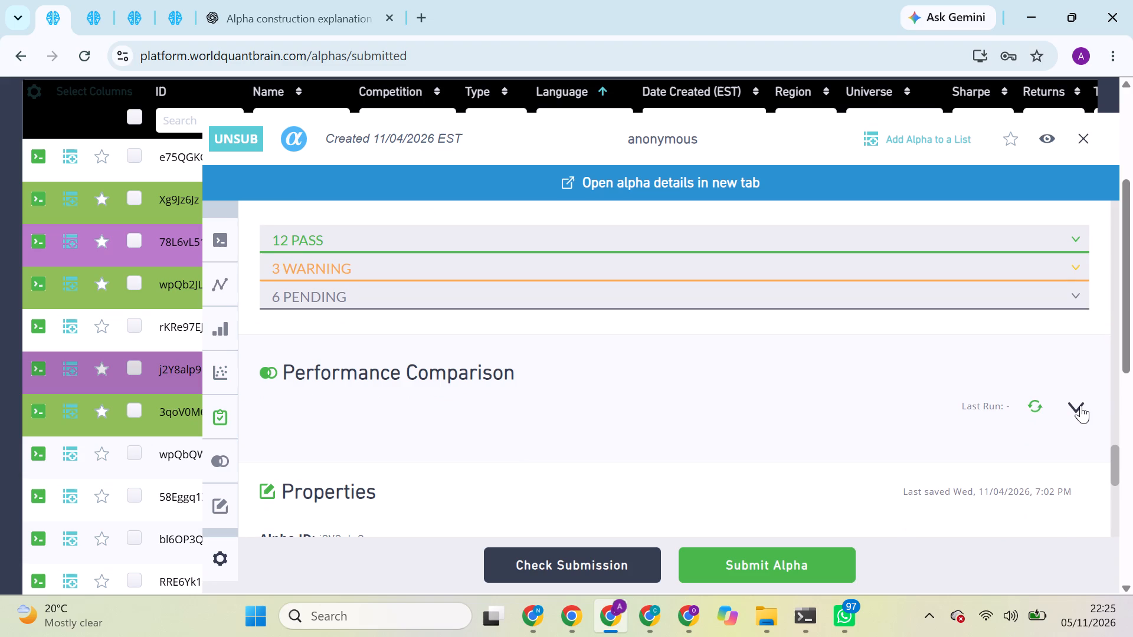
{"action": "double_click", "coordinate": [1080, 405]}
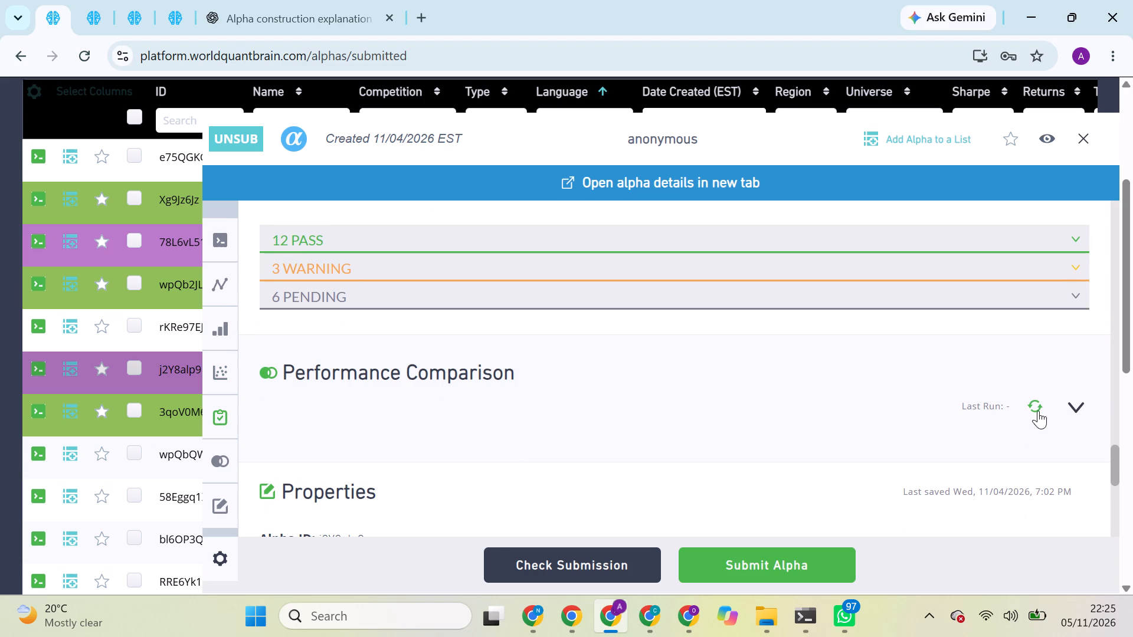
{"action": "left_click", "coordinate": [1038, 411]}
{"action": "left_click", "coordinate": [1075, 404]}
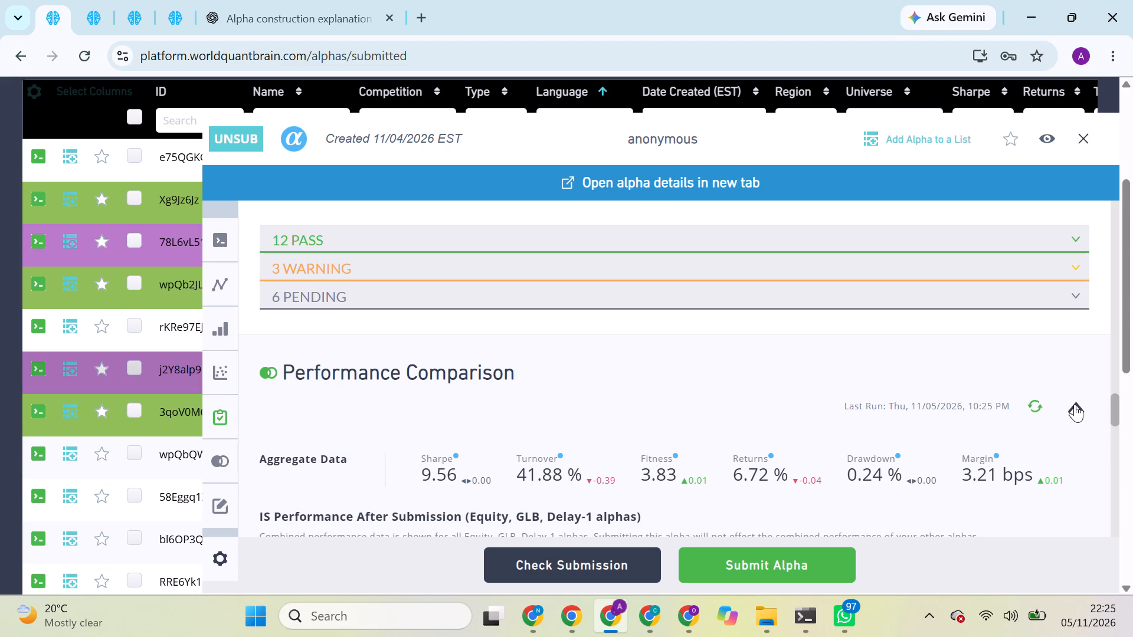
{"action": "left_click", "coordinate": [1075, 404]}
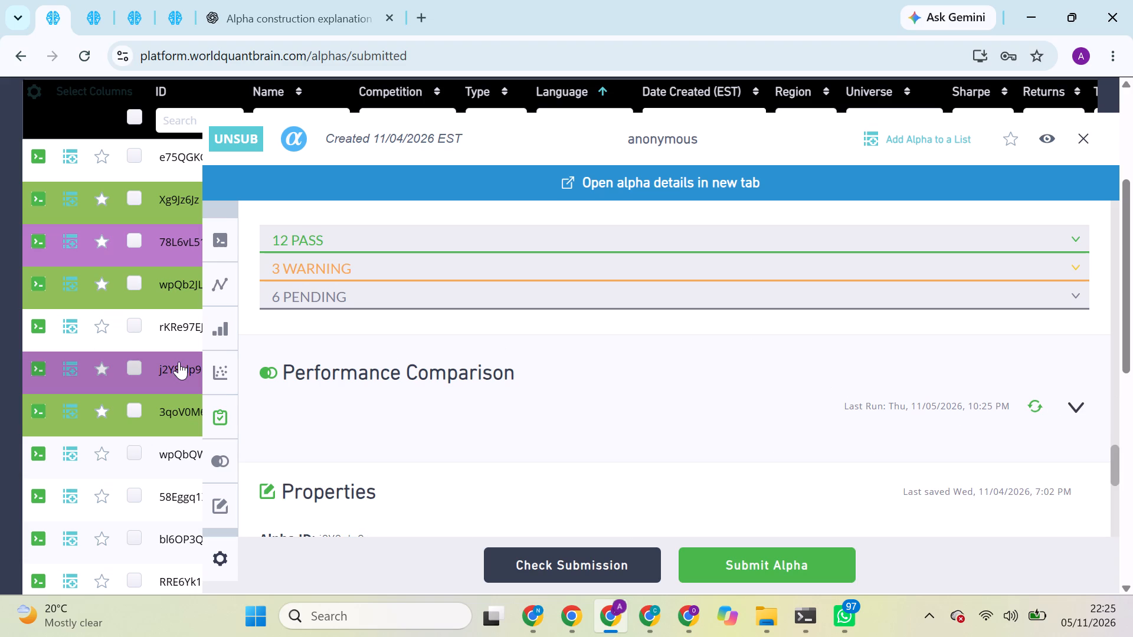
Review alpha j2Y8alp9's correlation results, IS Testing Status and Properties, including its Power Pool description requirement.
{"action": "left_click", "coordinate": [179, 362]}
{"action": "left_click", "coordinate": [179, 362]}
{"action": "left_click_drag", "start_coordinate": [179, 362], "coordinate": [618, 362]}
{"action": "scroll", "coordinate": [618, 362], "scroll_direction": "up", "scroll_amount": 2}
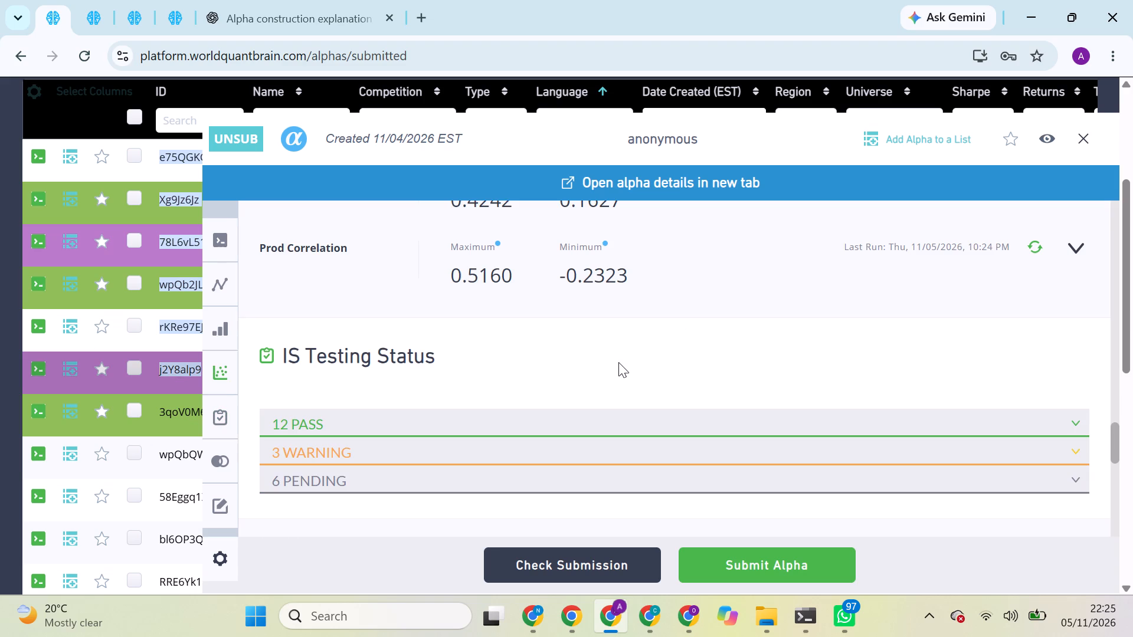
{"action": "scroll", "coordinate": [727, 409], "scroll_direction": "down", "scroll_amount": 5}
{"action": "left_click", "coordinate": [644, 356]}
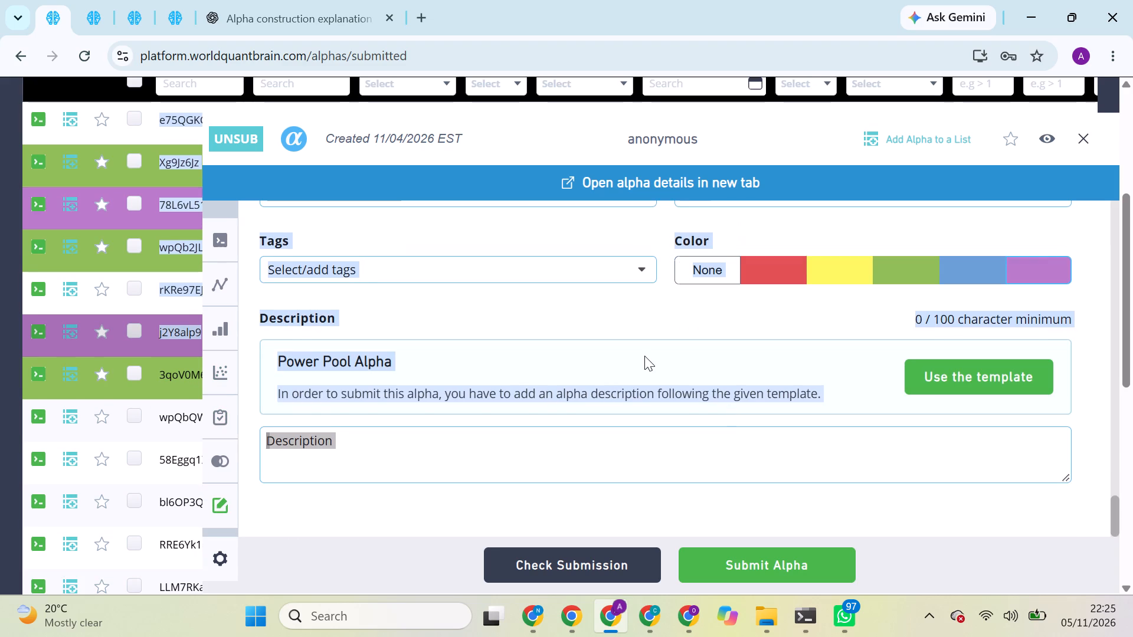
Return to the start of alpha j2Y8alp9's details and open the alpha in the Simulate page.
{"action": "scroll", "coordinate": [832, 333], "scroll_direction": "up", "scroll_amount": 7}
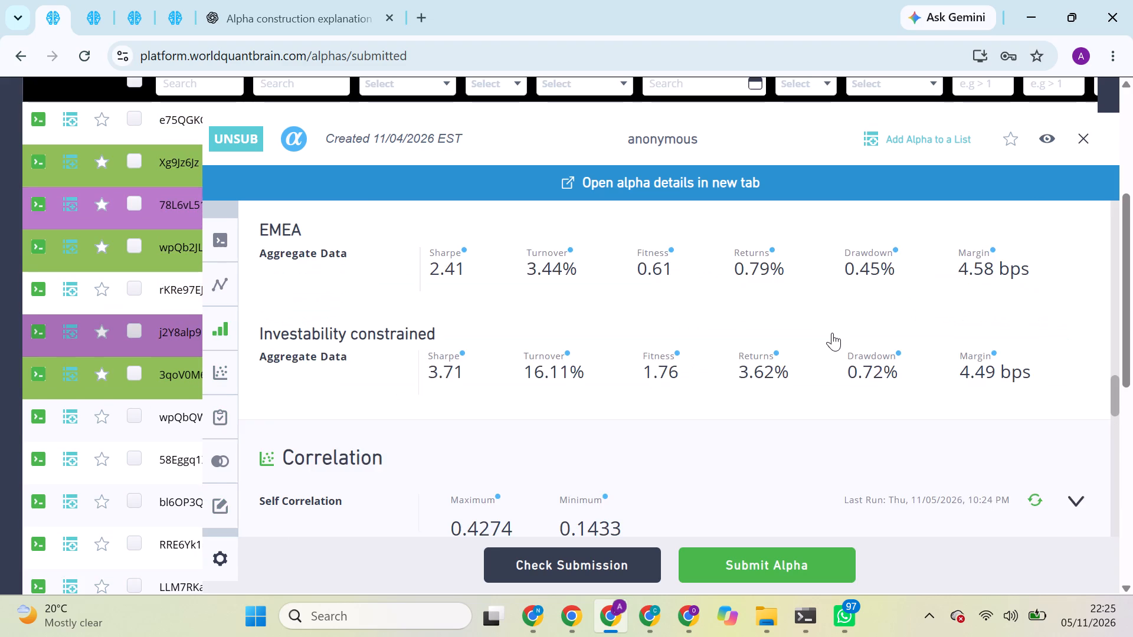
{"action": "scroll", "coordinate": [832, 333], "scroll_direction": "up", "scroll_amount": 2}
{"action": "left_click", "coordinate": [1033, 503]}
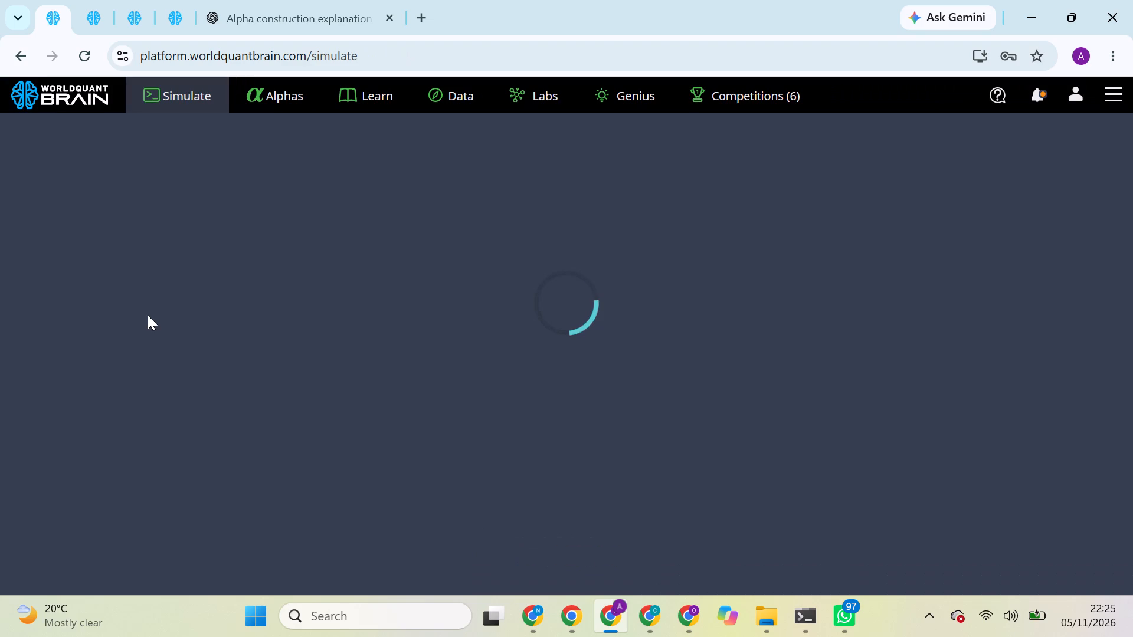
Switch to the other open page showing the submitted SuperAlpha's selection and combo descriptions.
{"action": "left_click", "coordinate": [85, 15]}
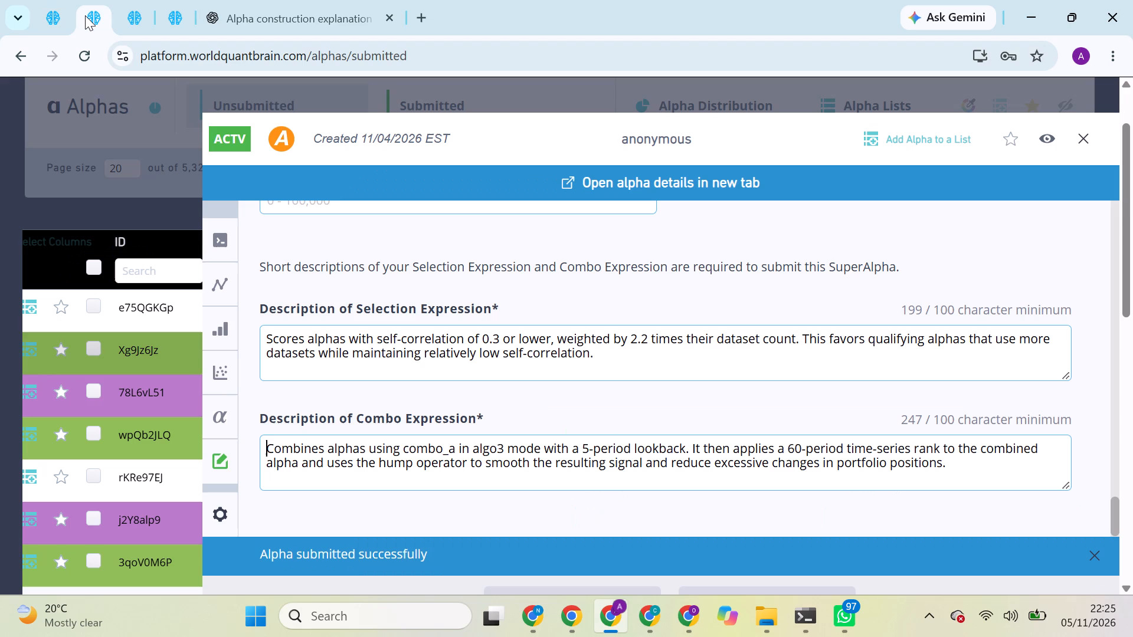
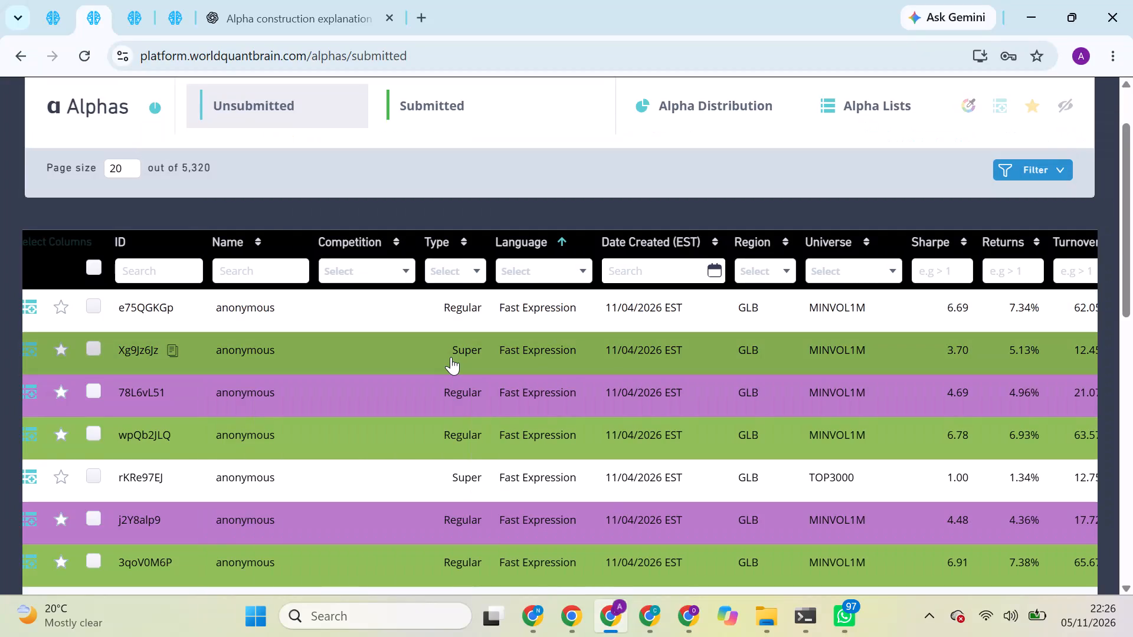
Show the submitted alphas, open alpha A1VvaA6g, and clone it into a new simulation.
{"action": "left_click", "coordinate": [425, 107]}
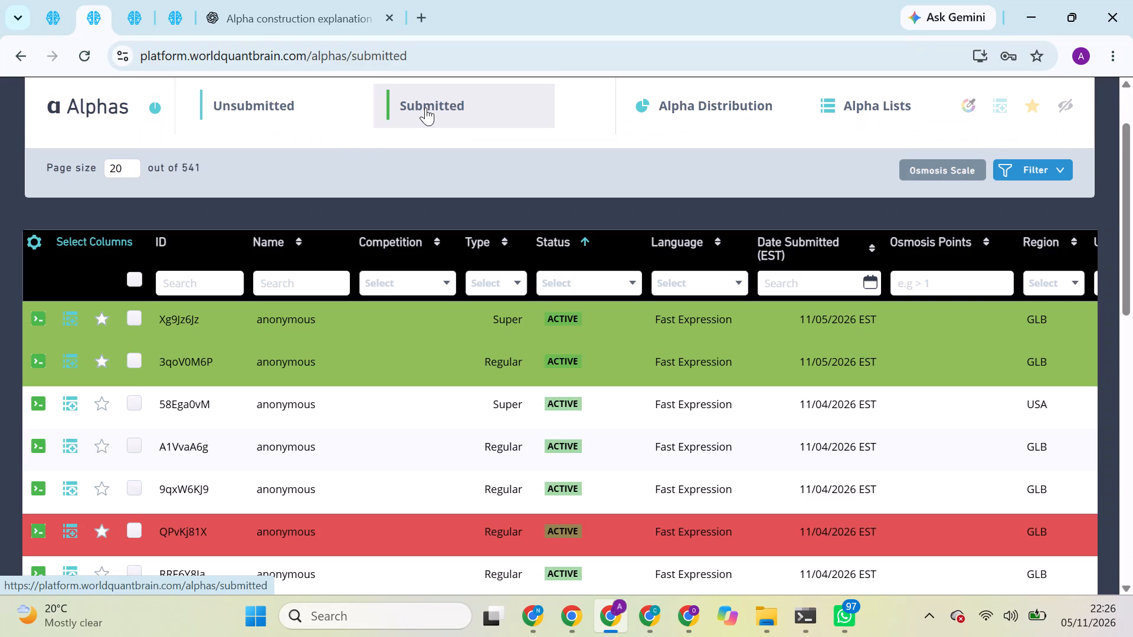
{"action": "left_click", "coordinate": [565, 438]}
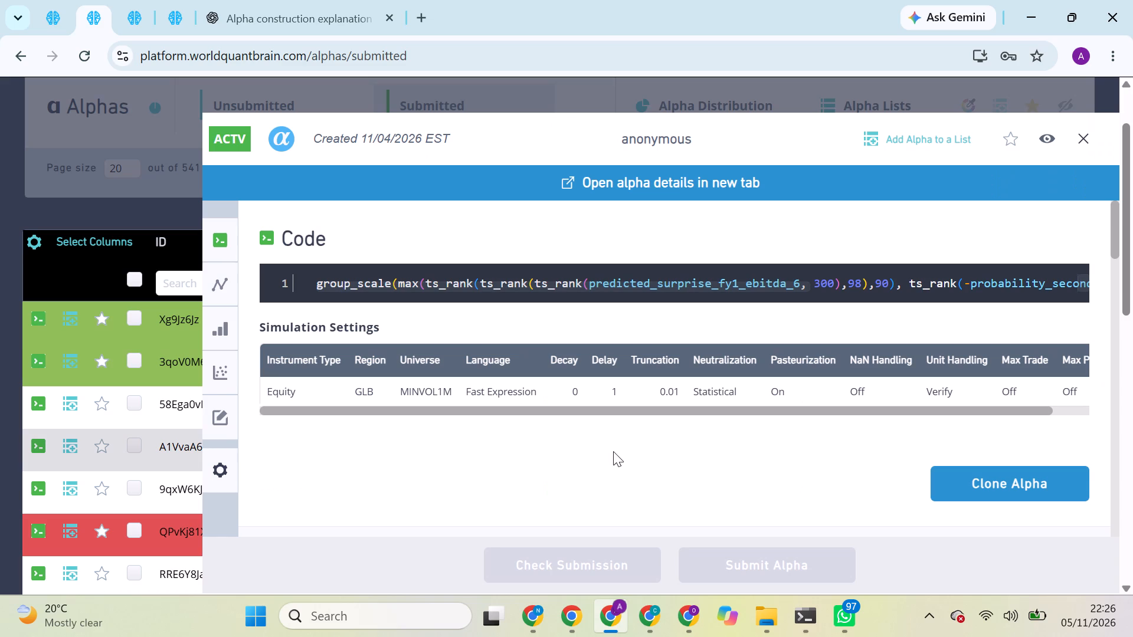
{"action": "left_click", "coordinate": [958, 478]}
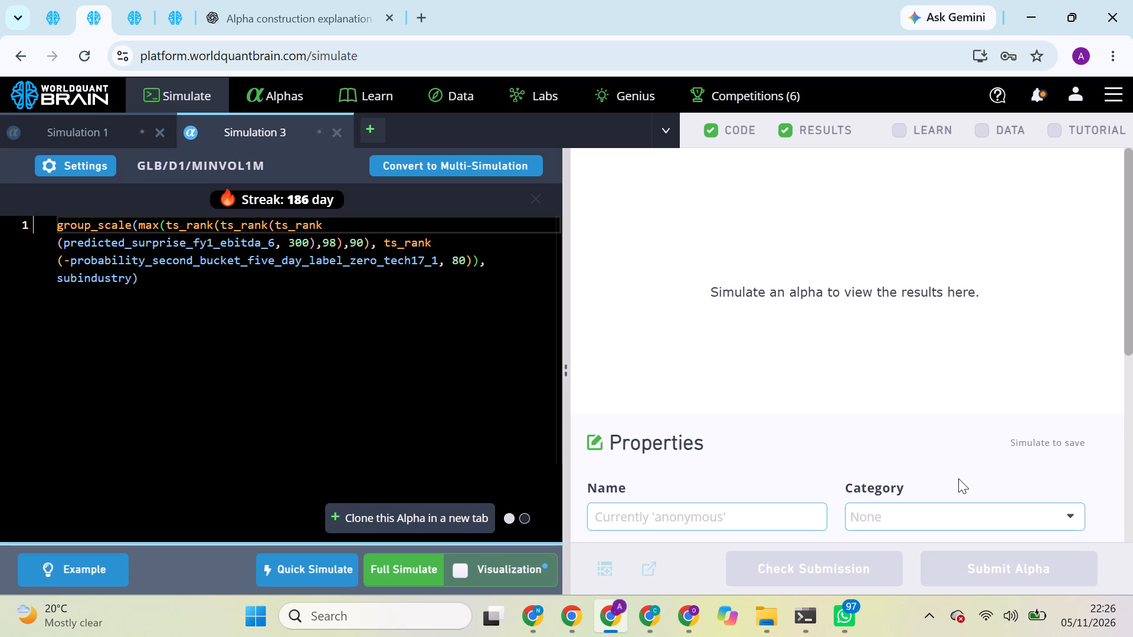
{"action": "left_click", "coordinate": [729, 382]}
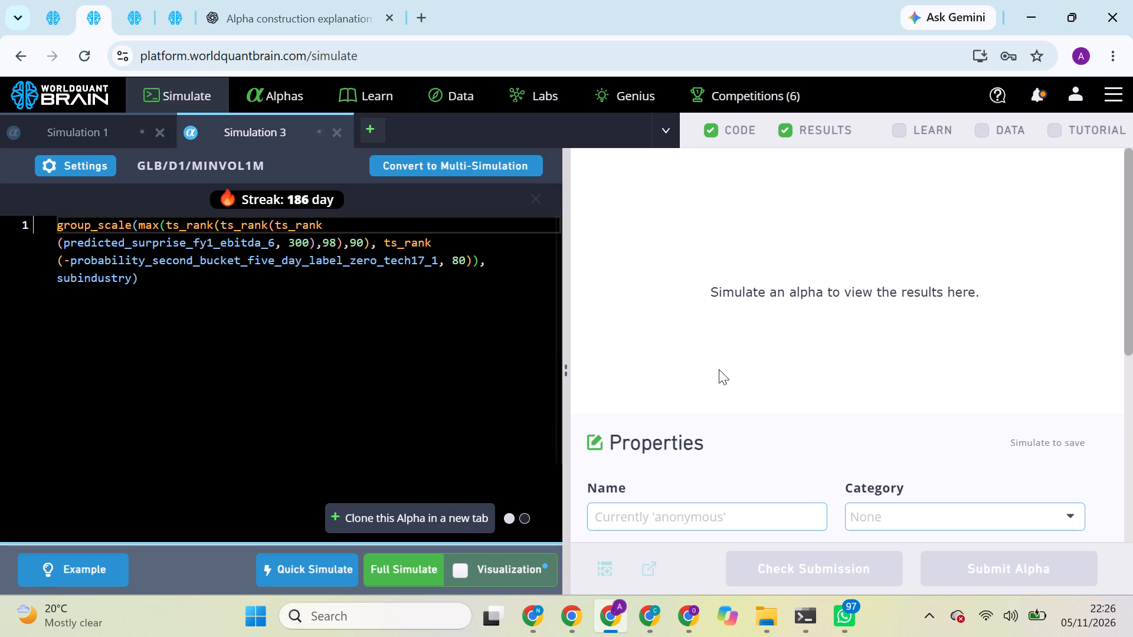
{"action": "triple_click", "coordinate": [719, 369]}
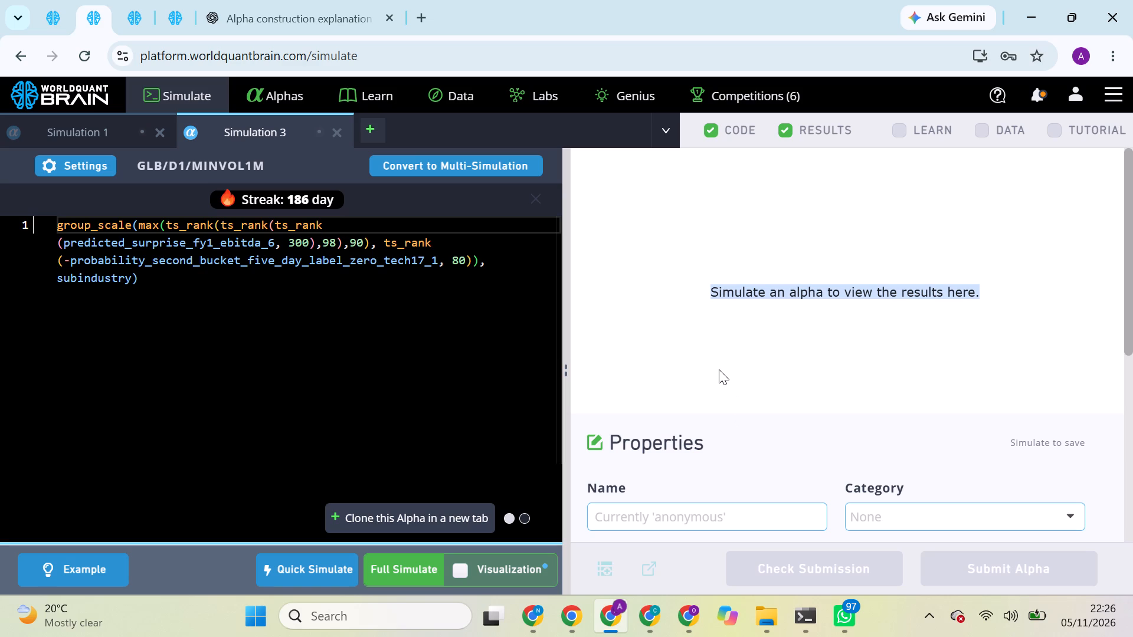
{"action": "left_click", "coordinate": [415, 102]}
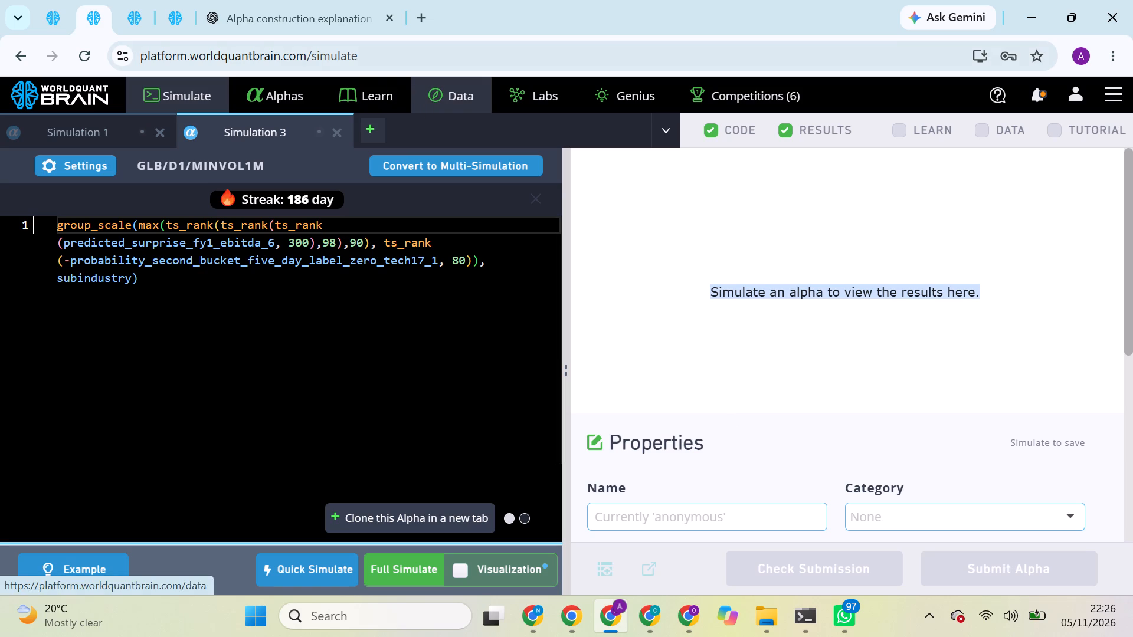
Switch to the other open alphas page, open the unsubmitted alpha wpQb2JLQ, and clone it into a simulation.
{"action": "left_click", "coordinate": [131, 0]}
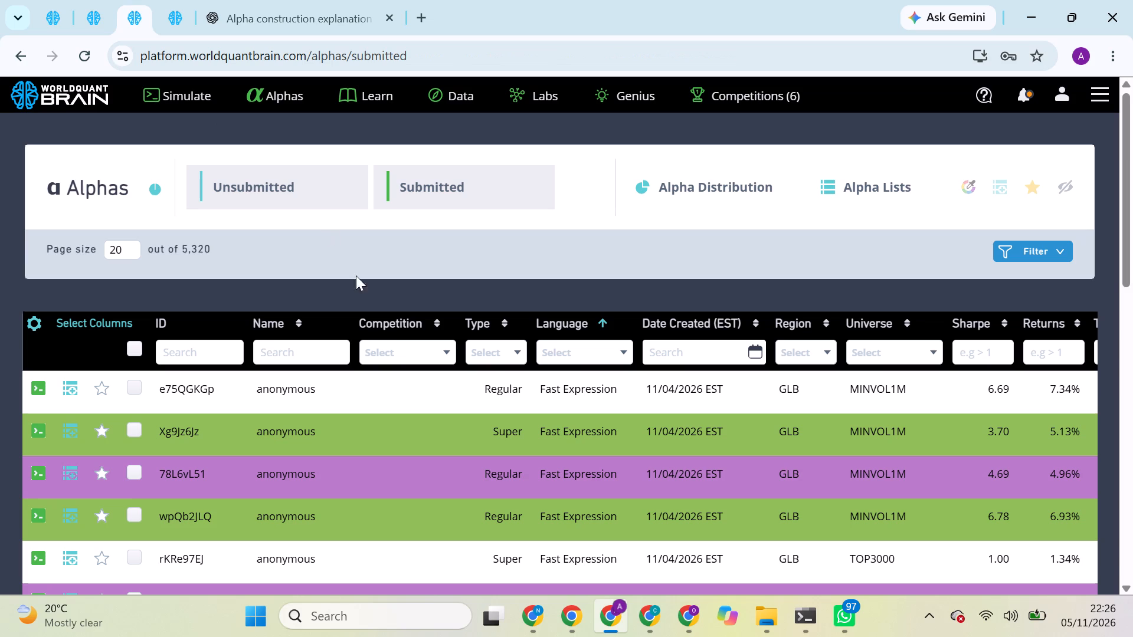
{"action": "scroll", "coordinate": [539, 435], "scroll_direction": "down", "scroll_amount": 1}
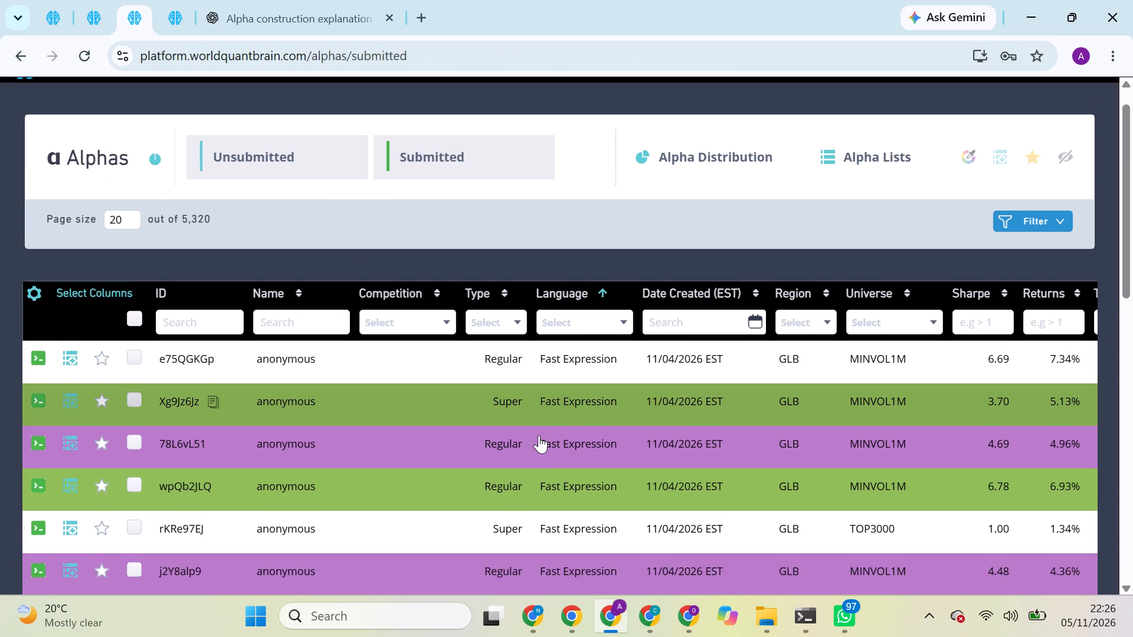
{"action": "scroll", "coordinate": [539, 435], "scroll_direction": "down", "scroll_amount": 1}
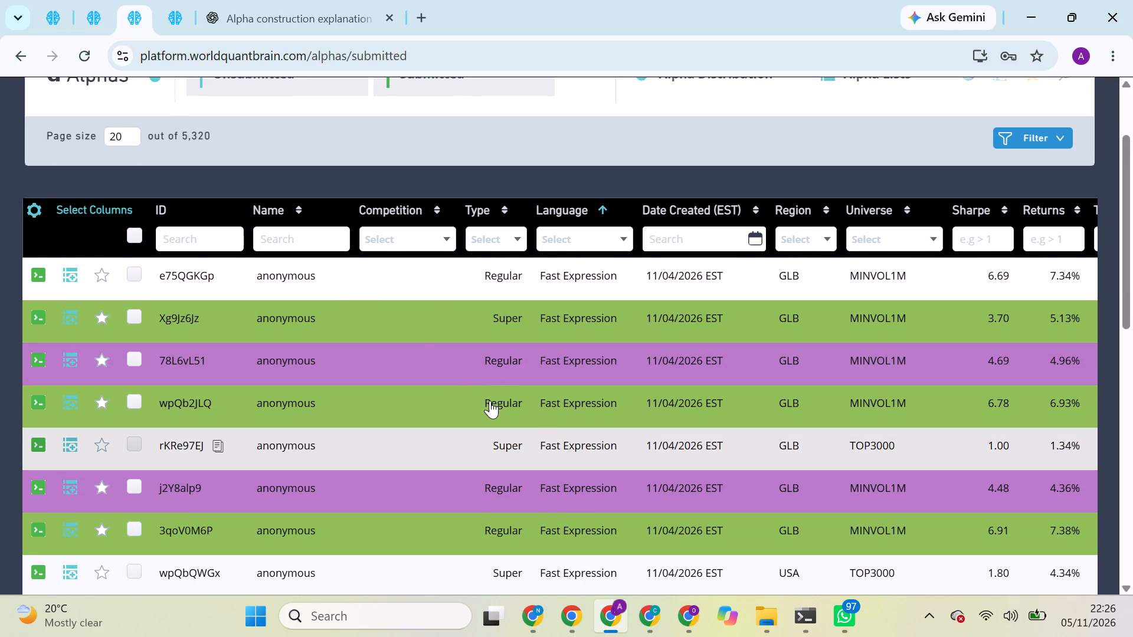
{"action": "left_click", "coordinate": [541, 417]}
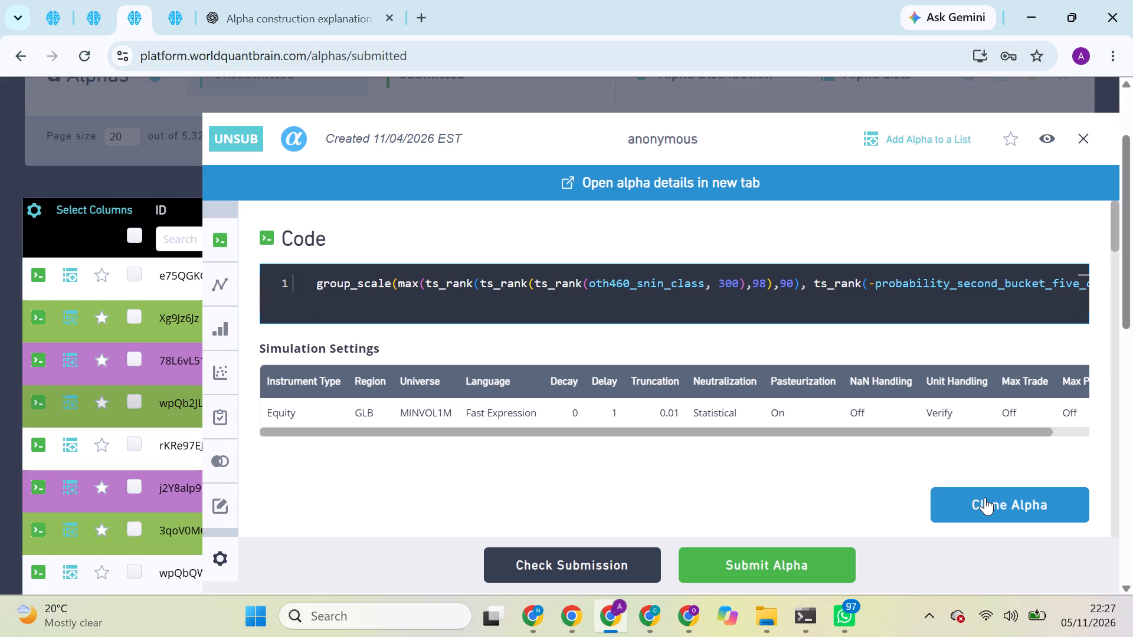
{"action": "left_click", "coordinate": [985, 497]}
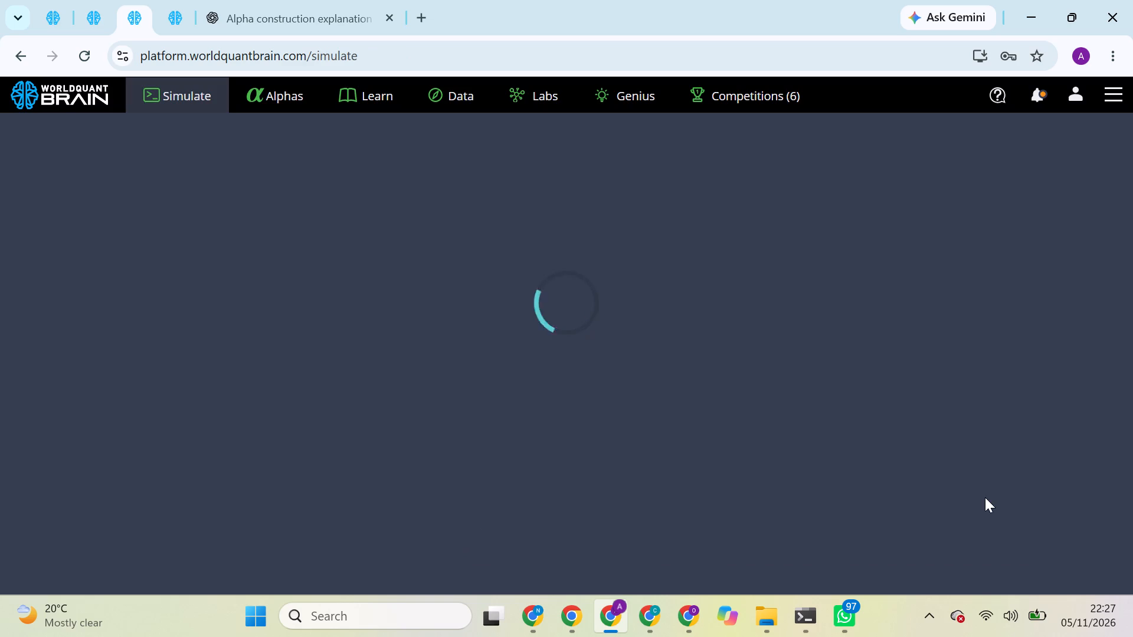
{"action": "left_click", "coordinate": [869, 472]}
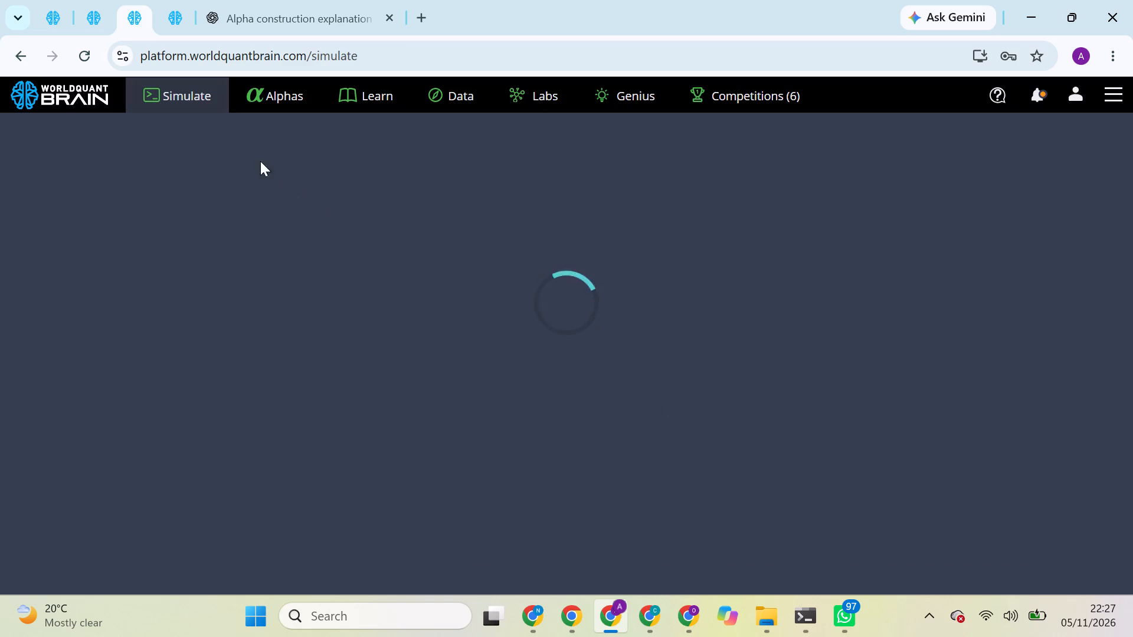
Switch to the announcements page, go to the data explorer, and open the Model category's datasets for GLB, delay 1, MINVOL1M.
{"action": "left_click", "coordinate": [170, 0]}
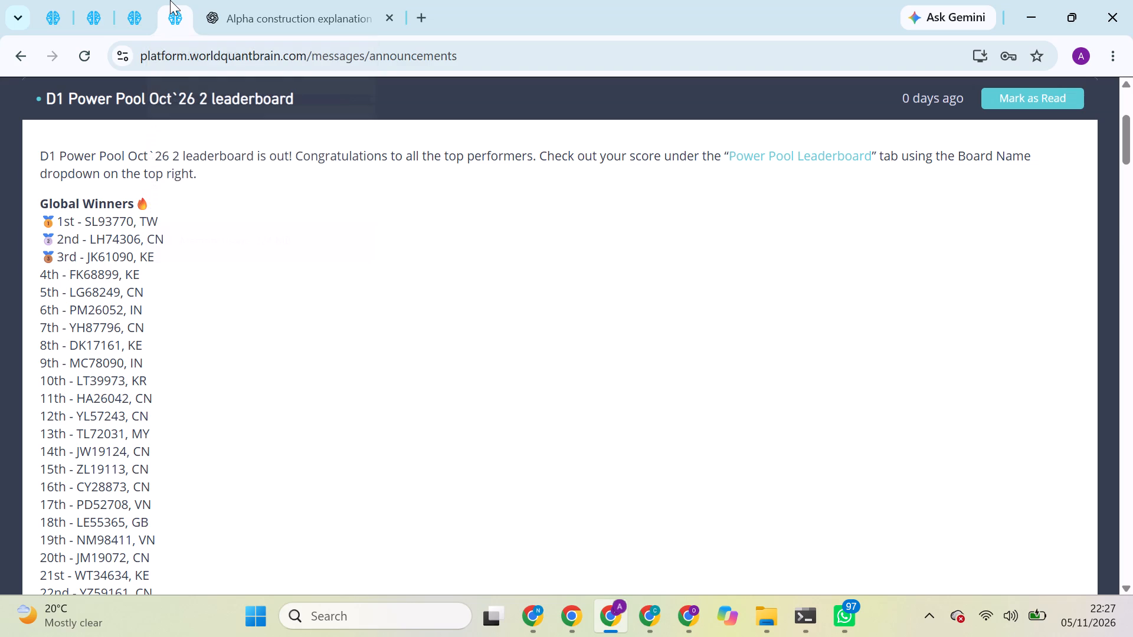
{"action": "scroll", "coordinate": [295, 204], "scroll_direction": "up", "scroll_amount": 6}
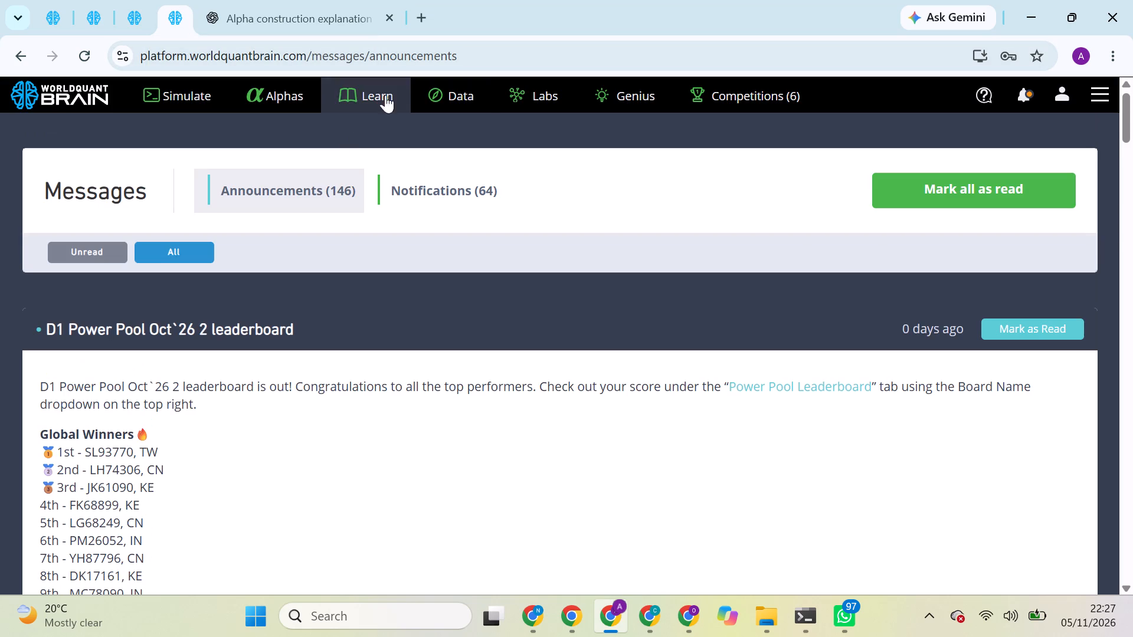
{"action": "left_click", "coordinate": [465, 95]}
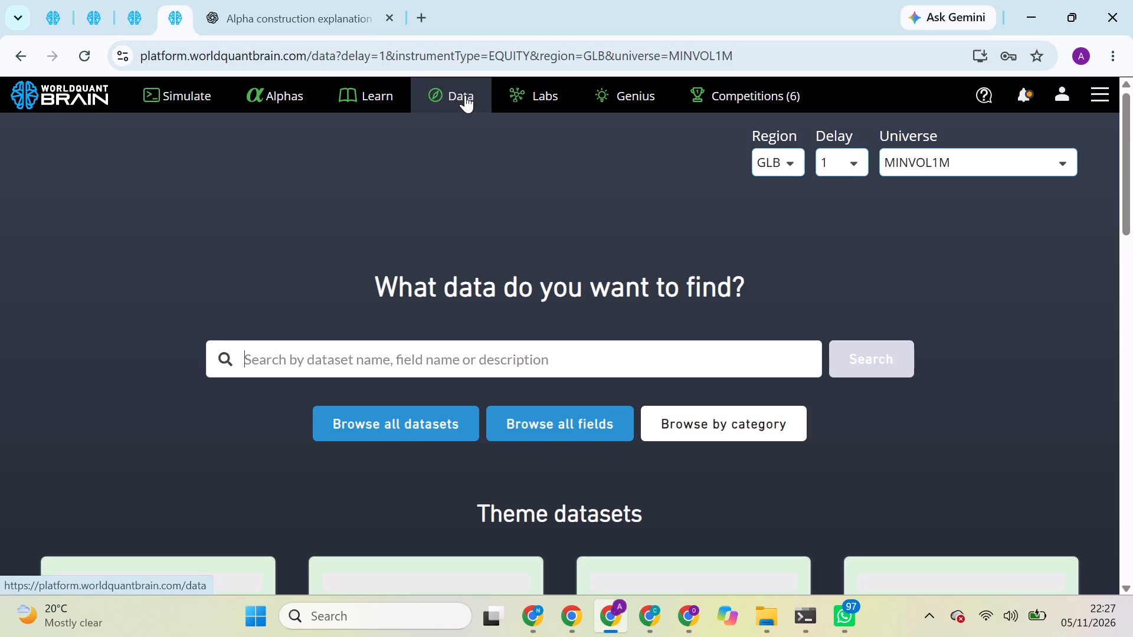
{"action": "scroll", "coordinate": [406, 265], "scroll_direction": "down", "scroll_amount": 3}
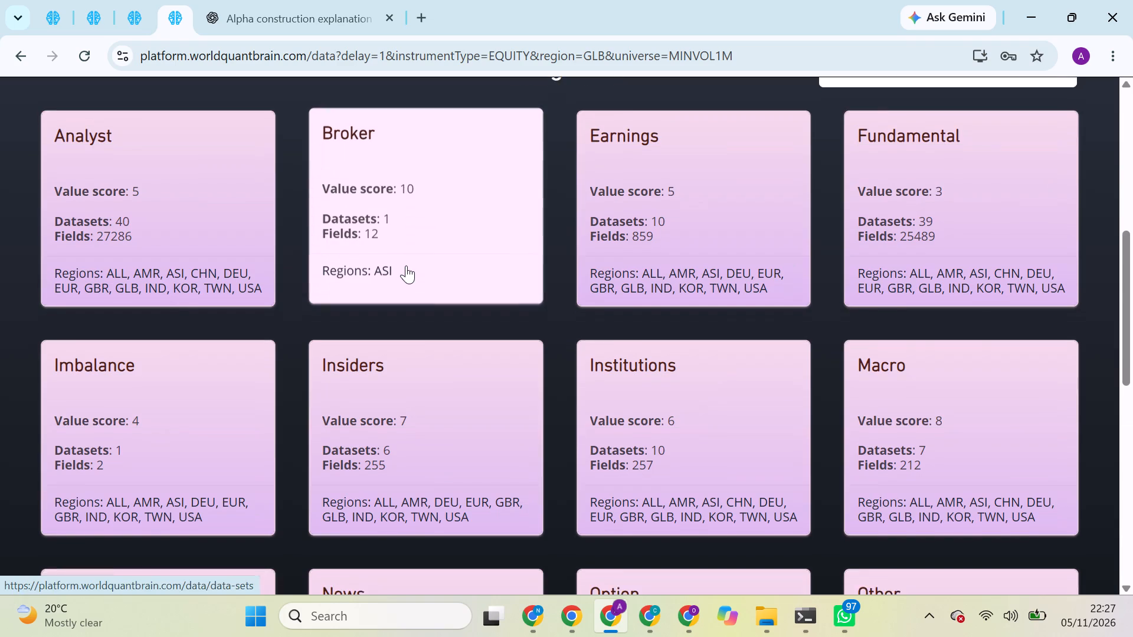
{"action": "scroll", "coordinate": [406, 265], "scroll_direction": "down", "scroll_amount": 3}
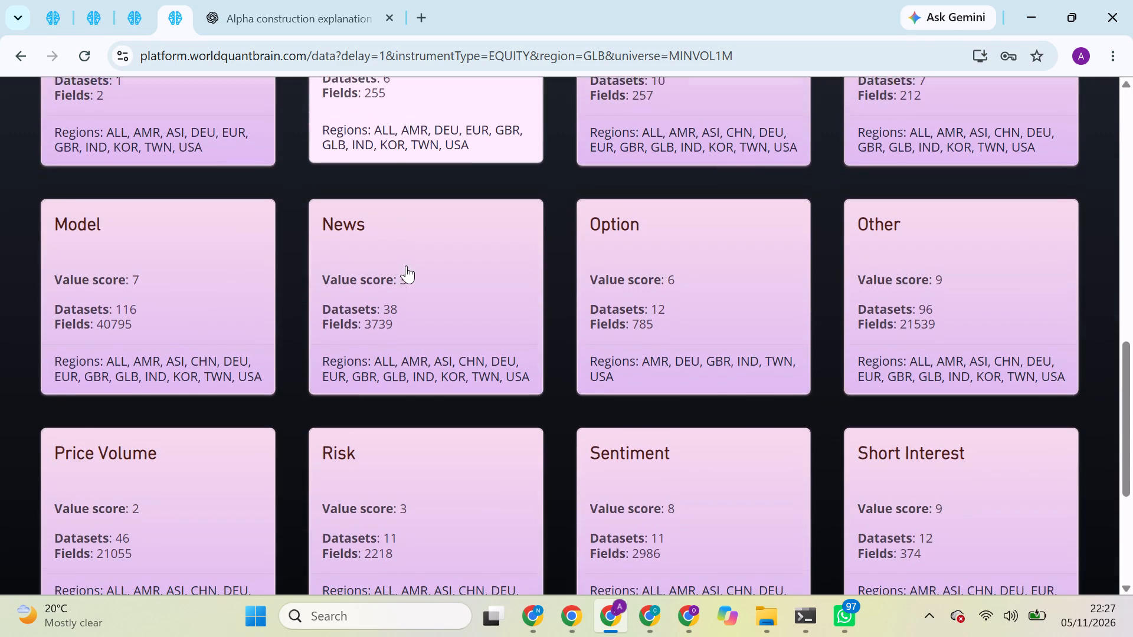
{"action": "left_click", "coordinate": [210, 261]}
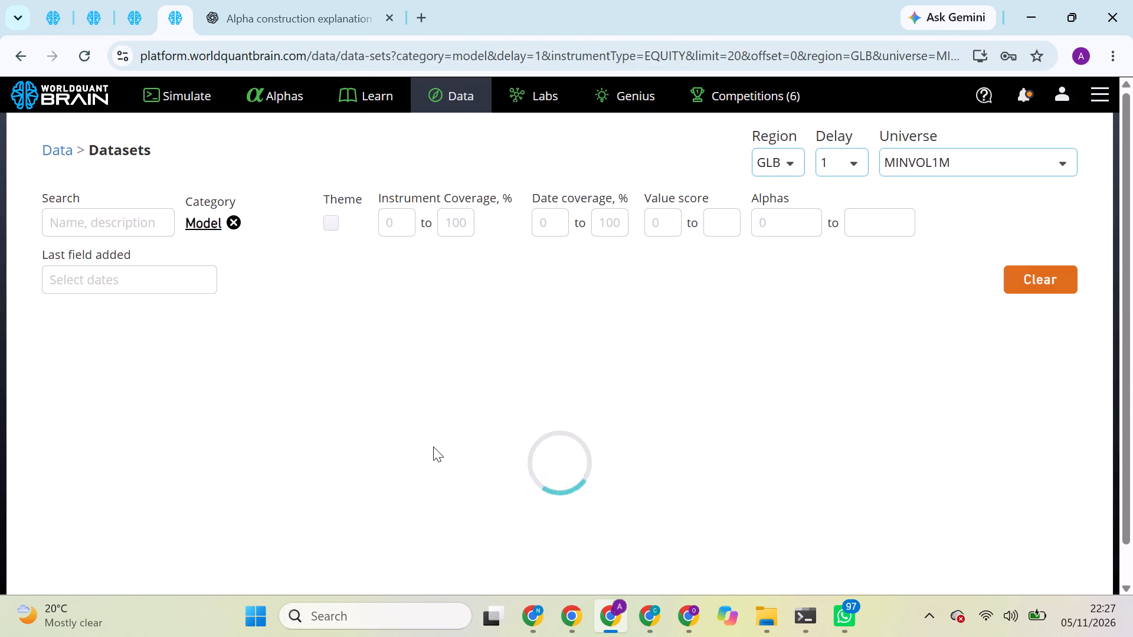
Go through the Model datasets to page 2 and open the Predictive Analyst-Company Signal Set.
{"action": "scroll", "coordinate": [433, 446], "scroll_direction": "down", "scroll_amount": 5}
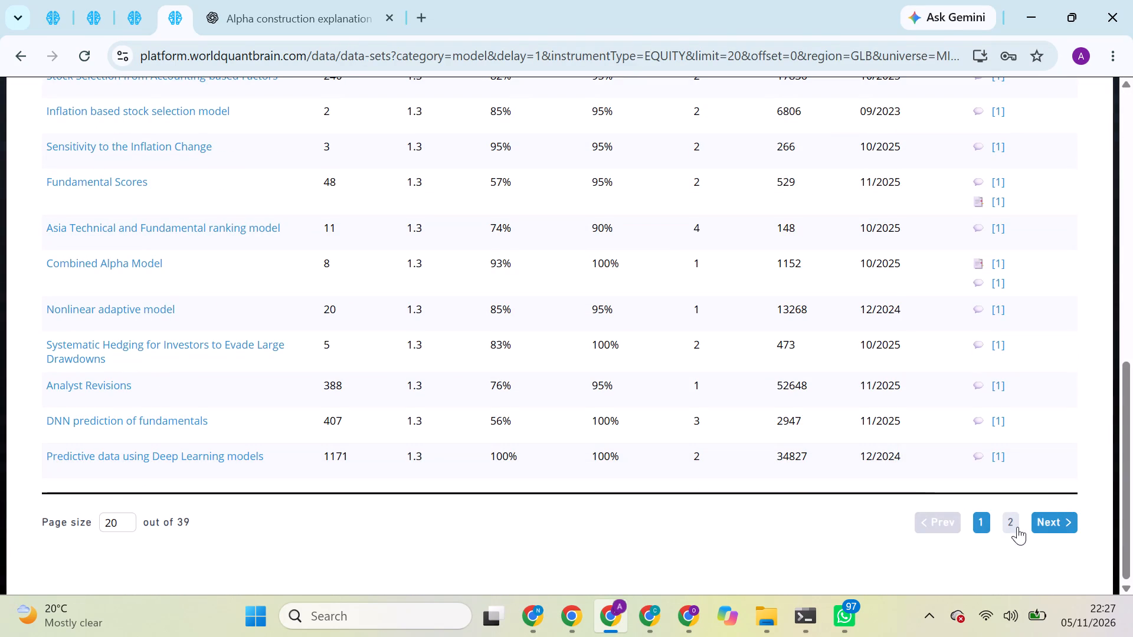
{"action": "left_click", "coordinate": [1008, 528]}
{"action": "scroll", "coordinate": [611, 409], "scroll_direction": "down", "scroll_amount": 5}
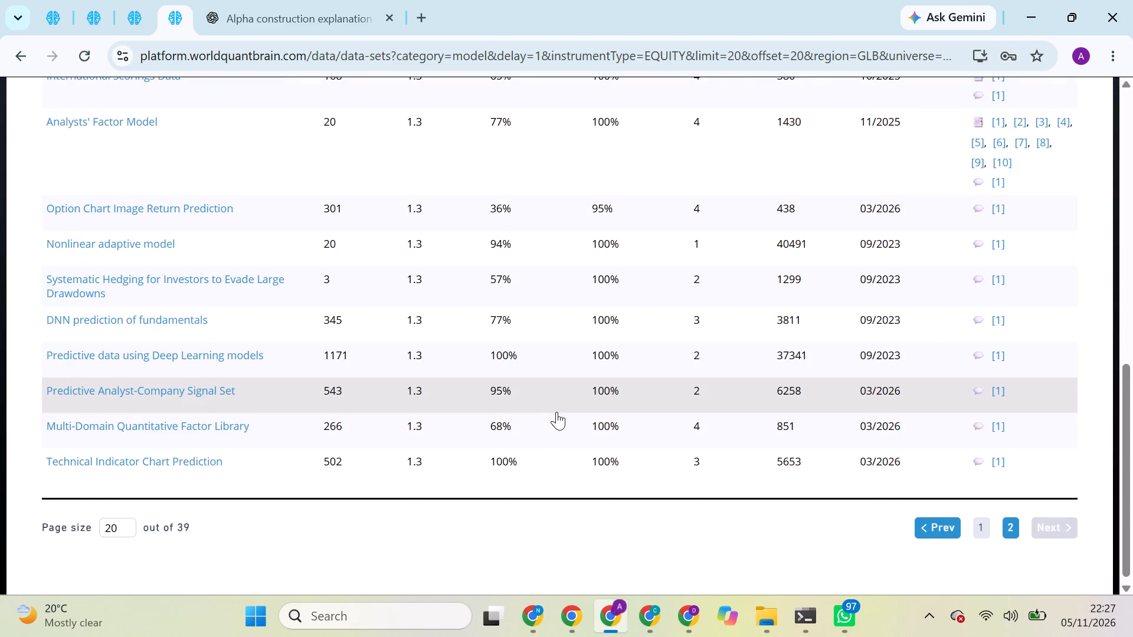
{"action": "left_click", "coordinate": [581, 392]}
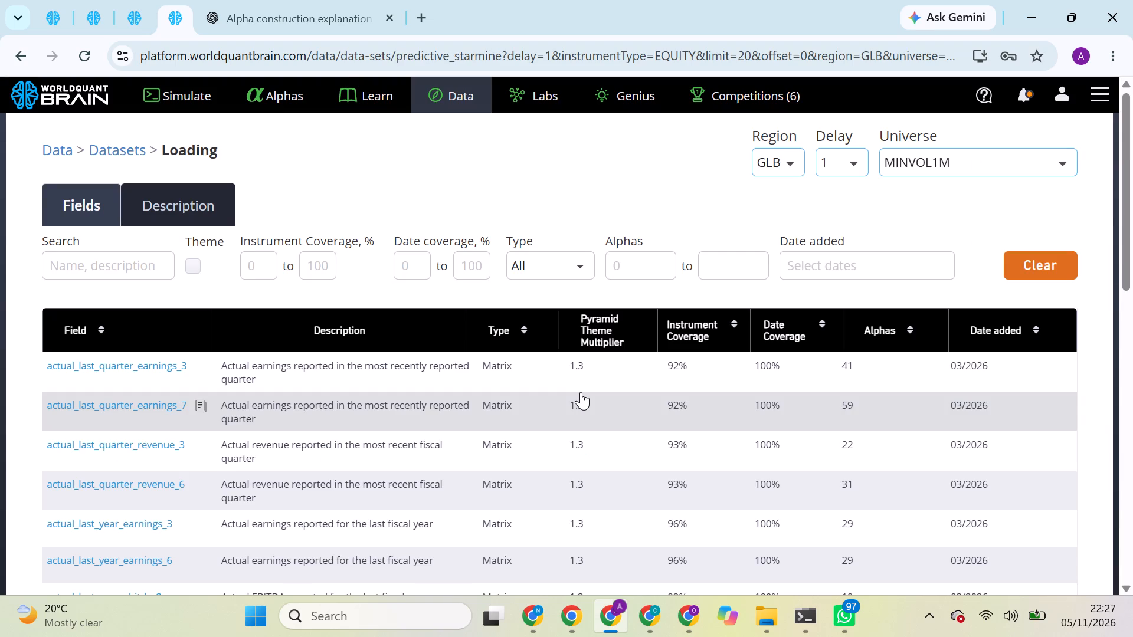
Examine the Predictive Analyst-Company Signal Set's data fields page by page through page 10, looking for a candidate field.
{"action": "scroll", "coordinate": [582, 429], "scroll_direction": "down", "scroll_amount": 7}
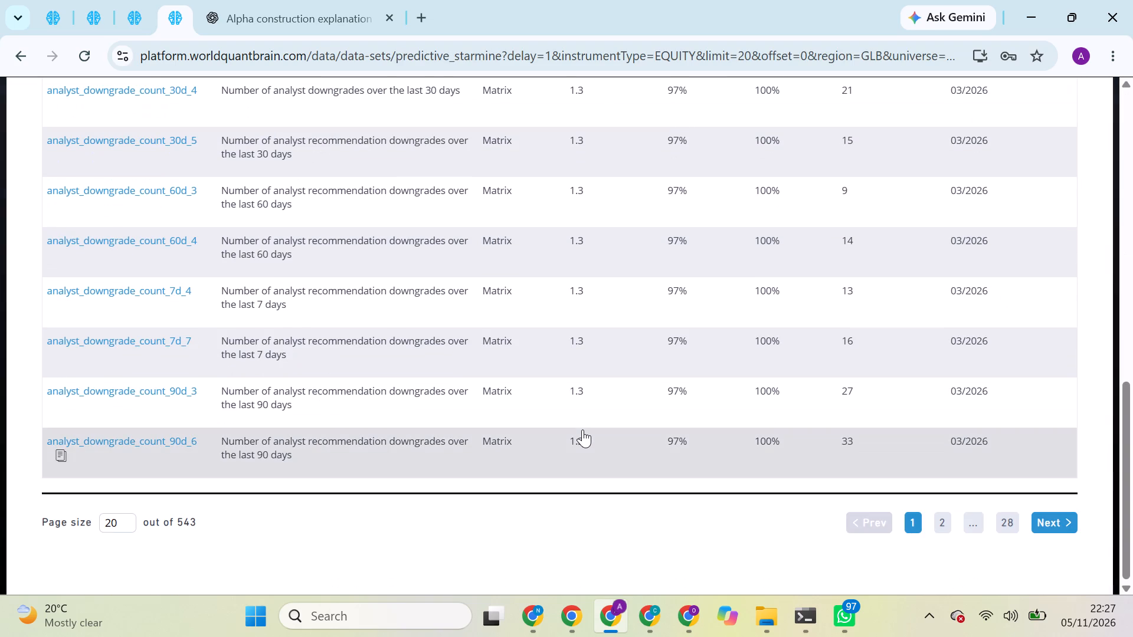
{"action": "left_click", "coordinate": [939, 528]}
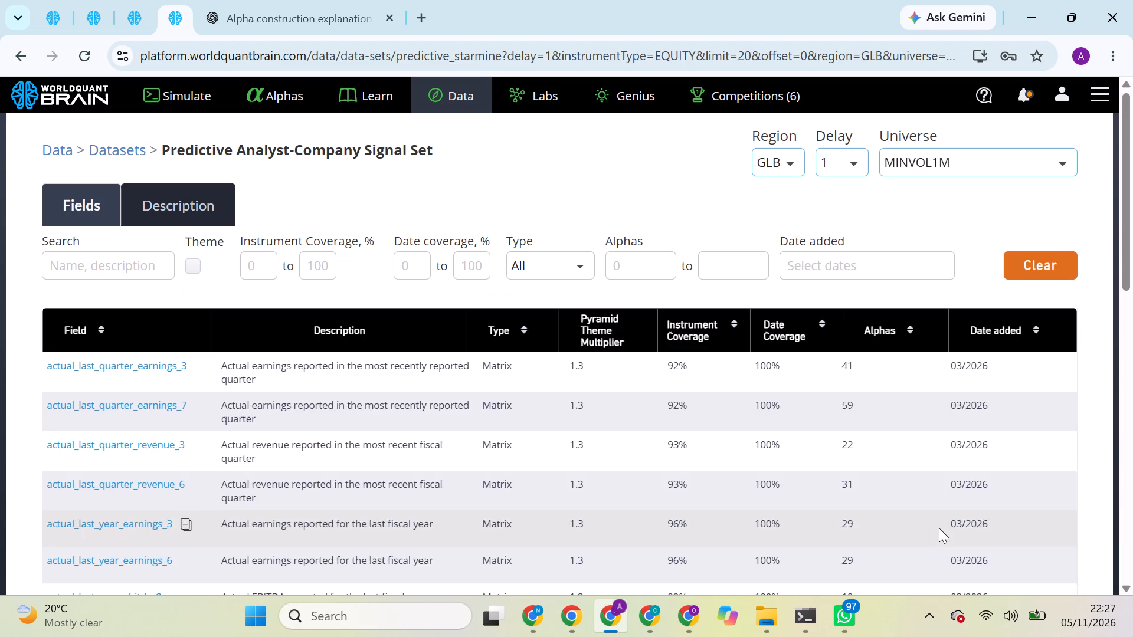
{"action": "scroll", "coordinate": [939, 528], "scroll_direction": "down", "scroll_amount": 6}
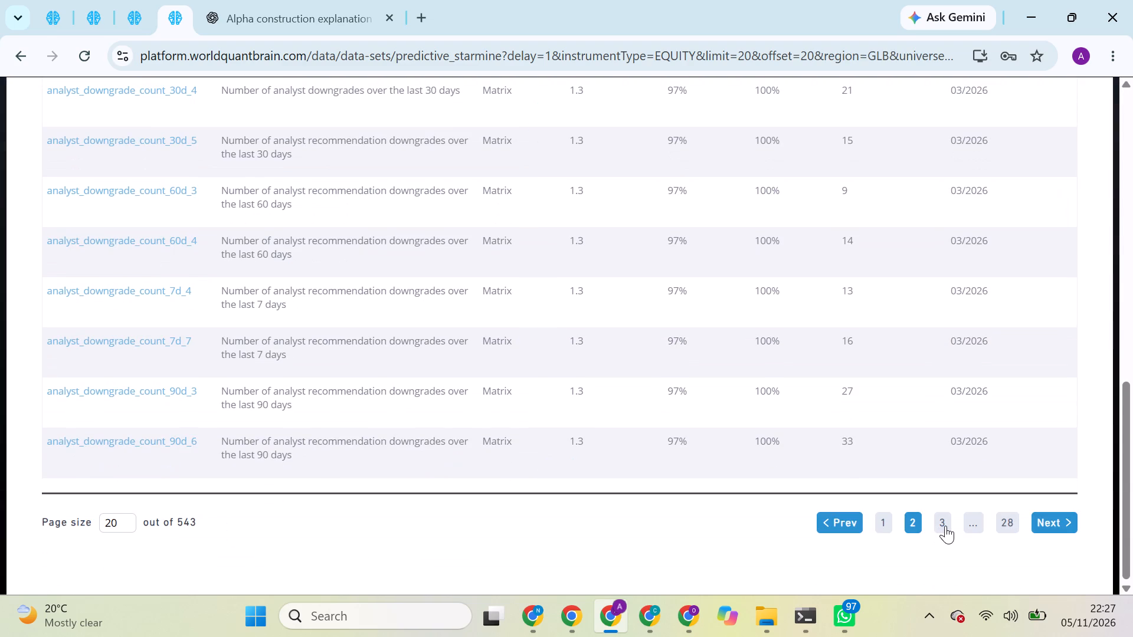
{"action": "left_click", "coordinate": [945, 526]}
{"action": "scroll", "coordinate": [945, 526], "scroll_direction": "down", "scroll_amount": 7}
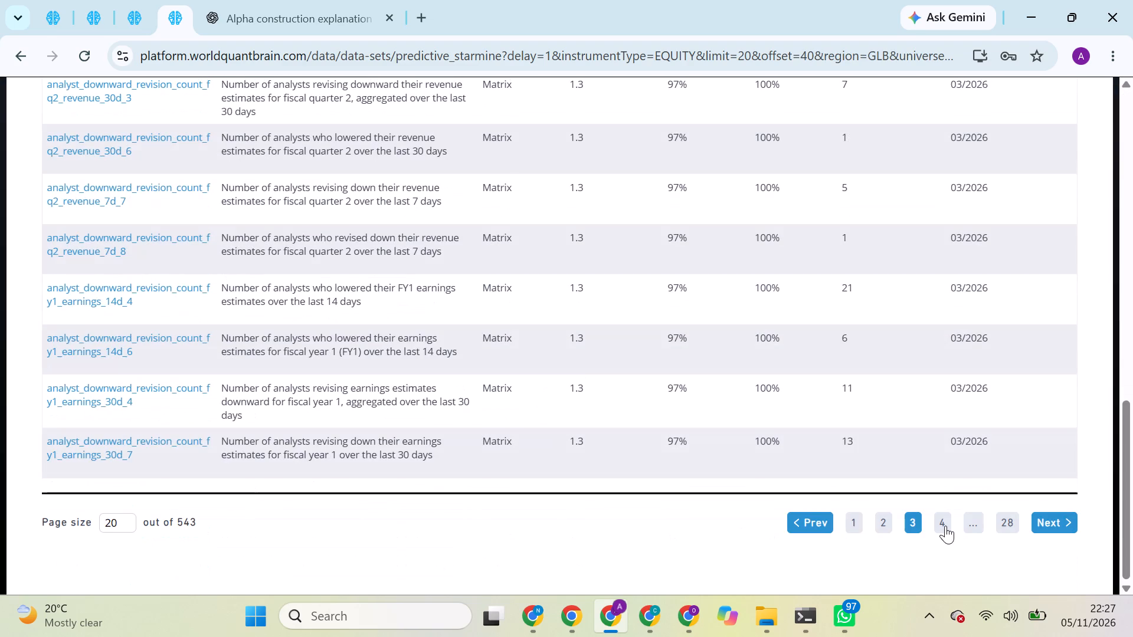
{"action": "left_click", "coordinate": [945, 526]}
{"action": "scroll", "coordinate": [945, 526], "scroll_direction": "down", "scroll_amount": 1}
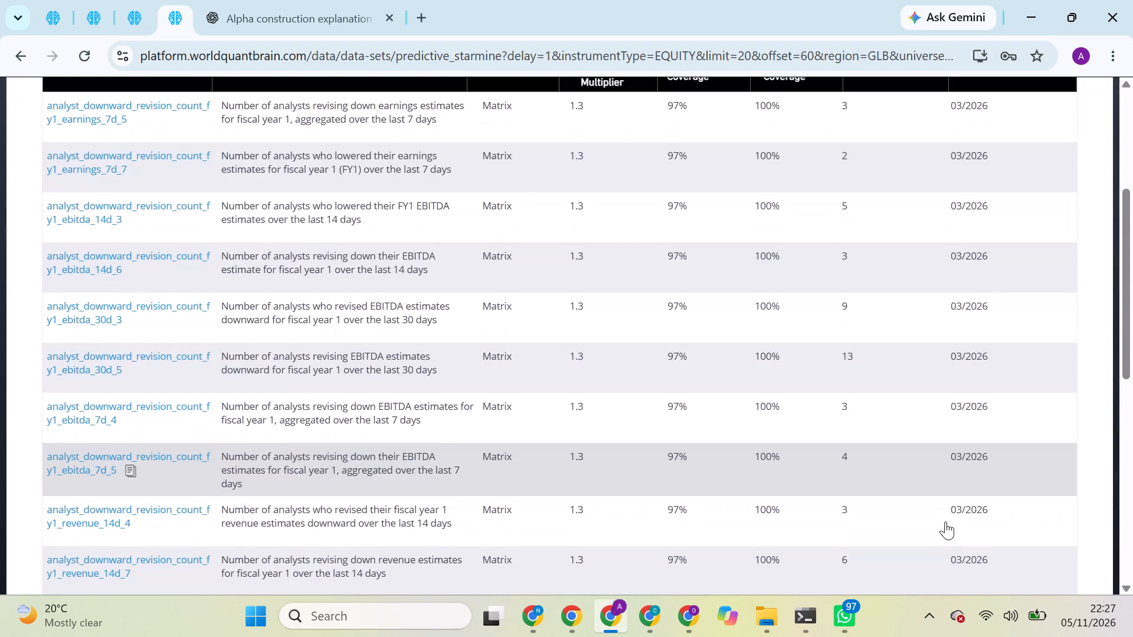
{"action": "scroll", "coordinate": [945, 521], "scroll_direction": "down", "scroll_amount": 4}
{"action": "left_click", "coordinate": [945, 521]}
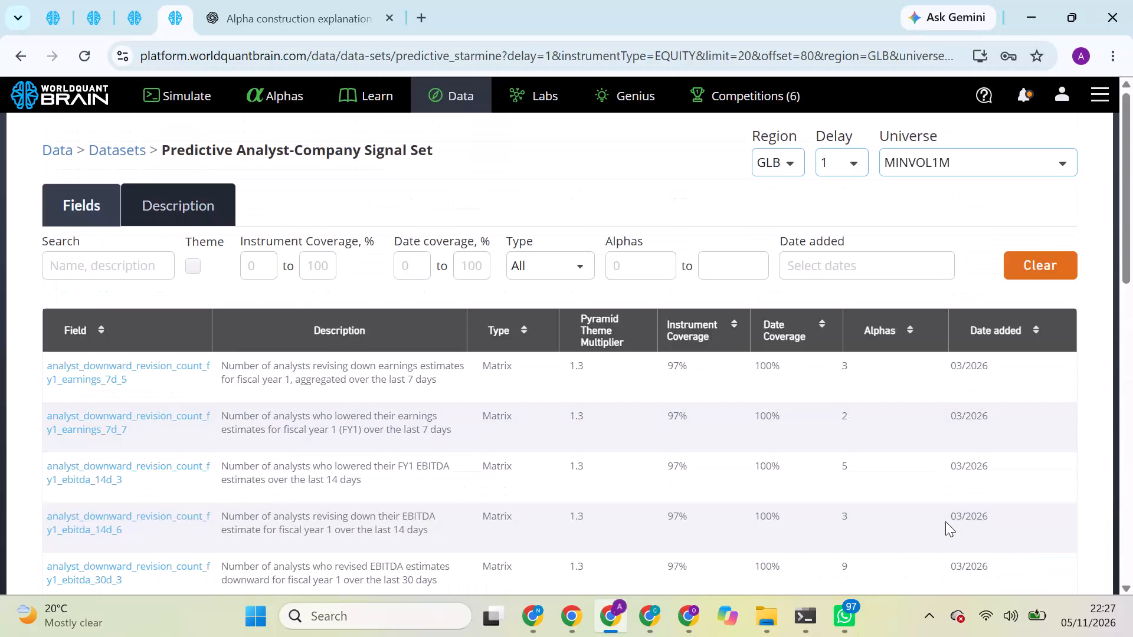
{"action": "scroll", "coordinate": [784, 467], "scroll_direction": "down", "scroll_amount": 5}
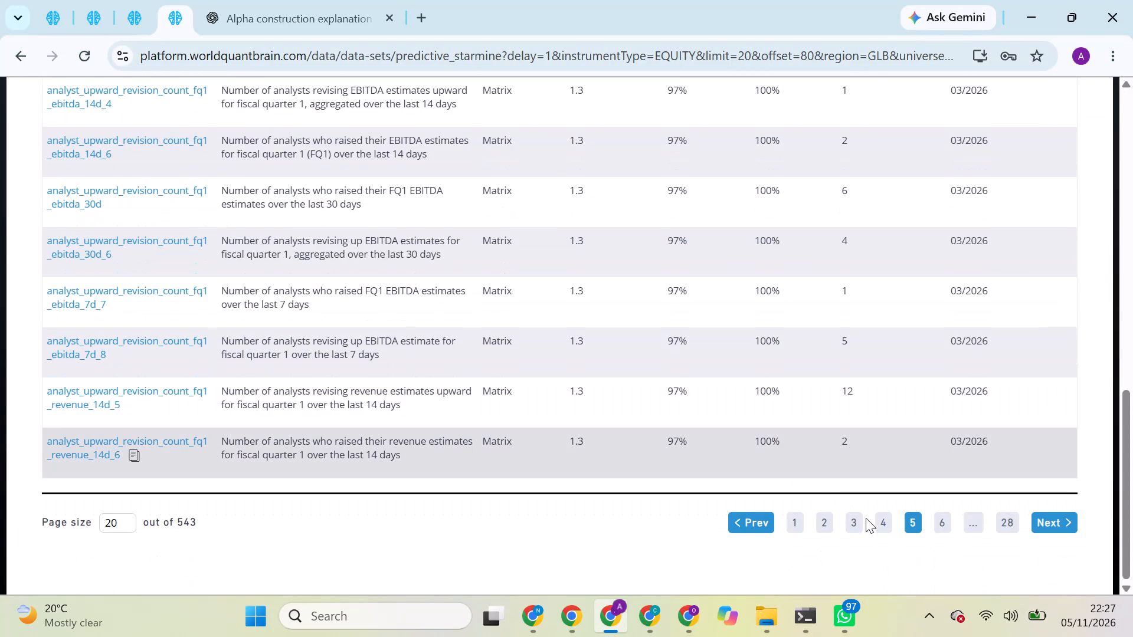
{"action": "left_click", "coordinate": [941, 526]}
{"action": "scroll", "coordinate": [941, 526], "scroll_direction": "down", "scroll_amount": 2}
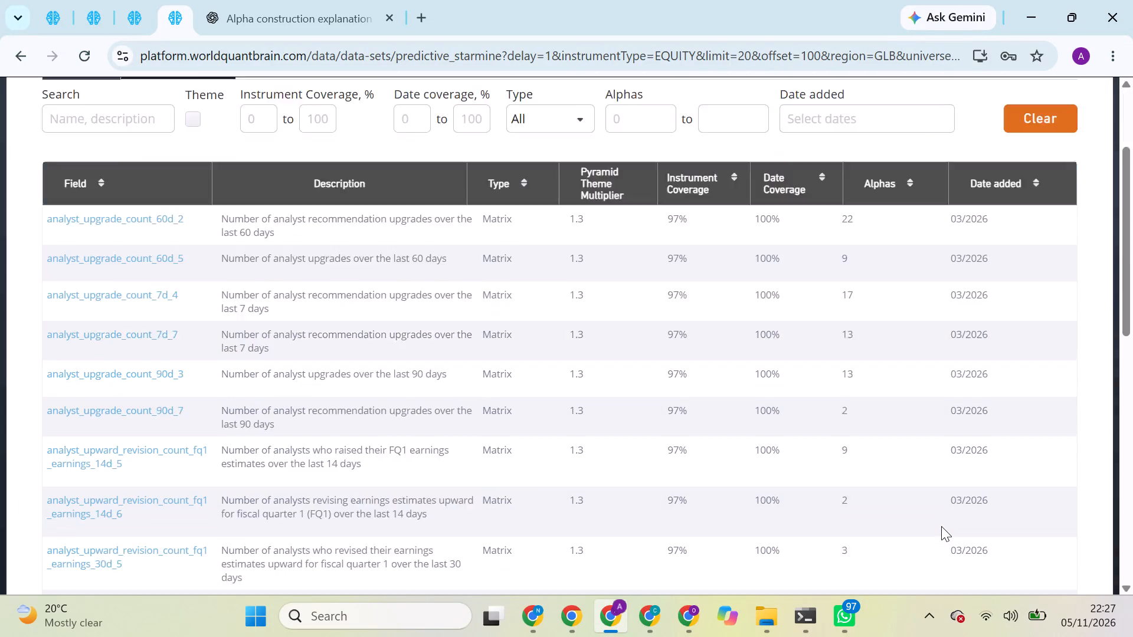
{"action": "scroll", "coordinate": [941, 526], "scroll_direction": "down", "scroll_amount": 3}
{"action": "left_click", "coordinate": [946, 523]}
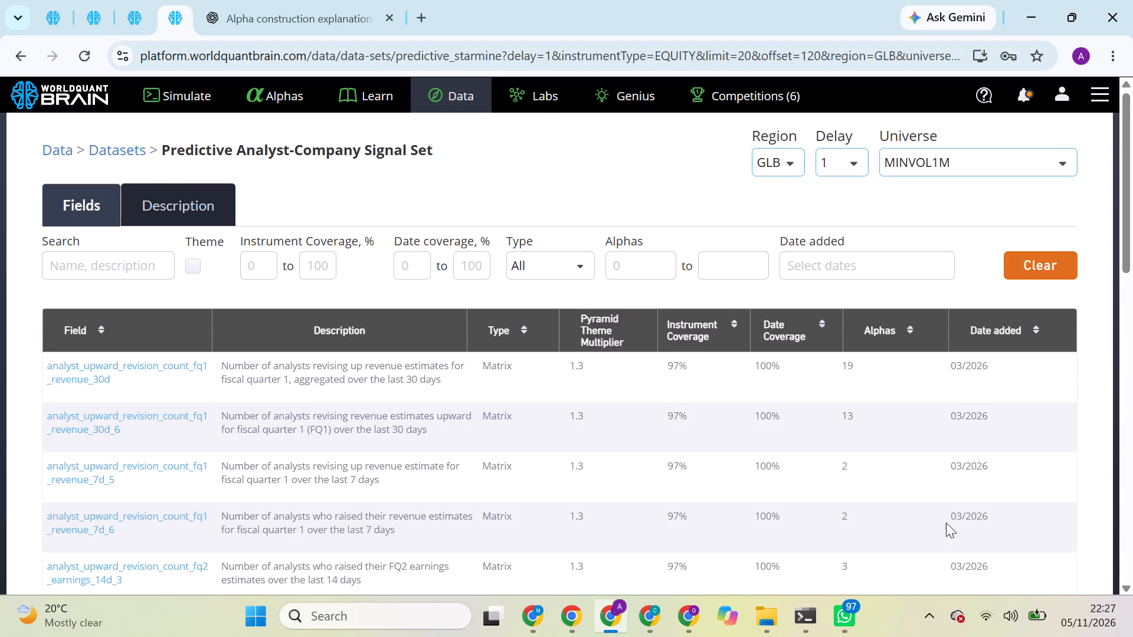
{"action": "scroll", "coordinate": [946, 523], "scroll_direction": "down", "scroll_amount": 6}
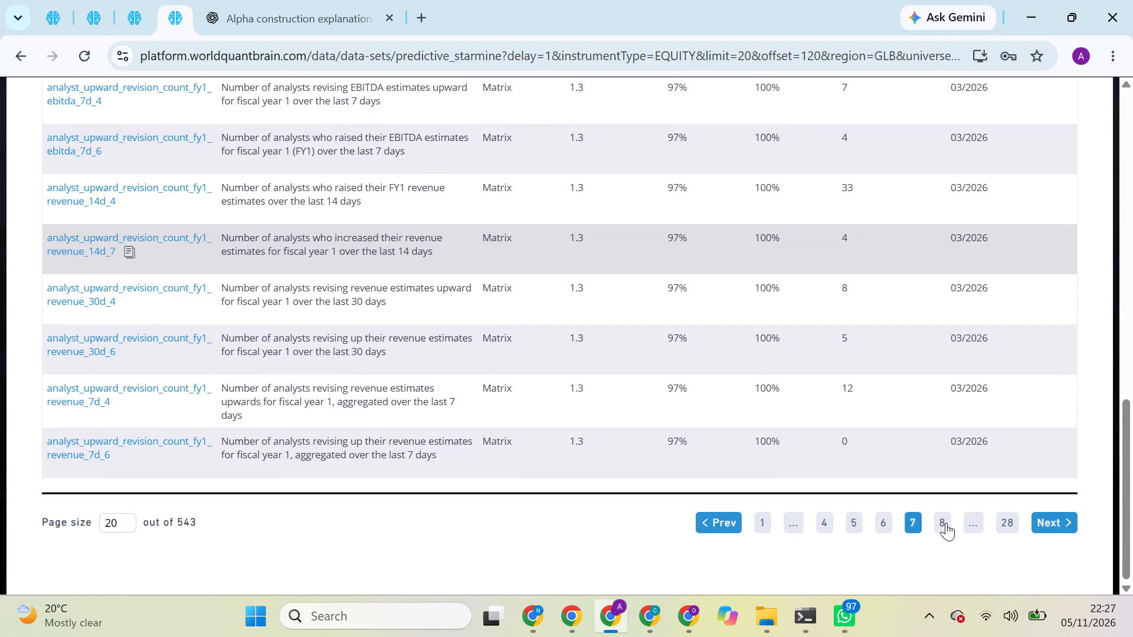
{"action": "scroll", "coordinate": [946, 523], "scroll_direction": "down", "scroll_amount": 2}
{"action": "left_click", "coordinate": [946, 523]}
{"action": "scroll", "coordinate": [567, 397], "scroll_direction": "down", "scroll_amount": 5}
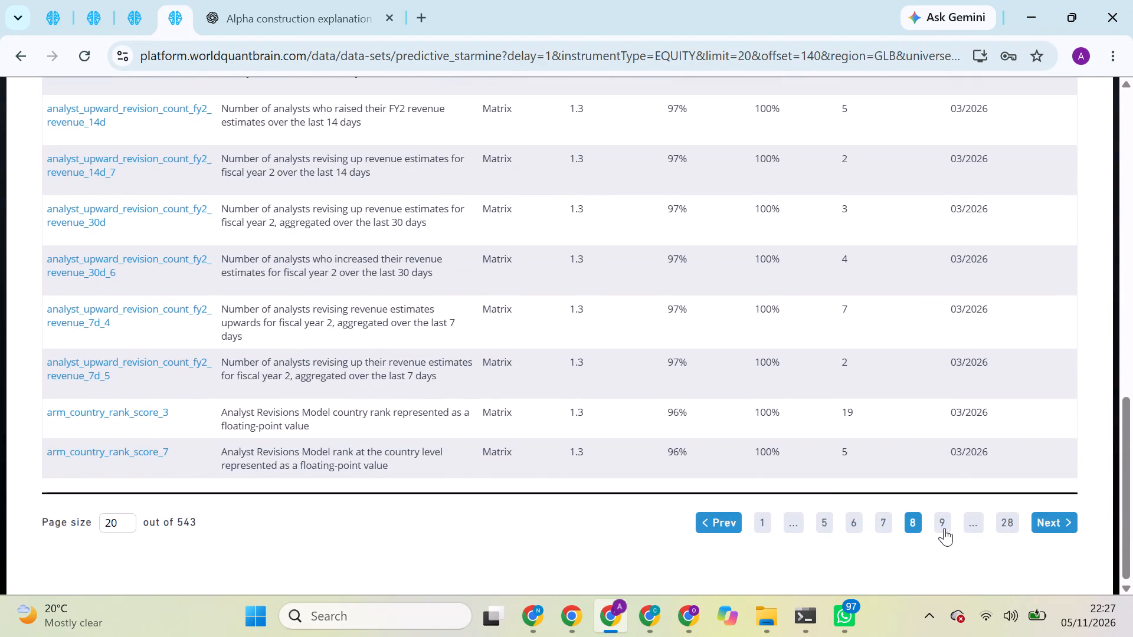
{"action": "left_click", "coordinate": [944, 528]}
{"action": "scroll", "coordinate": [739, 306], "scroll_direction": "down", "scroll_amount": 3}
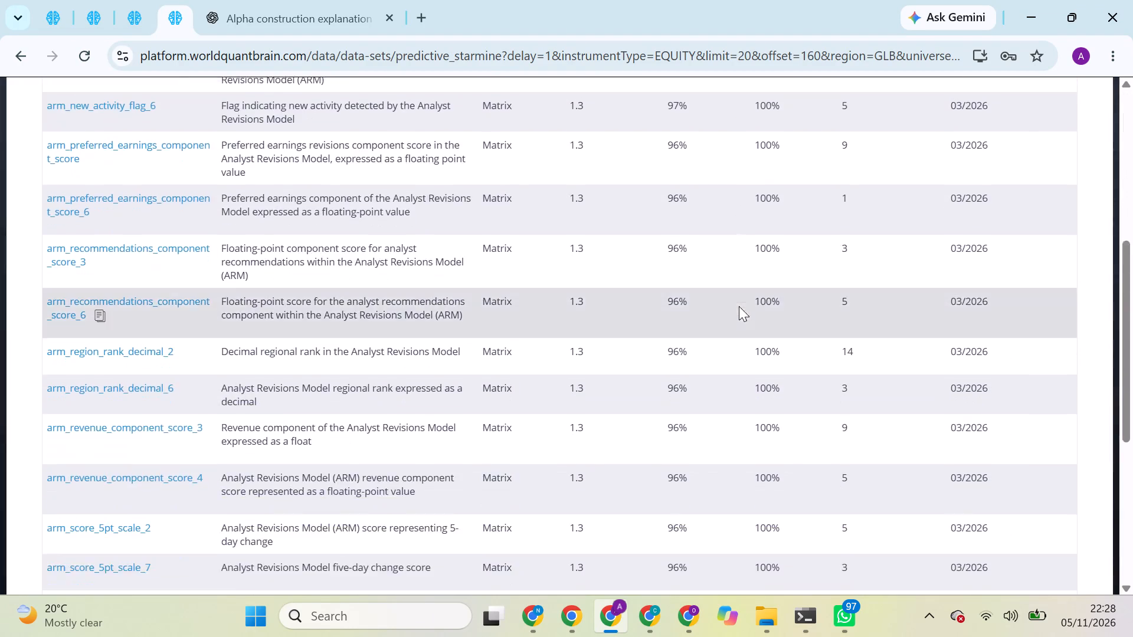
{"action": "scroll", "coordinate": [739, 306], "scroll_direction": "down", "scroll_amount": 1}
{"action": "left_click", "coordinate": [936, 525]}
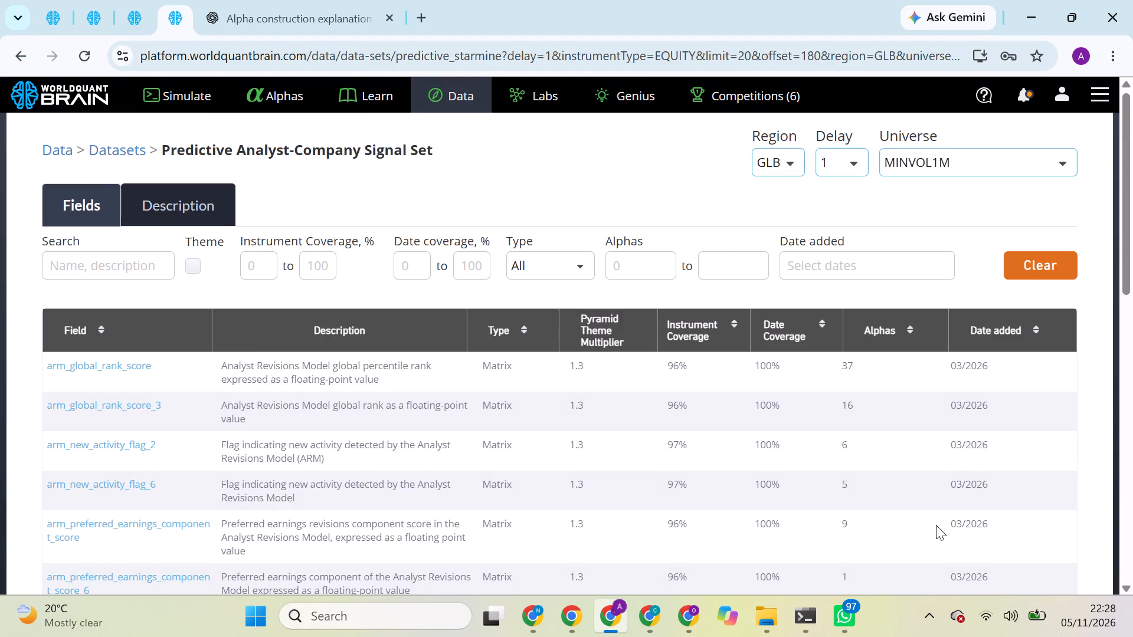
{"action": "scroll", "coordinate": [607, 459], "scroll_direction": "down", "scroll_amount": 7}
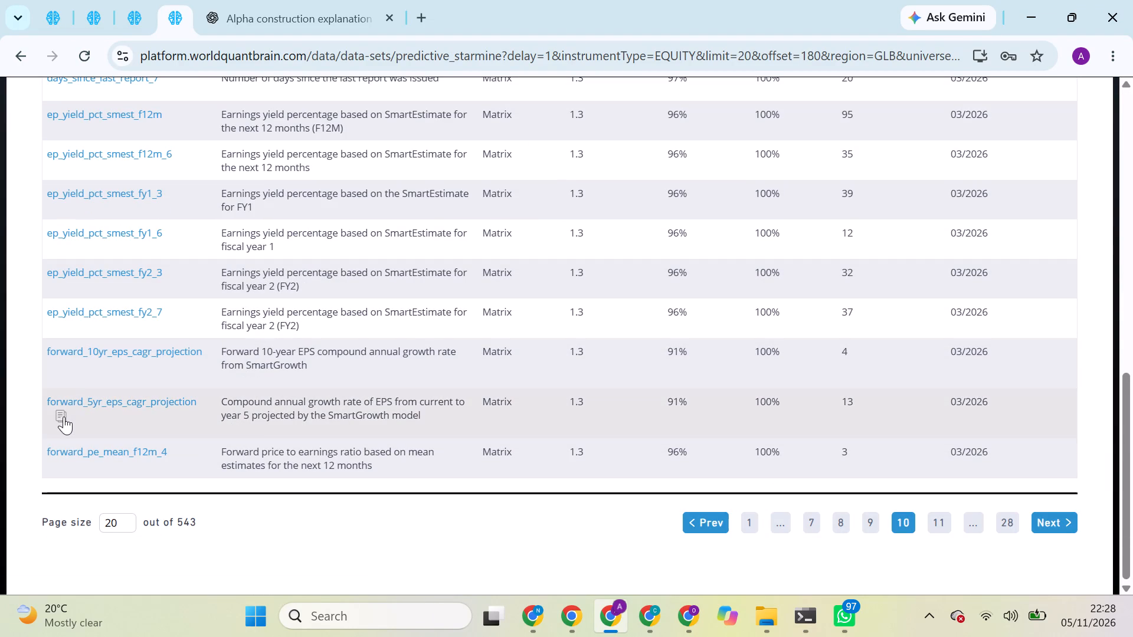
Copy the field name forward_5yr_eps_cagr_projection, use it to replace oth460_sncc_class in Simulation 2's expression, and start a full simulation.
{"action": "left_click", "coordinate": [64, 416]}
{"action": "left_click", "coordinate": [56, 31]}
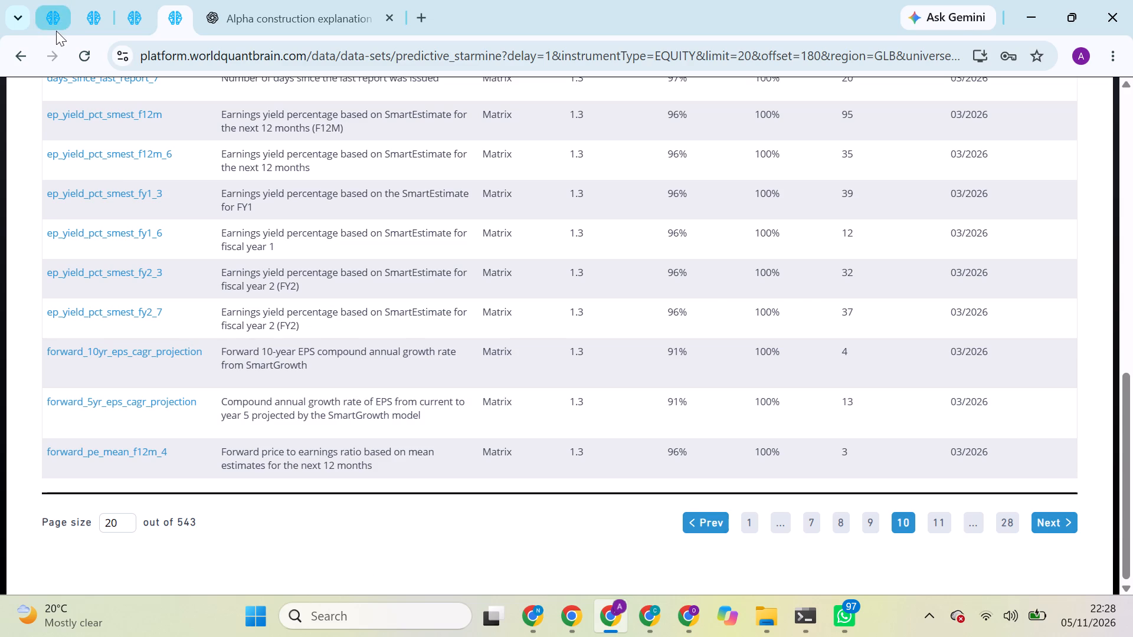
{"action": "double_click", "coordinate": [342, 225]}
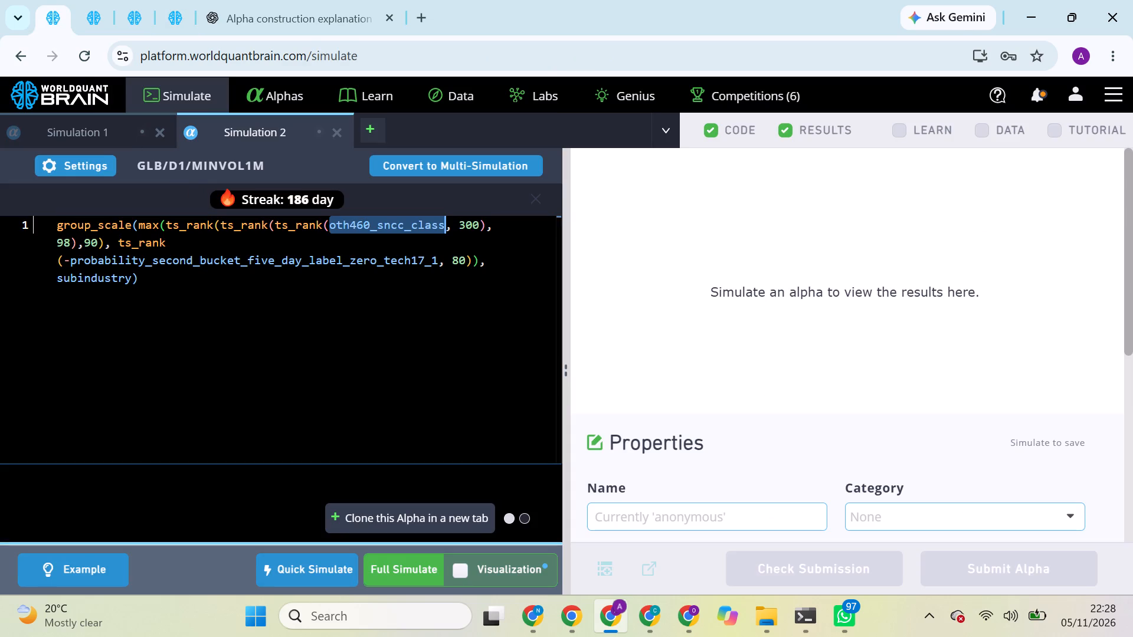
{"action": "key", "text": "v"}
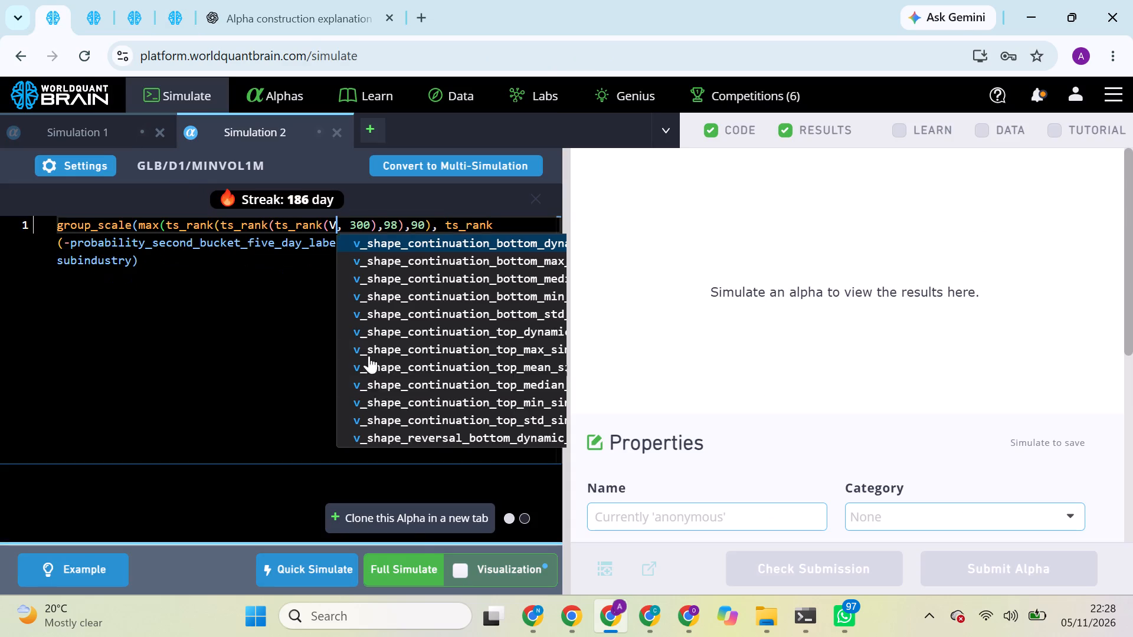
{"action": "left_click", "coordinate": [418, 563]}
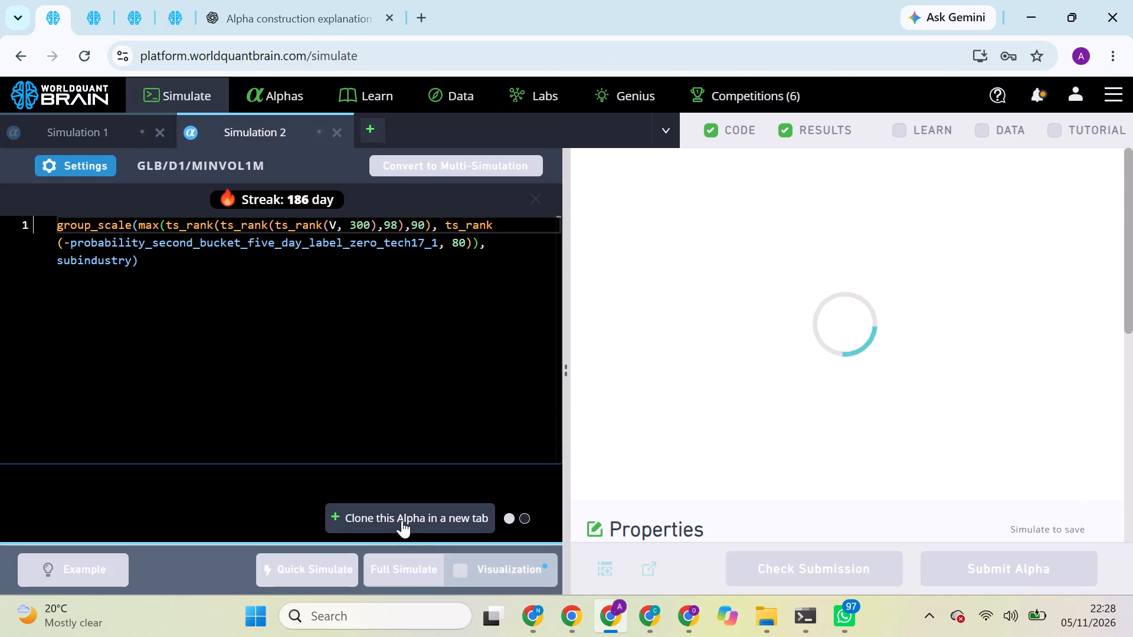
{"action": "left_click", "coordinate": [337, 223]}
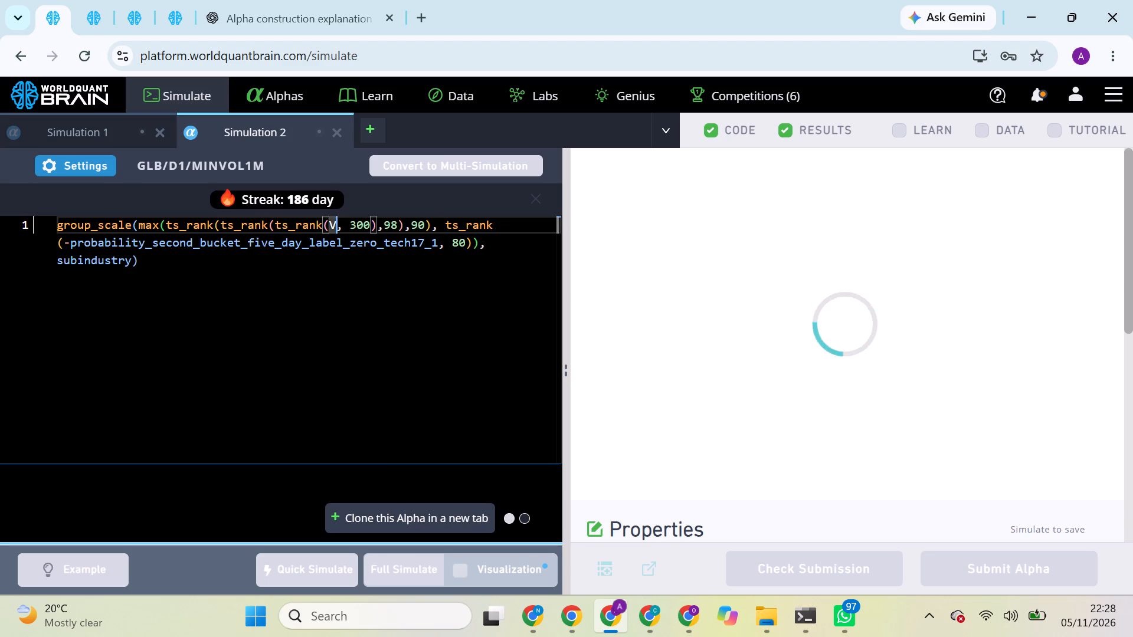
{"action": "key", "text": "BackSpace"}
{"action": "key", "text": "ctrl+v"}
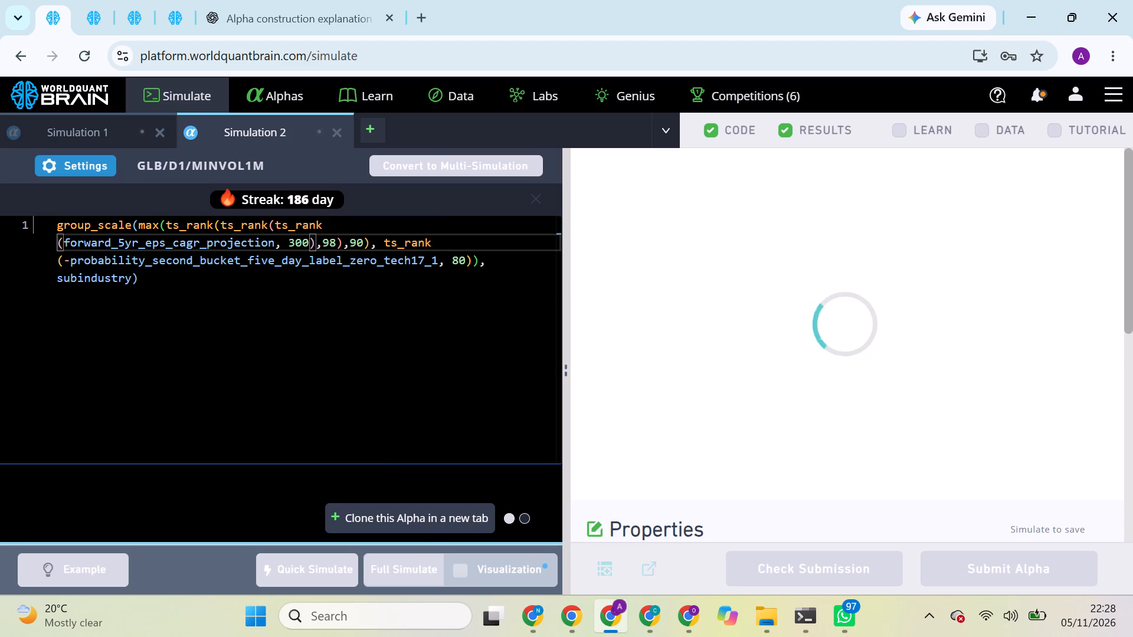
{"action": "left_click", "coordinate": [357, 355]}
Open the simulation page in place of the data explorer start page and look through the other open simulations.
{"action": "left_click", "coordinate": [112, 28]}
{"action": "left_click", "coordinate": [112, 28]}
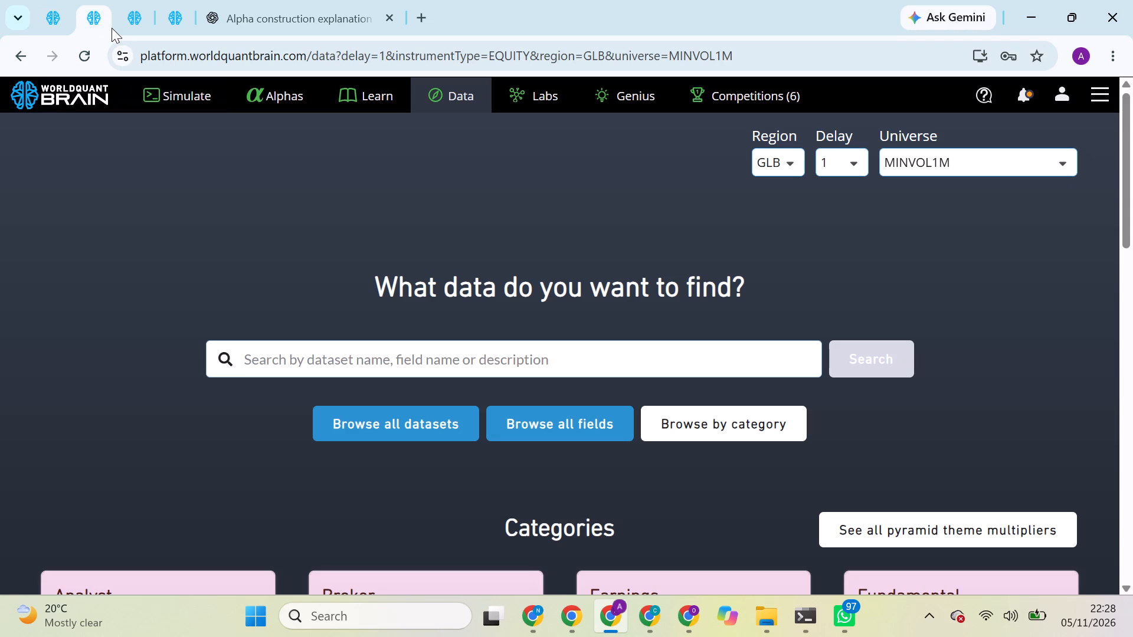
{"action": "left_click", "coordinate": [165, 90]}
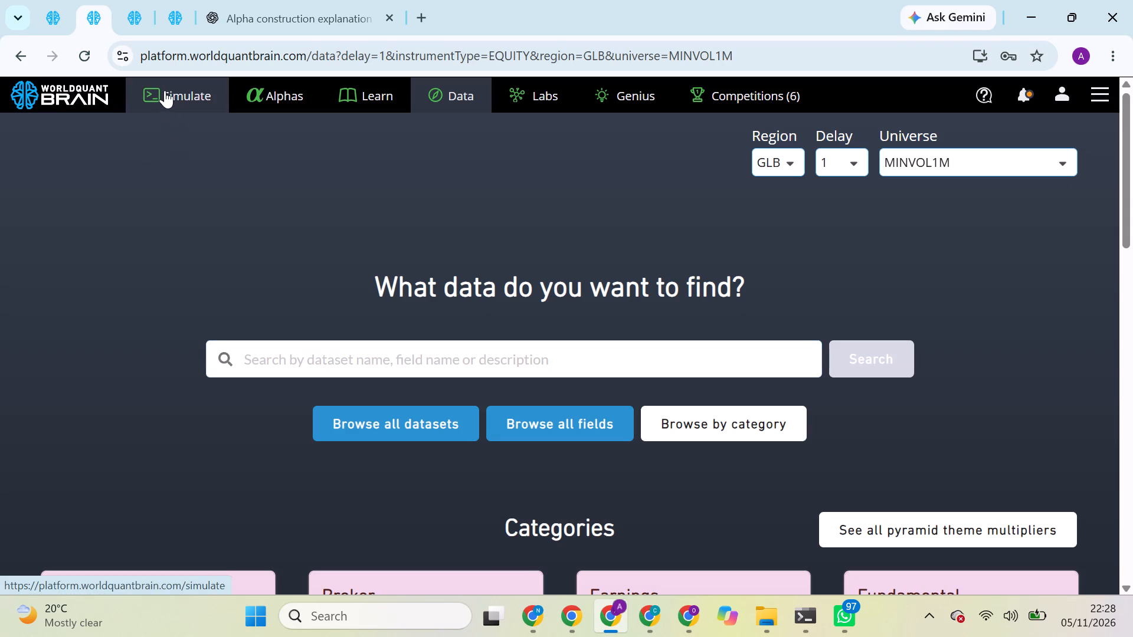
{"action": "left_click", "coordinate": [122, 0]}
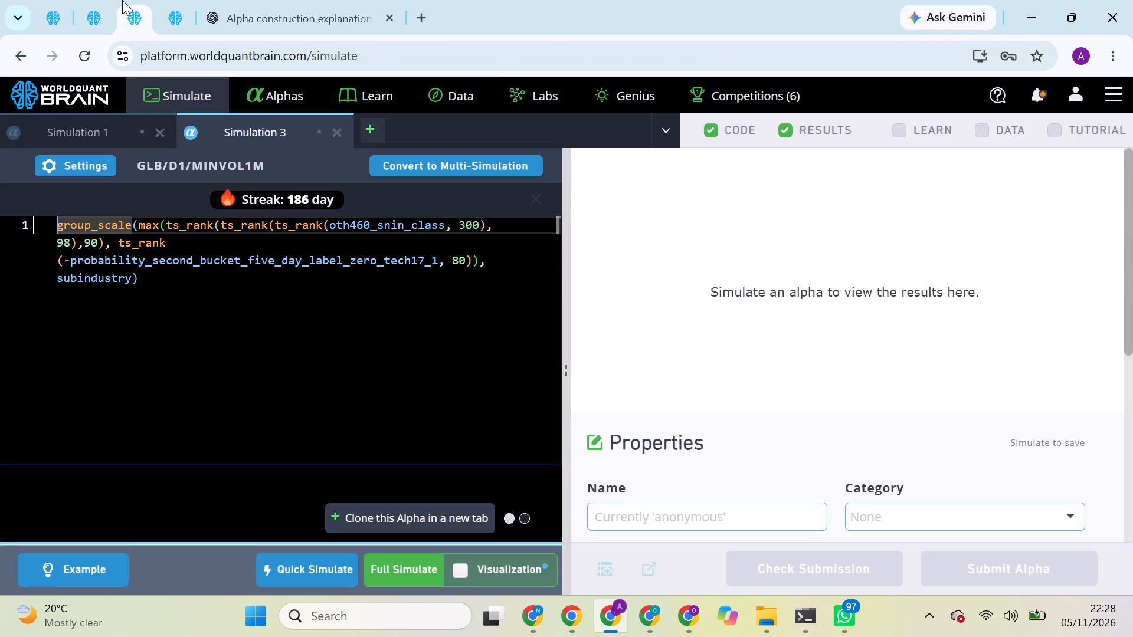
{"action": "left_click", "coordinate": [106, 0]}
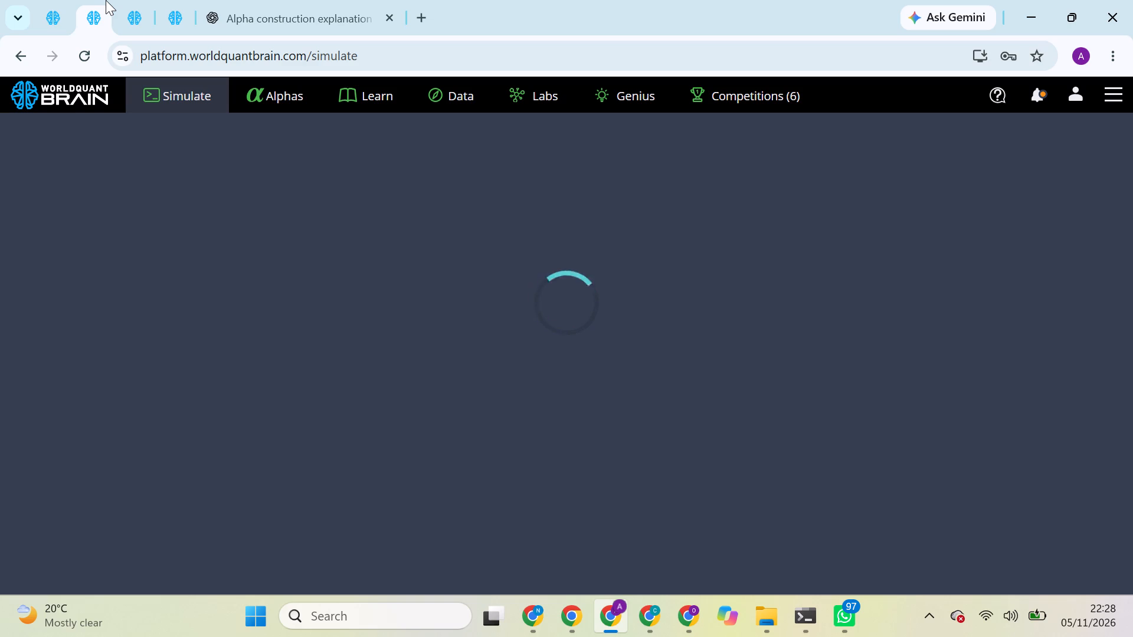
{"action": "left_click", "coordinate": [47, 4]}
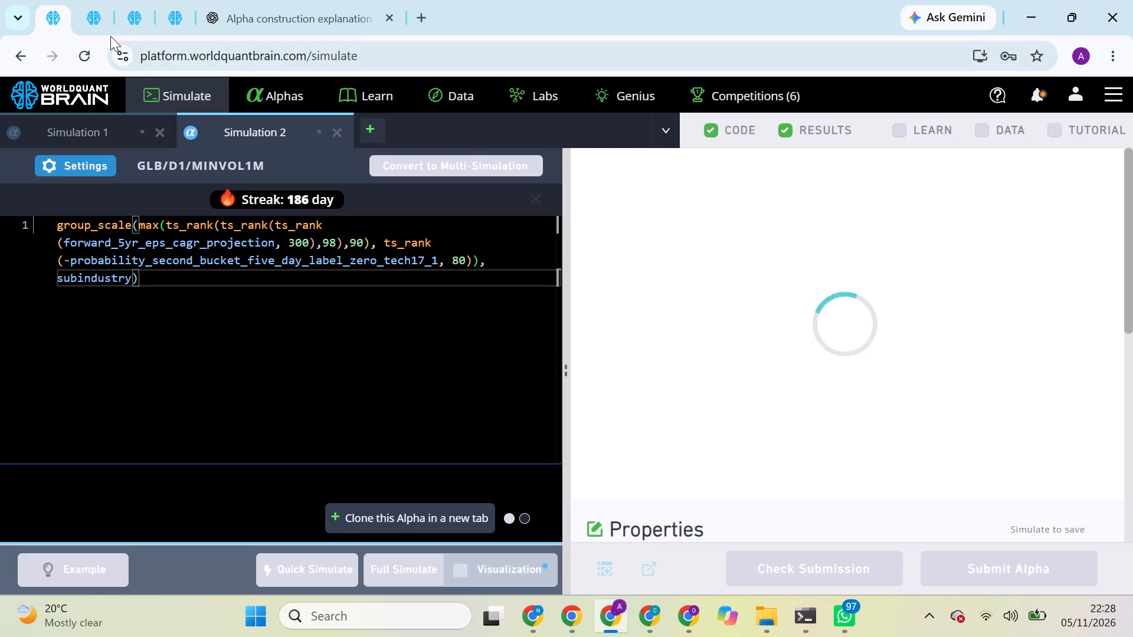
{"action": "left_click", "coordinate": [92, 29]}
{"action": "left_click", "coordinate": [133, 18]}
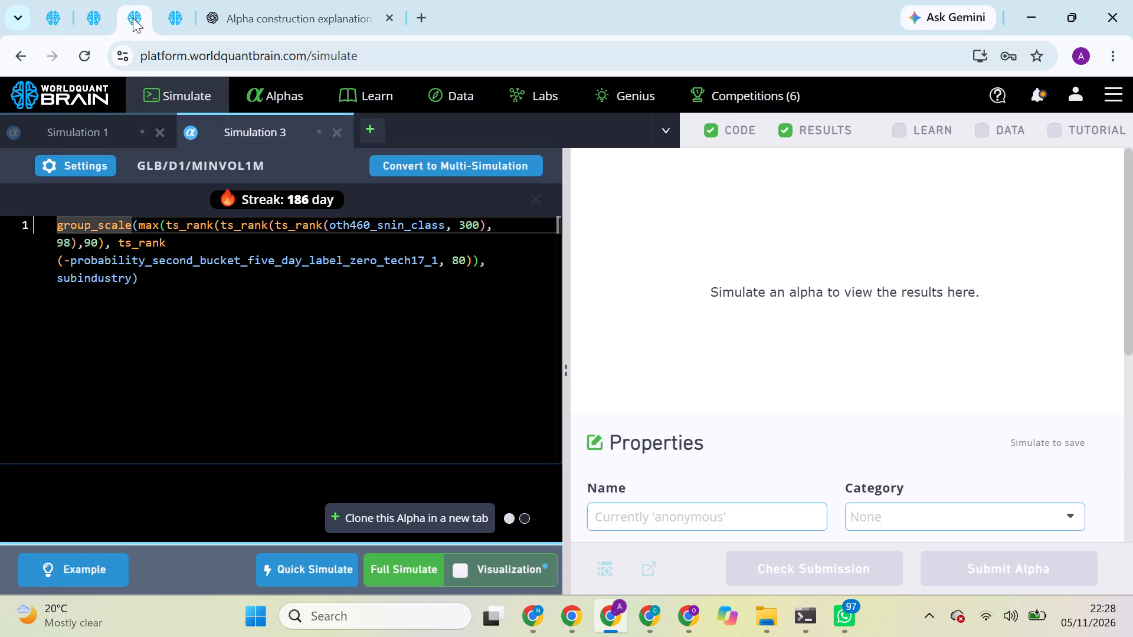
Copy the field name forward_10yr_eps_cagr_projection, use it to replace oth460_snin_class in Simulation 3's expression, and run a full simulation.
{"action": "left_click", "coordinate": [180, 15]}
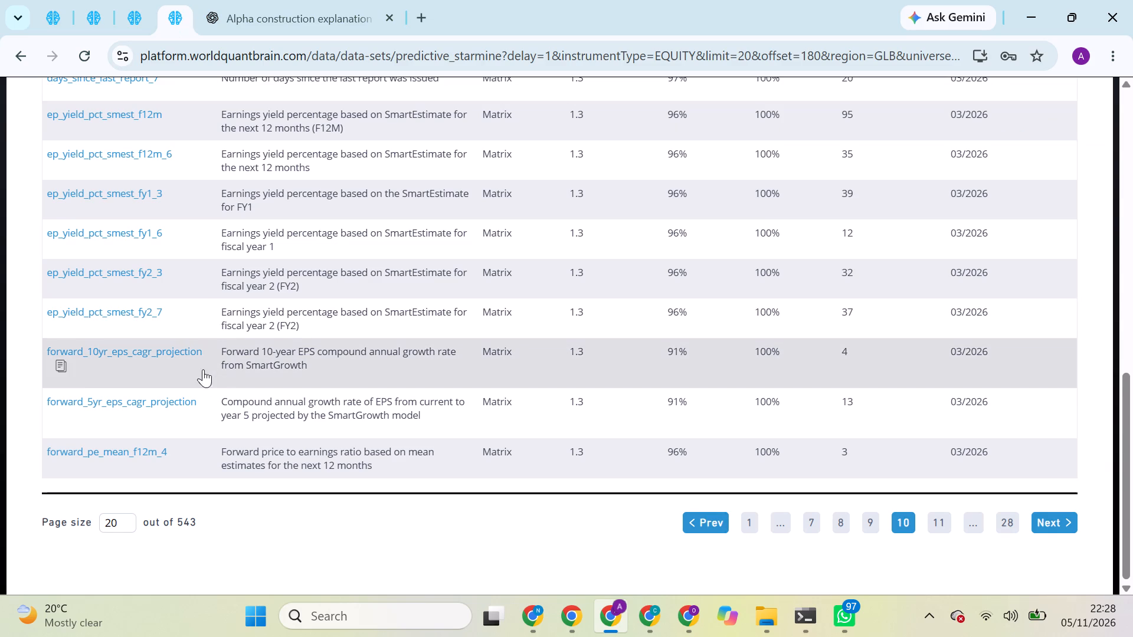
{"action": "left_click", "coordinate": [62, 370]}
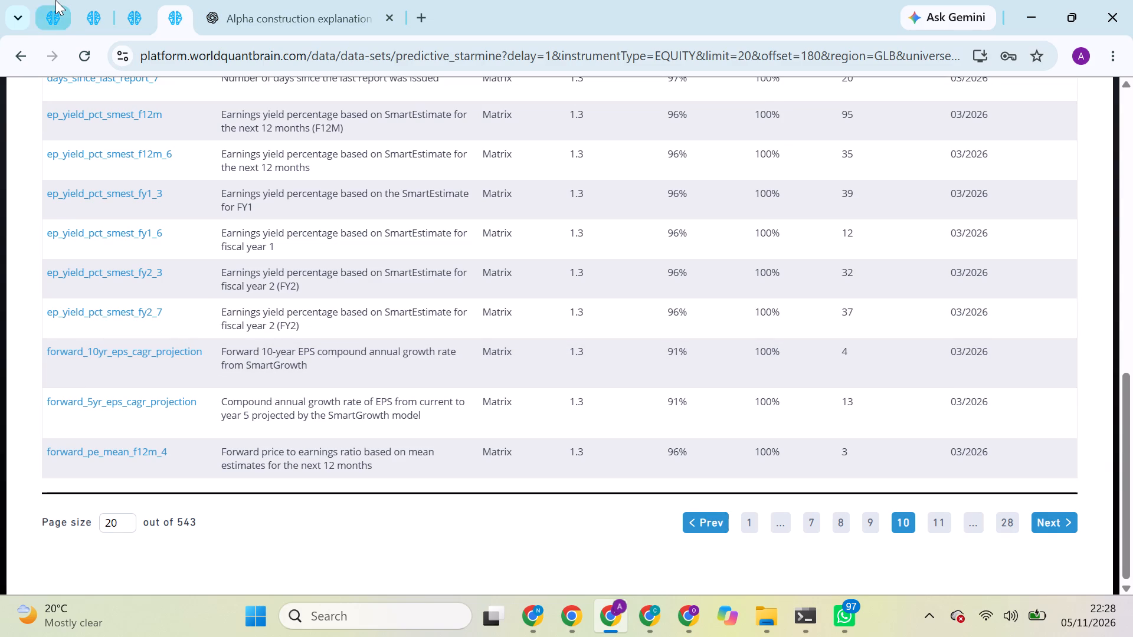
{"action": "left_click", "coordinate": [55, 0]}
{"action": "left_click", "coordinate": [96, 6]}
{"action": "left_click", "coordinate": [127, 0]}
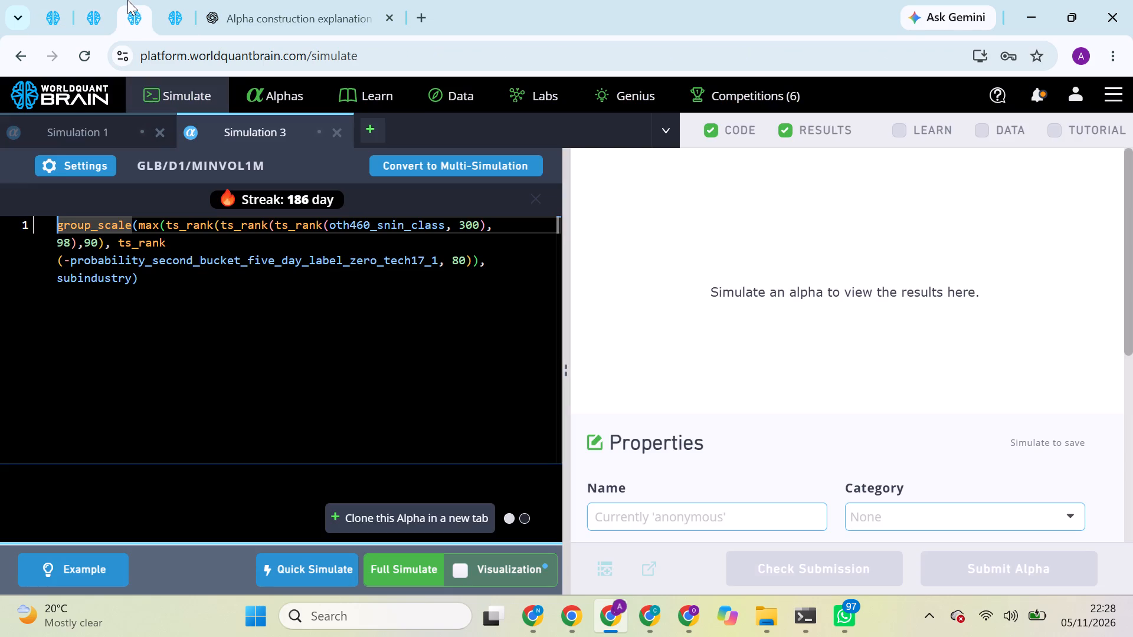
{"action": "double_click", "coordinate": [356, 225]}
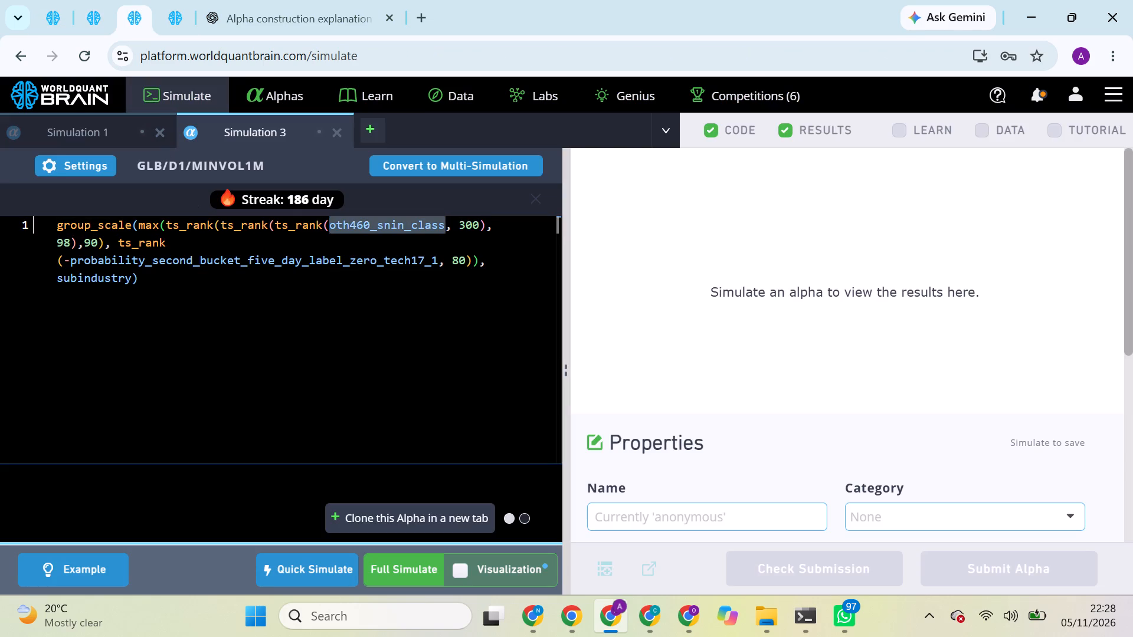
{"action": "key", "text": "ctrl+v"}
{"action": "left_click", "coordinate": [403, 576]}
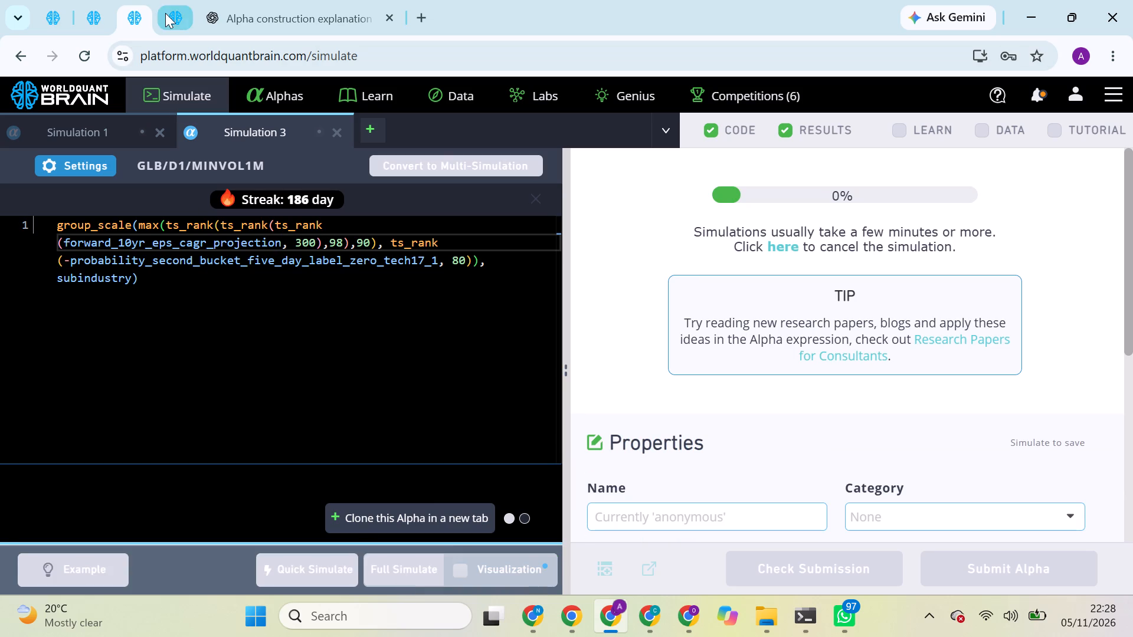
Retry the loading simulation page, check the progress of the running GLB simulations, and return to the data field list.
{"action": "left_click", "coordinate": [103, 15]}
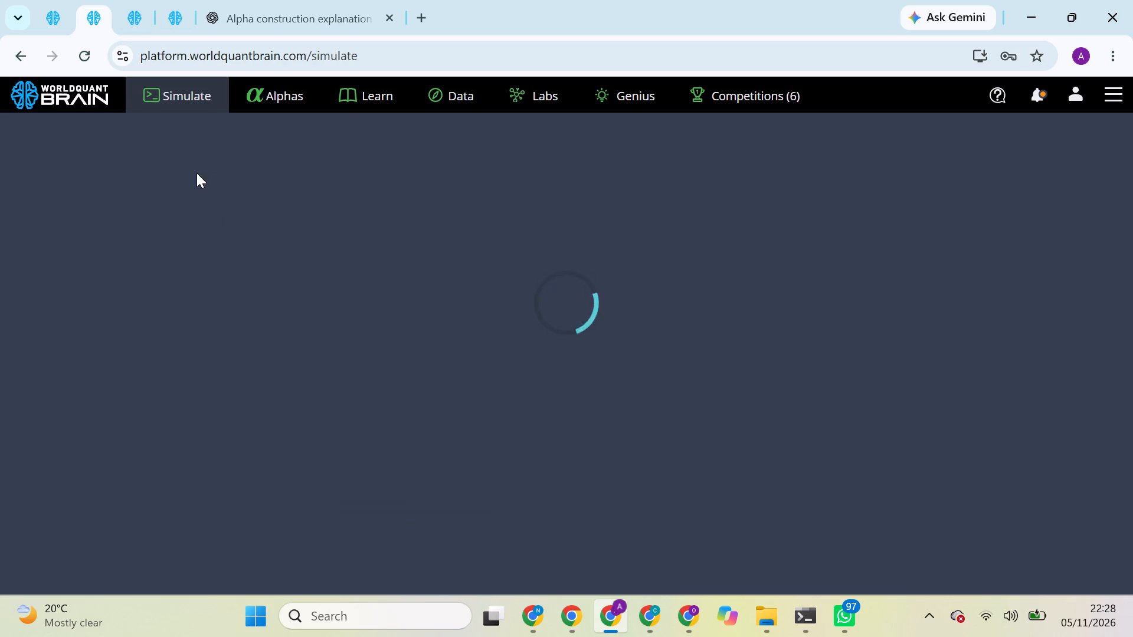
{"action": "left_click", "coordinate": [194, 90]}
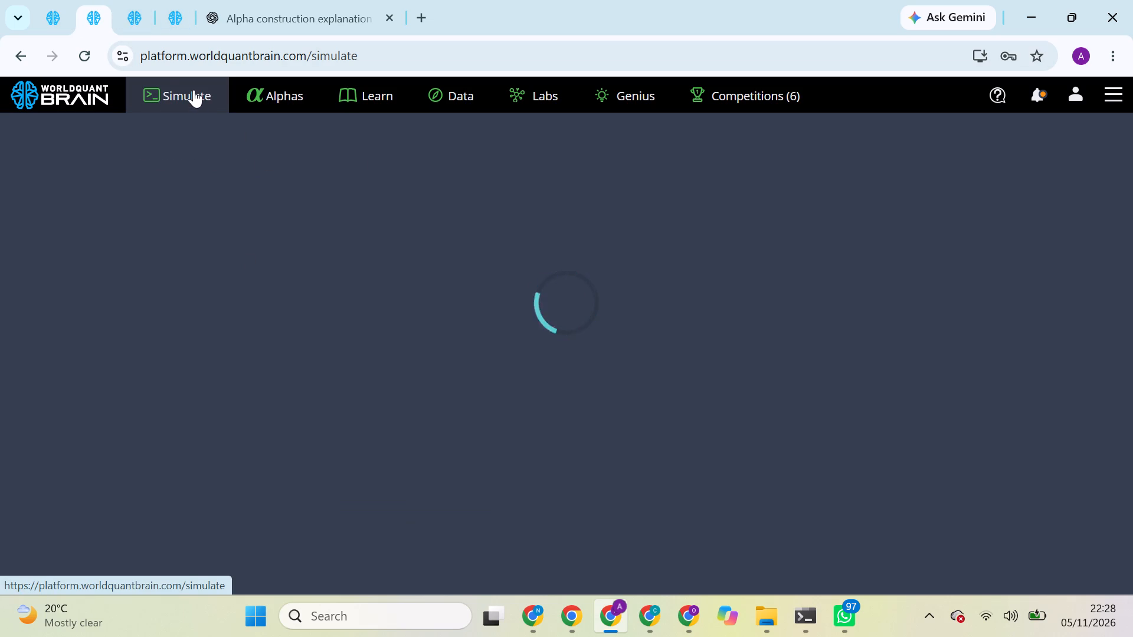
{"action": "left_click", "coordinate": [194, 90]}
{"action": "left_click", "coordinate": [70, 0]}
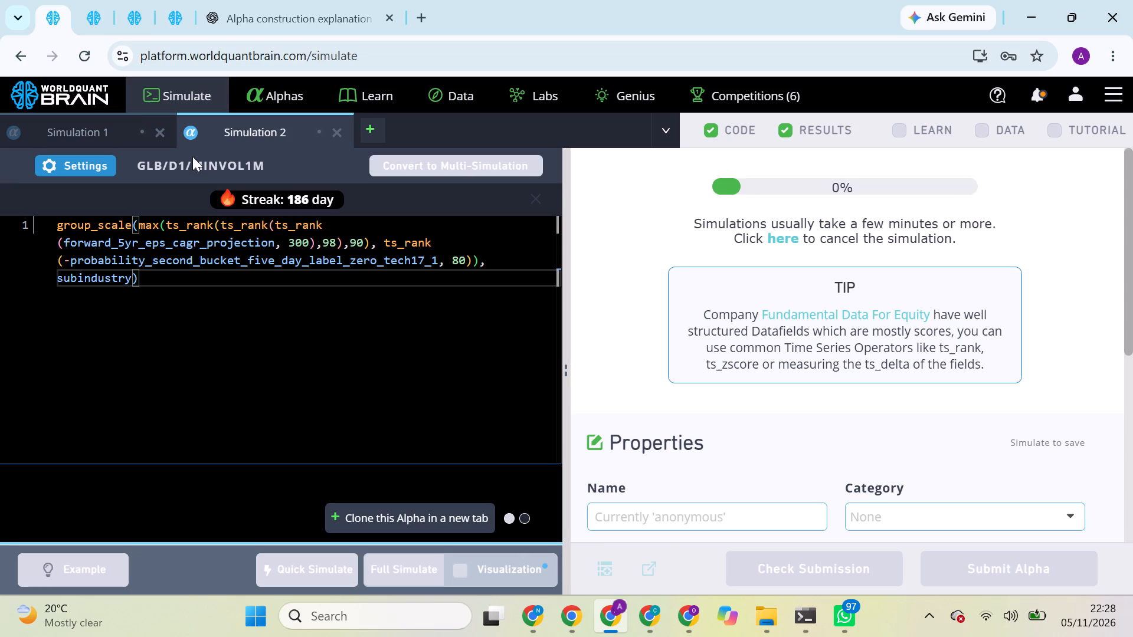
{"action": "left_click", "coordinate": [94, 22]}
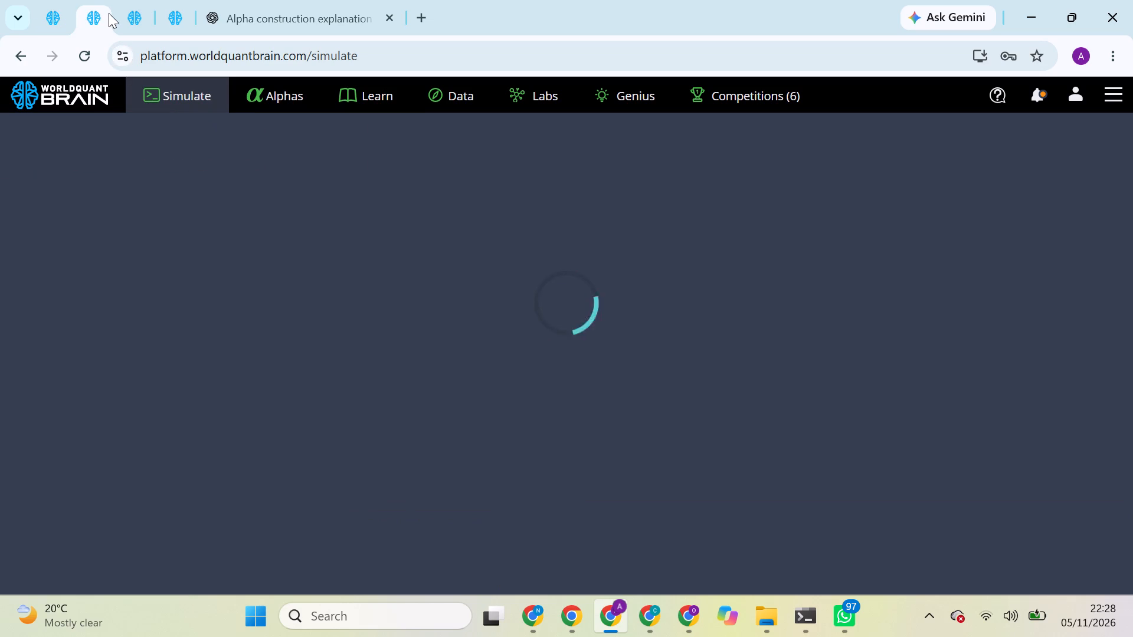
{"action": "left_click", "coordinate": [109, 13]}
{"action": "left_click", "coordinate": [130, 8]}
{"action": "left_click", "coordinate": [173, 2]}
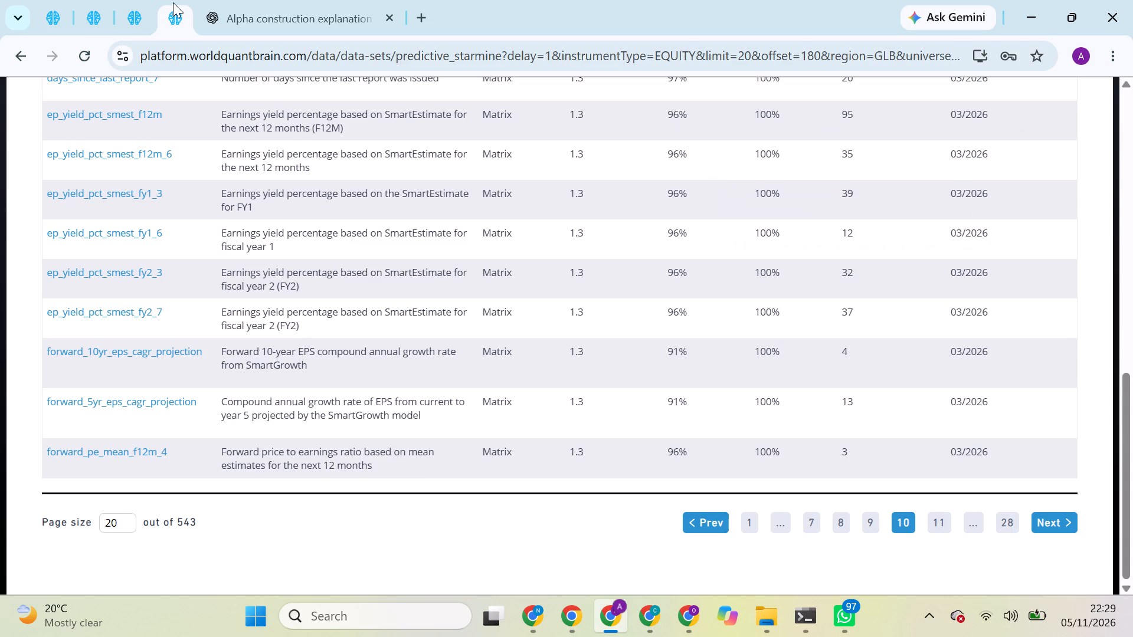
In the other browser window, review the results of the USA Super Simulation 1 and run its Prod Correlation check.
{"action": "left_click", "coordinate": [531, 611]}
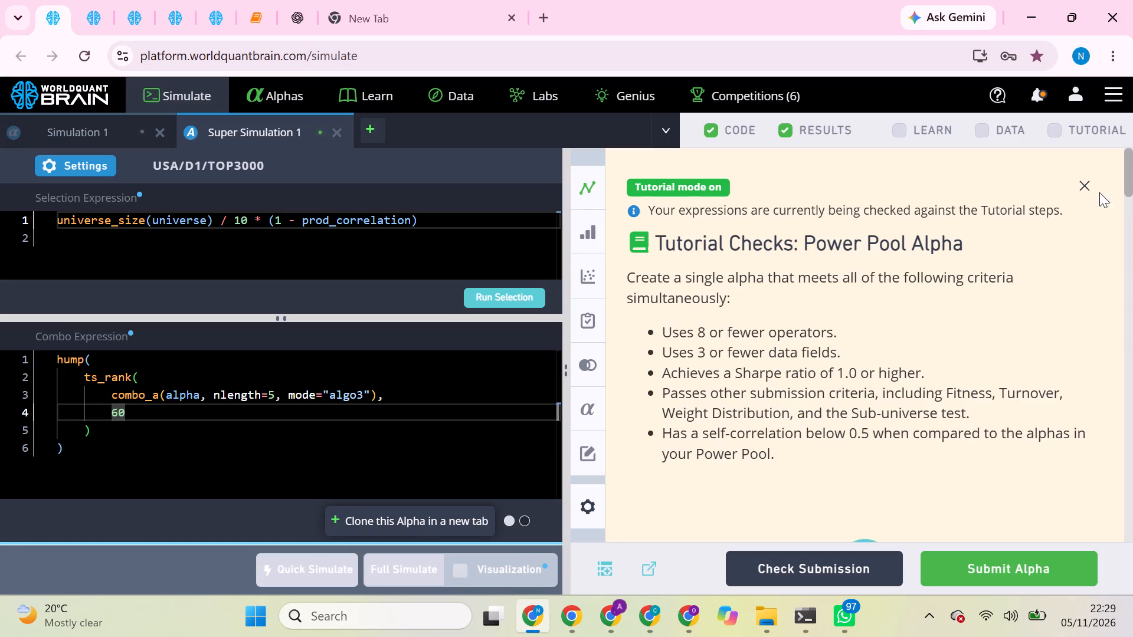
{"action": "left_click", "coordinate": [1079, 182]}
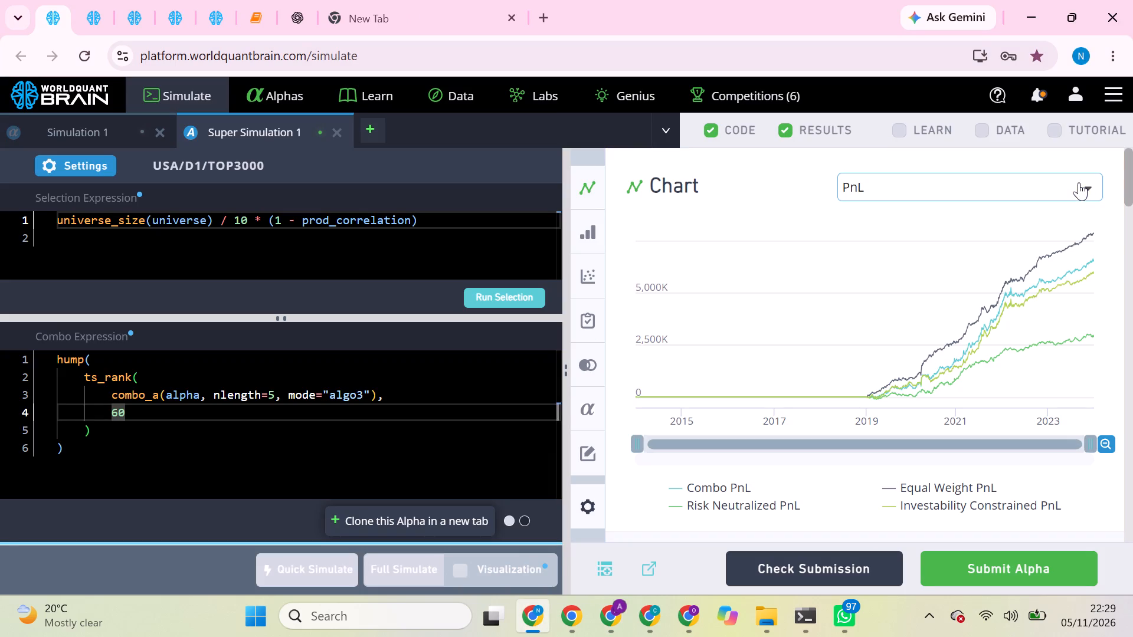
{"action": "scroll", "coordinate": [944, 293], "scroll_direction": "down", "scroll_amount": 3}
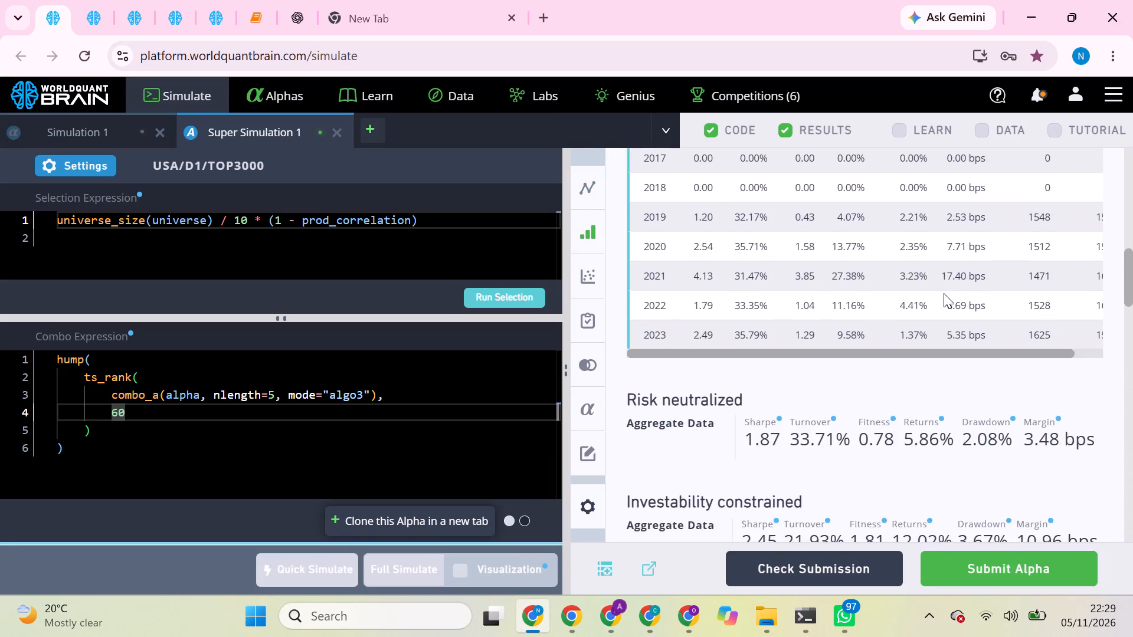
{"action": "scroll", "coordinate": [944, 293], "scroll_direction": "down", "scroll_amount": 3}
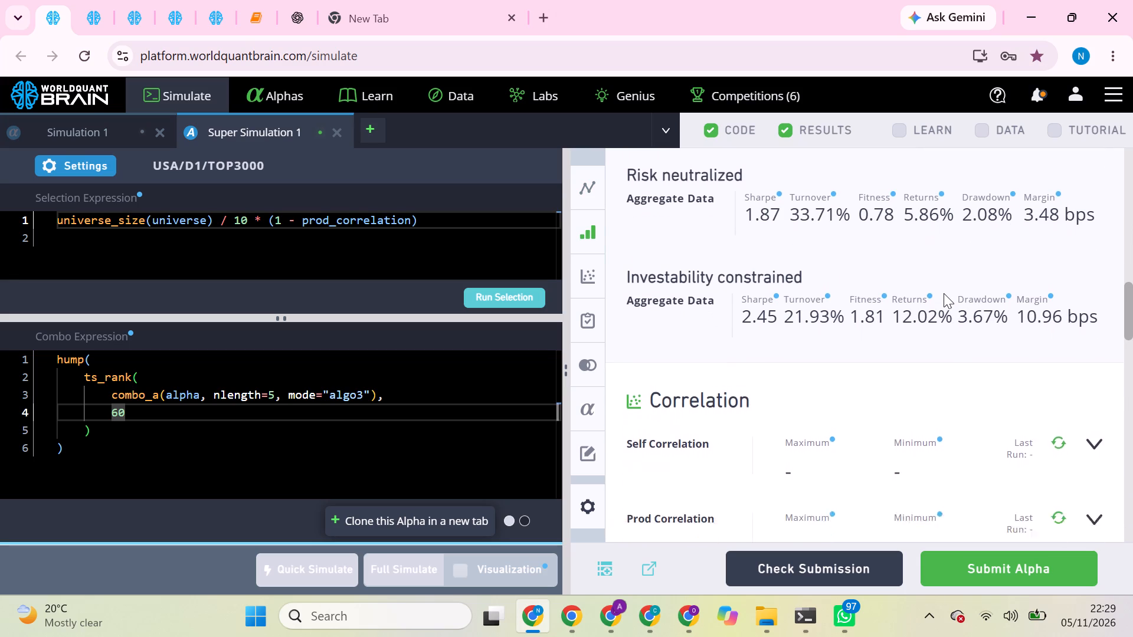
{"action": "scroll", "coordinate": [1049, 467], "scroll_direction": "down", "scroll_amount": 1}
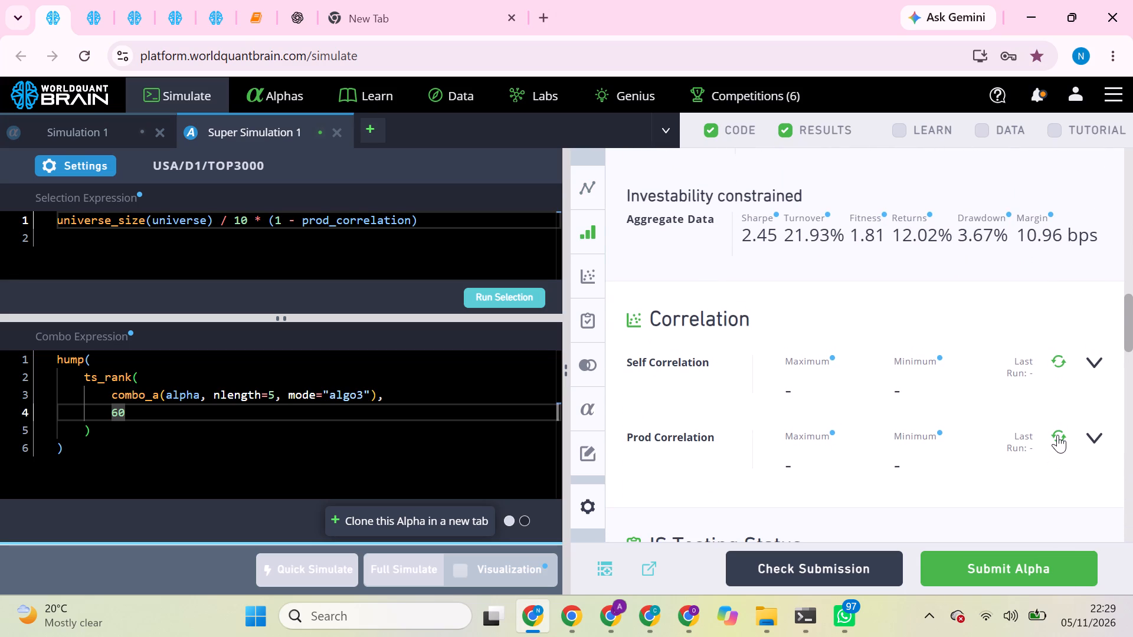
{"action": "left_click", "coordinate": [1057, 435]}
{"action": "scroll", "coordinate": [690, 407], "scroll_direction": "down", "scroll_amount": 1}
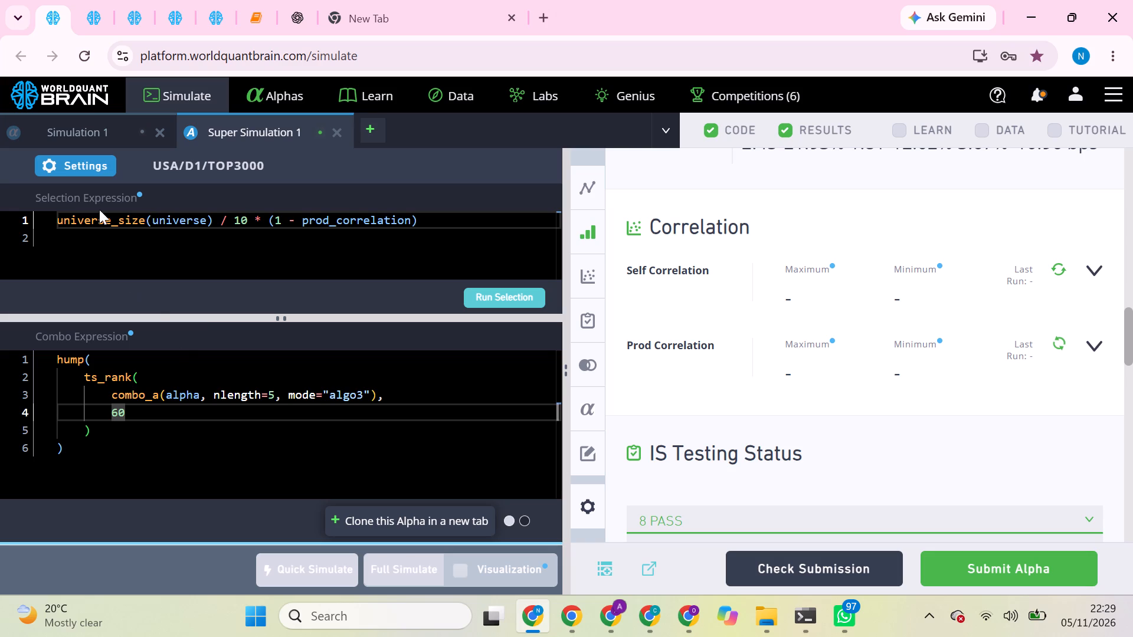
In the Super Simulation 1 settings, set the combo neutralization to Crowding Factors.
{"action": "left_click", "coordinate": [94, 160]}
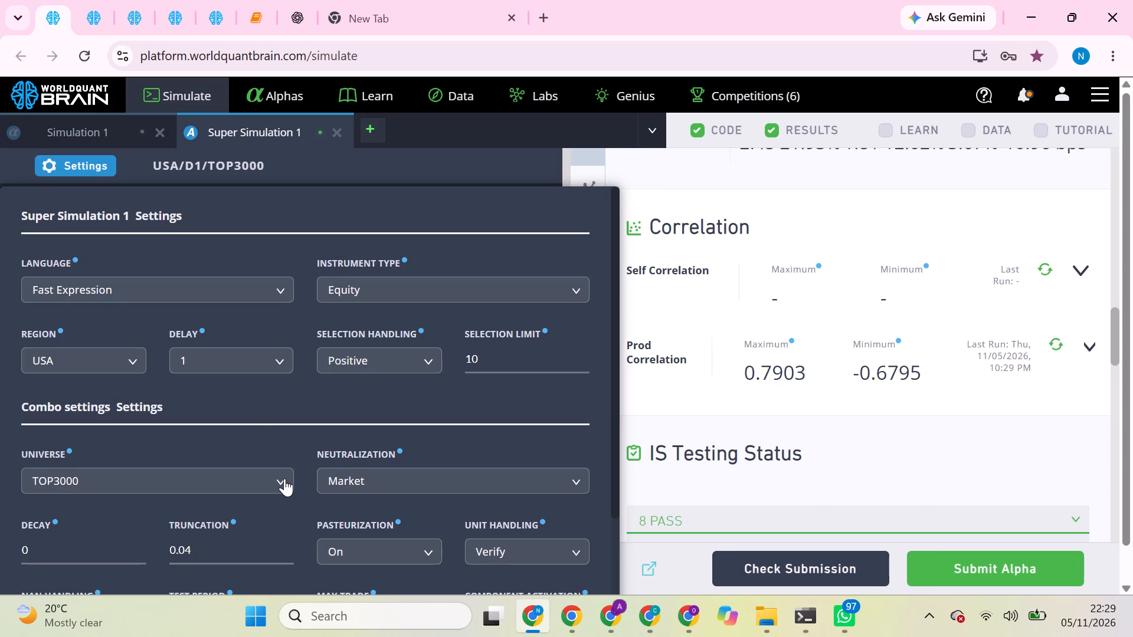
{"action": "scroll", "coordinate": [284, 478], "scroll_direction": "down", "scroll_amount": 1}
{"action": "left_click", "coordinate": [405, 429]}
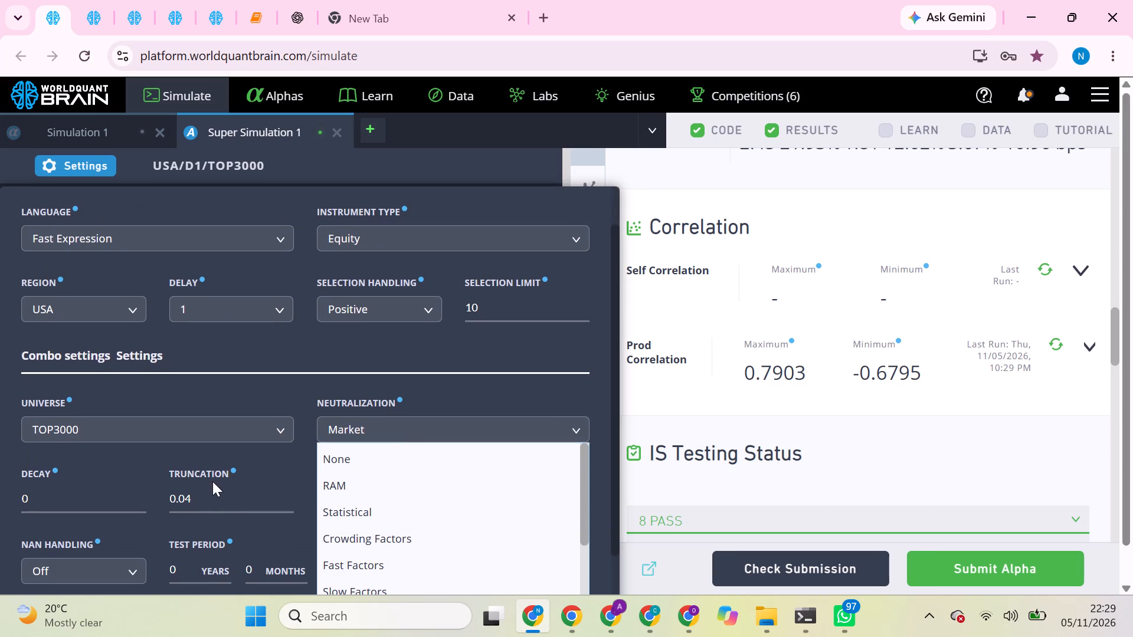
{"action": "left_click", "coordinate": [238, 498]}
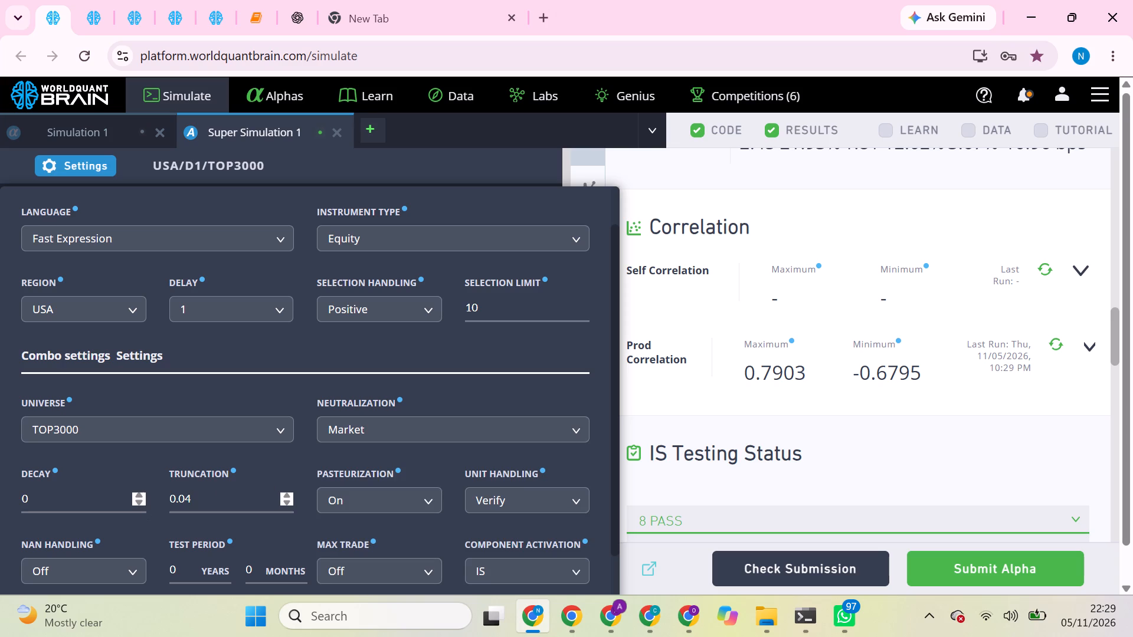
{"action": "left_click", "coordinate": [116, 507]}
{"action": "left_click", "coordinate": [405, 418]}
{"action": "scroll", "coordinate": [366, 524], "scroll_direction": "down", "scroll_amount": 2}
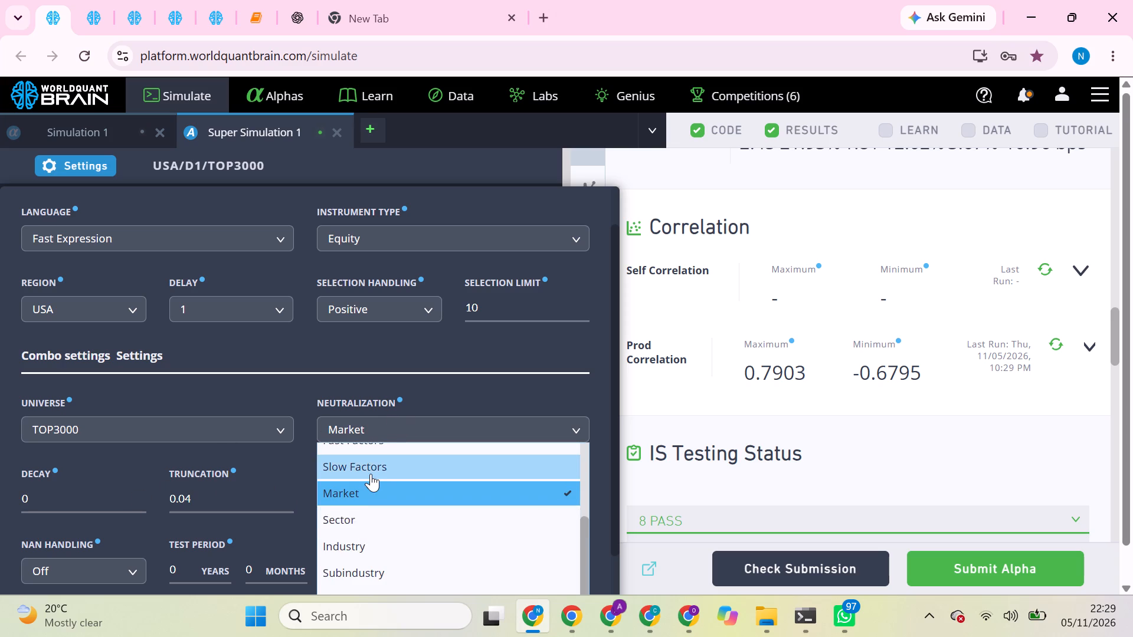
{"action": "scroll", "coordinate": [371, 474], "scroll_direction": "up", "scroll_amount": 1}
{"action": "left_click", "coordinate": [382, 458]}
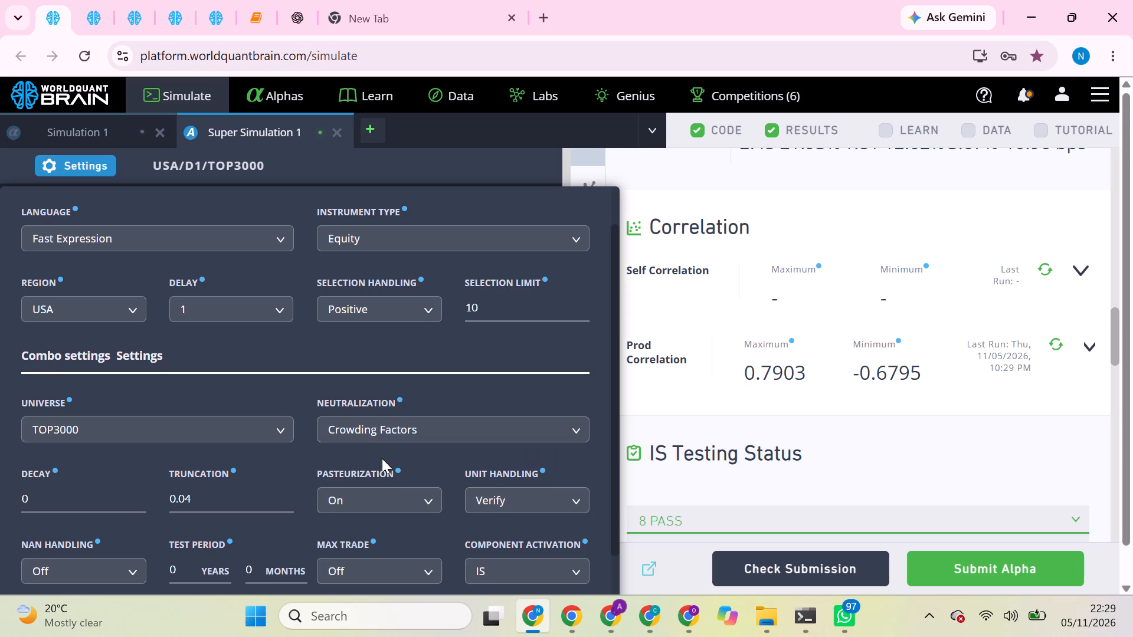
Apply the Super Simulation 1 settings, rerun its alpha selection and start a full simulation.
{"action": "scroll", "coordinate": [421, 528], "scroll_direction": "down", "scroll_amount": 3}
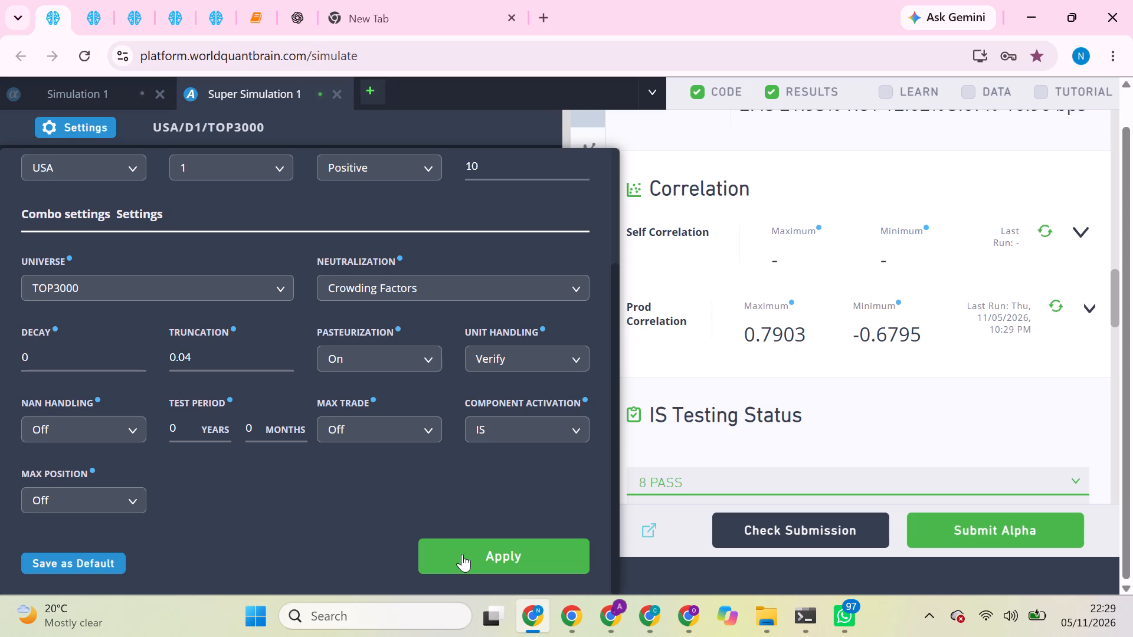
{"action": "left_click", "coordinate": [462, 554]}
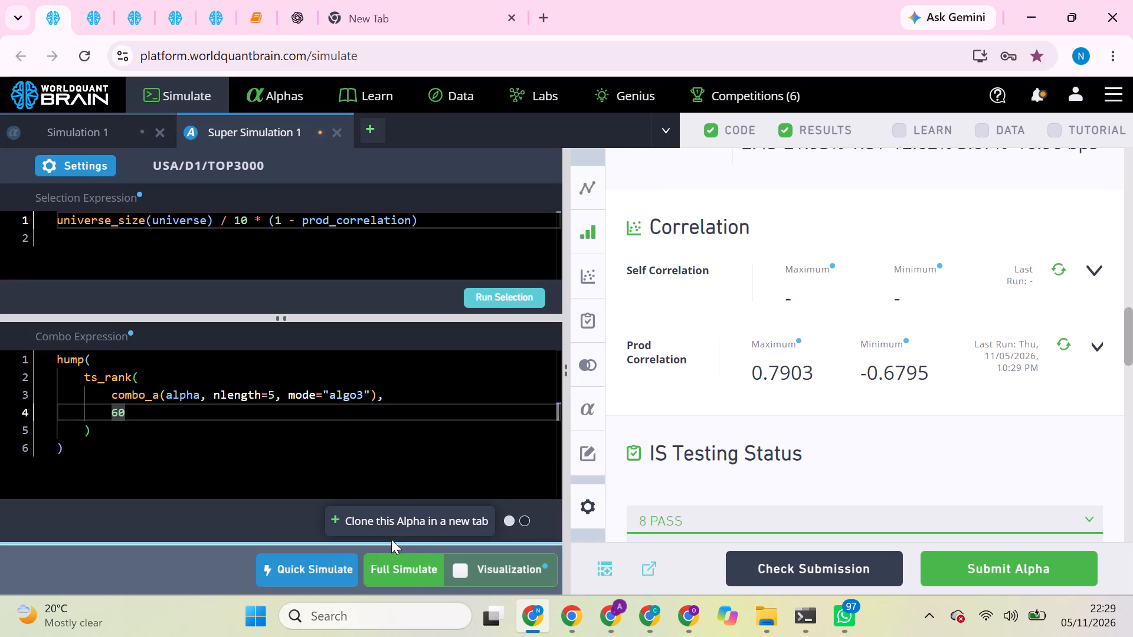
{"action": "left_click", "coordinate": [492, 293]}
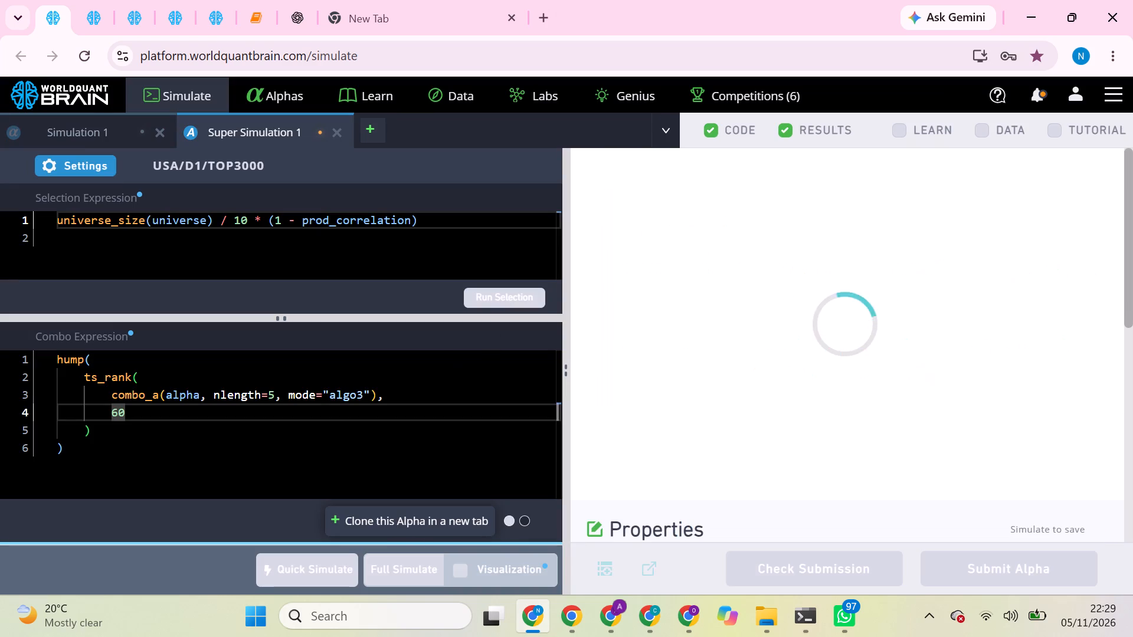
{"action": "left_click", "coordinate": [407, 574]}
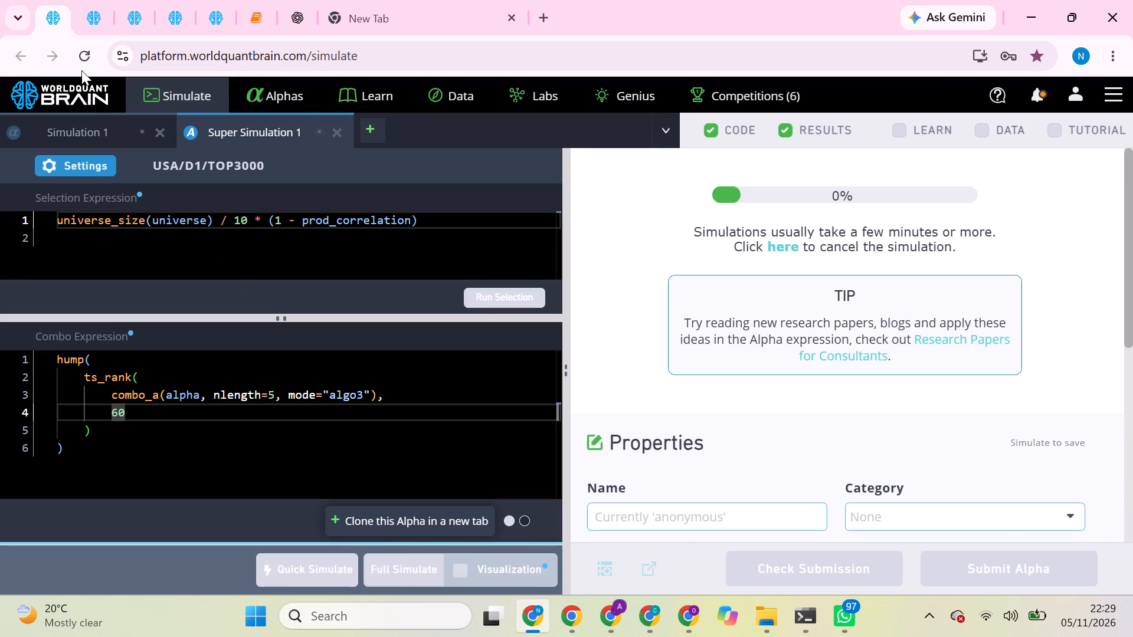
In the USA/D1/TOP2000 Super Simulation 2, dismiss the Power Pool tutorial checks and run the Prod Correlation and Self Correlation checks.
{"action": "left_click", "coordinate": [93, 2]}
{"action": "left_click", "coordinate": [139, 1]}
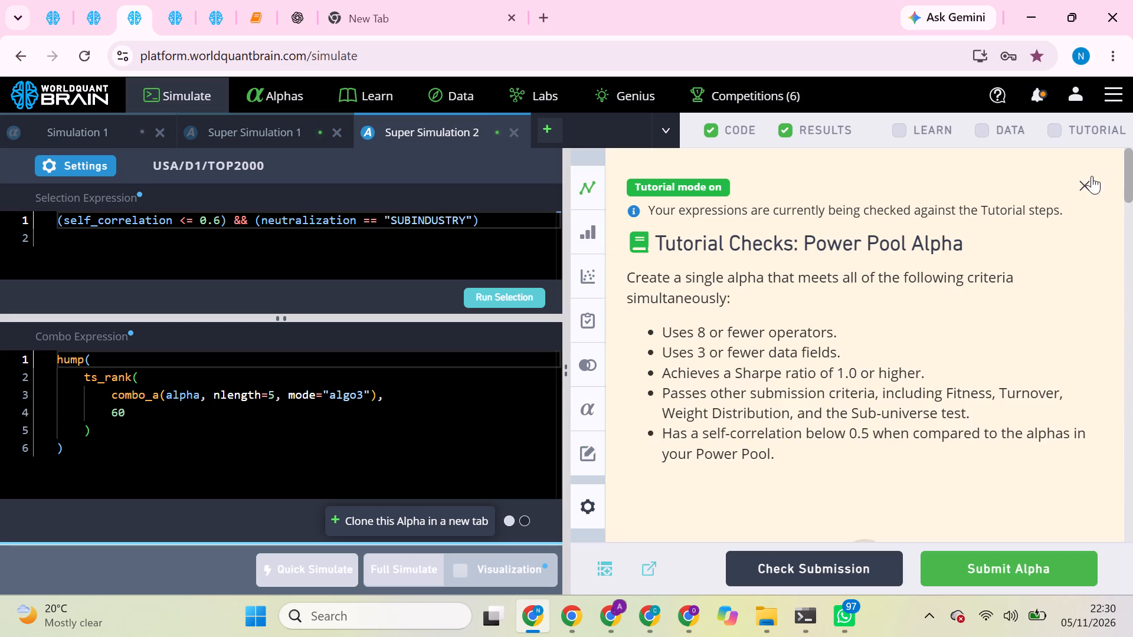
{"action": "left_click", "coordinate": [1088, 180]}
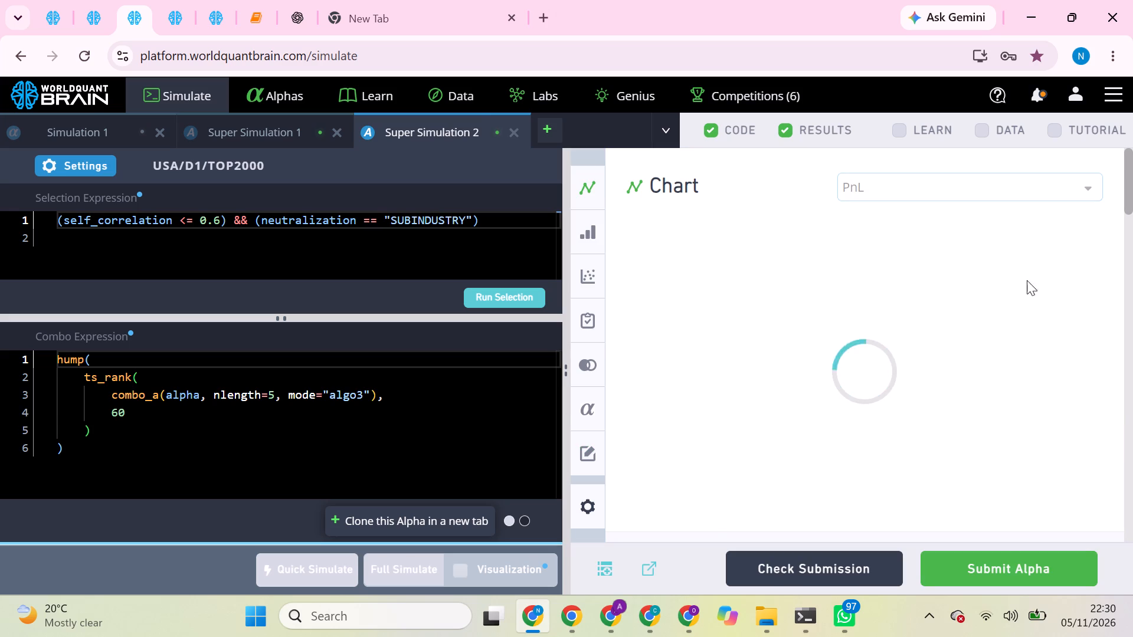
{"action": "scroll", "coordinate": [1006, 316], "scroll_direction": "down", "scroll_amount": 3}
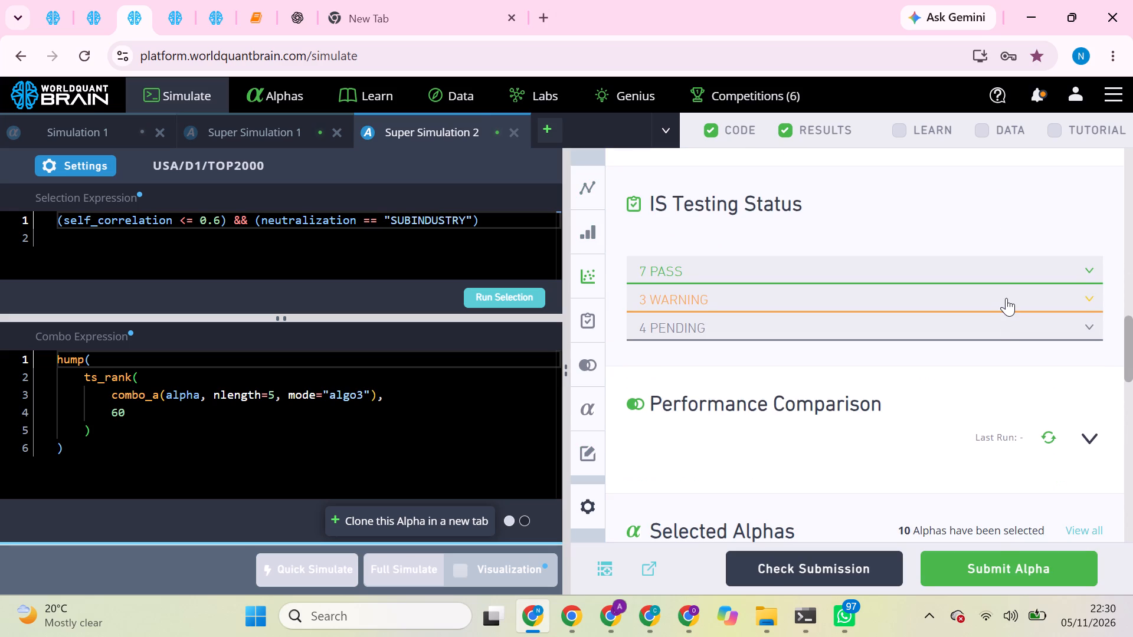
{"action": "scroll", "coordinate": [1057, 196], "scroll_direction": "up", "scroll_amount": 2}
{"action": "left_click", "coordinate": [1061, 298]}
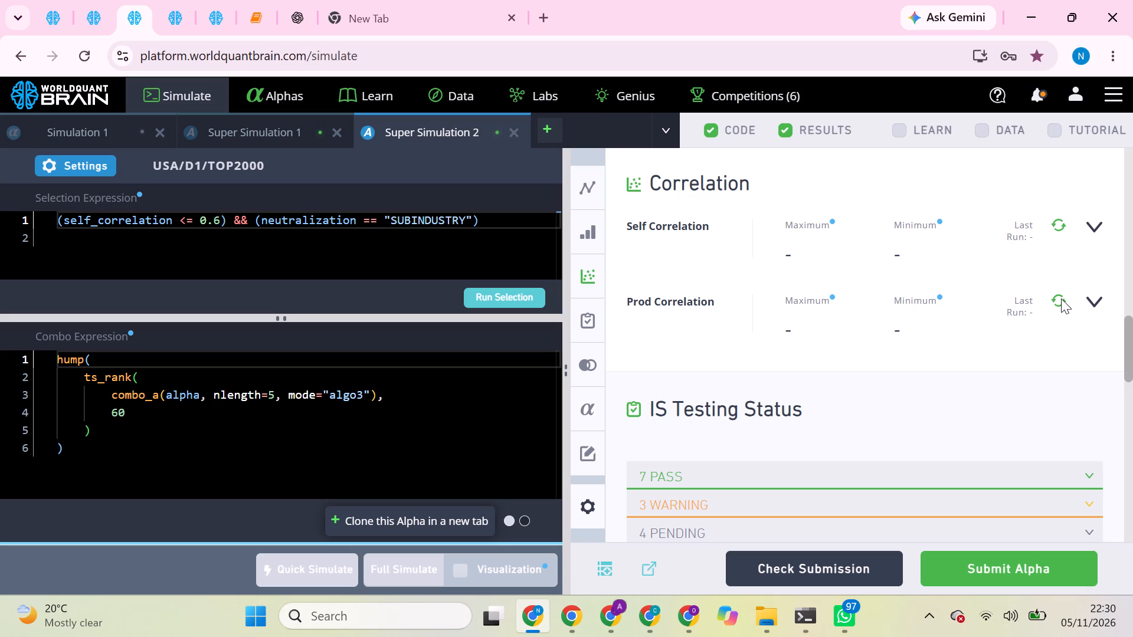
{"action": "double_click", "coordinate": [1058, 305]}
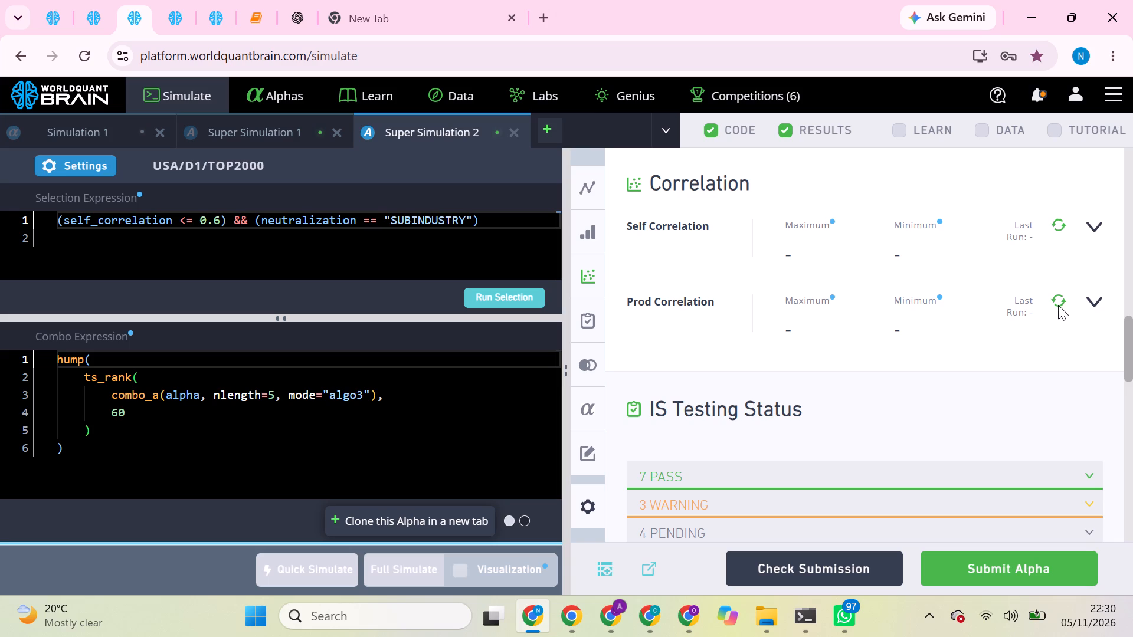
{"action": "double_click", "coordinate": [1055, 300]}
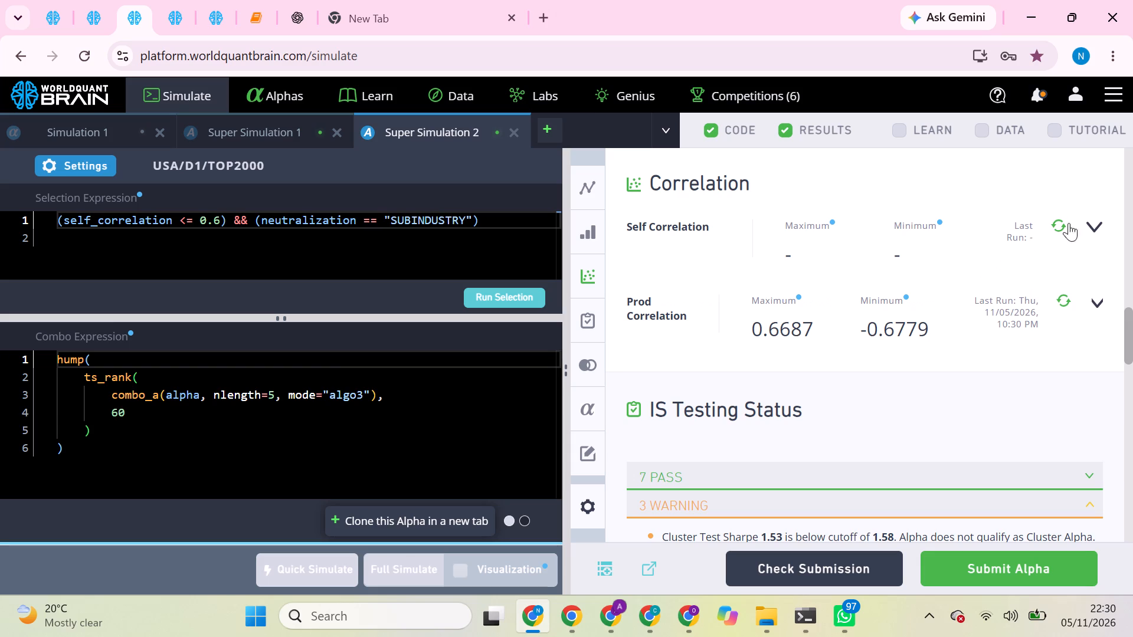
{"action": "left_click", "coordinate": [1052, 226]}
Check the Super Simulation 2 settings without changing them.
{"action": "left_click", "coordinate": [90, 172]}
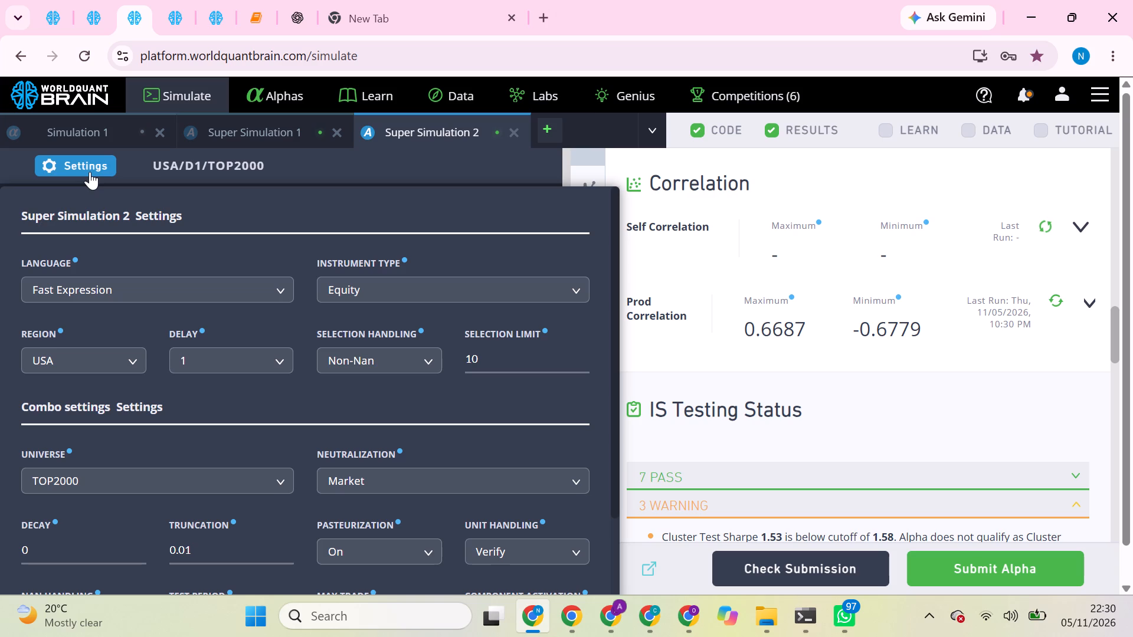
{"action": "scroll", "coordinate": [273, 498], "scroll_direction": "down", "scroll_amount": 1}
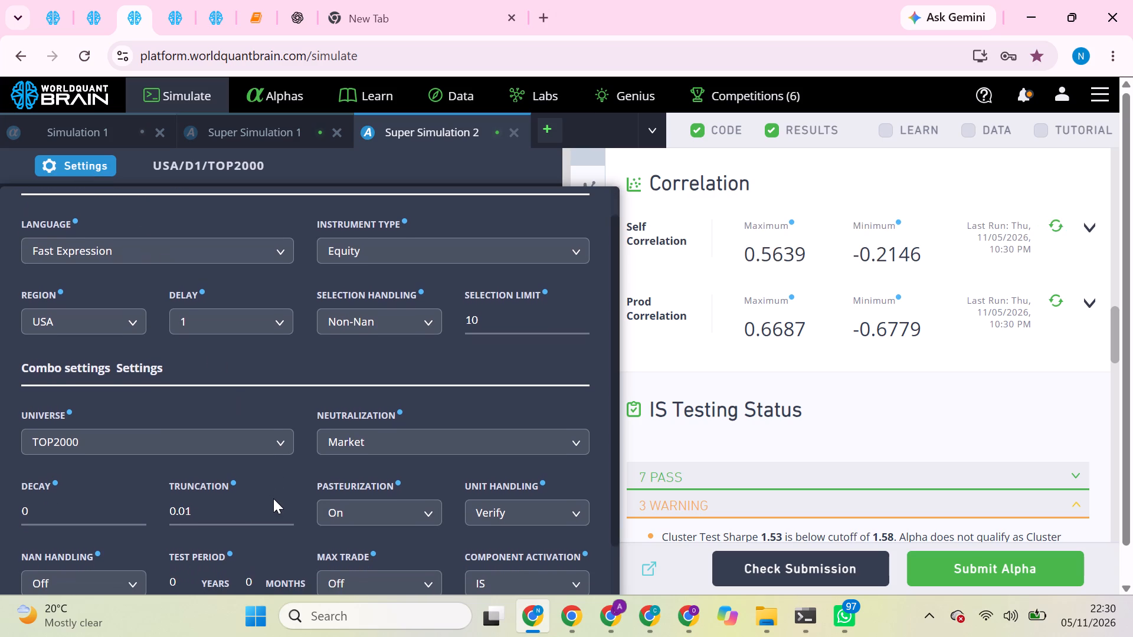
{"action": "scroll", "coordinate": [273, 498], "scroll_direction": "down", "scroll_amount": 1}
{"action": "left_click", "coordinate": [827, 425]}
Review Super Simulation 2's IS testing warnings and selected alphas, and run its Performance Comparison.
{"action": "scroll", "coordinate": [827, 425], "scroll_direction": "down", "scroll_amount": 1}
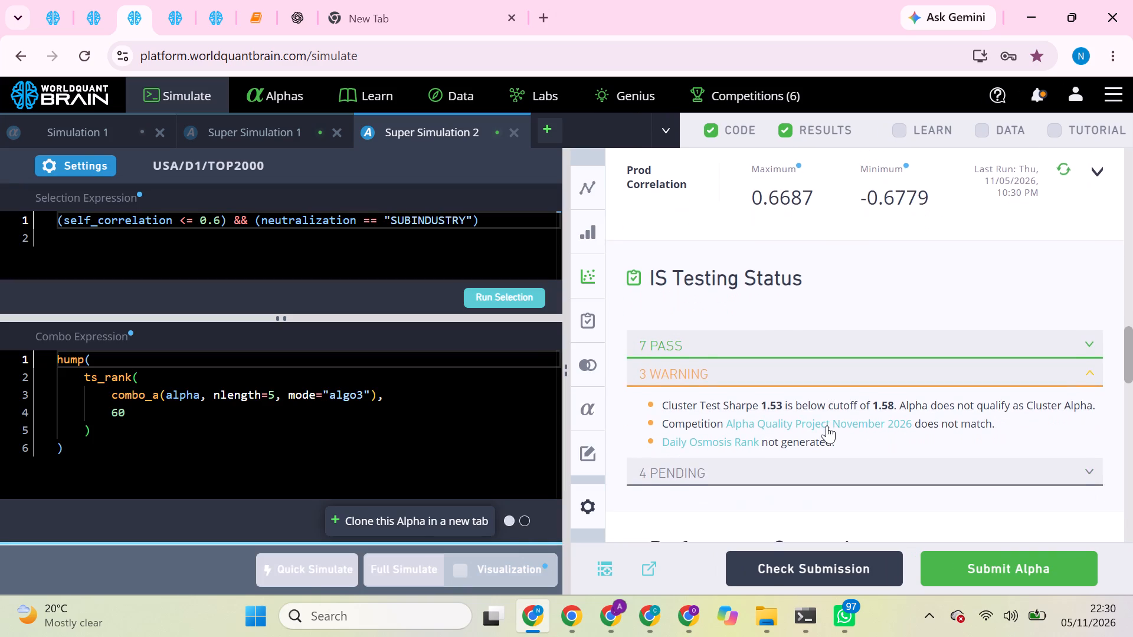
{"action": "scroll", "coordinate": [827, 425], "scroll_direction": "down", "scroll_amount": 3}
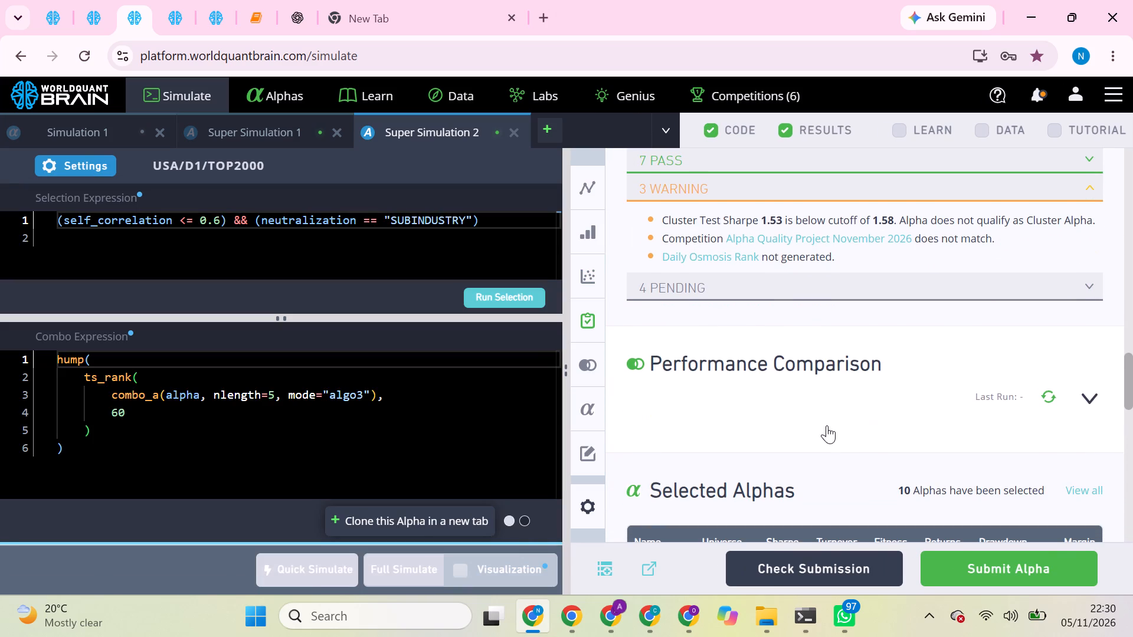
{"action": "left_click", "coordinate": [745, 193]}
{"action": "left_click", "coordinate": [745, 193]}
{"action": "scroll", "coordinate": [849, 419], "scroll_direction": "down", "scroll_amount": 2}
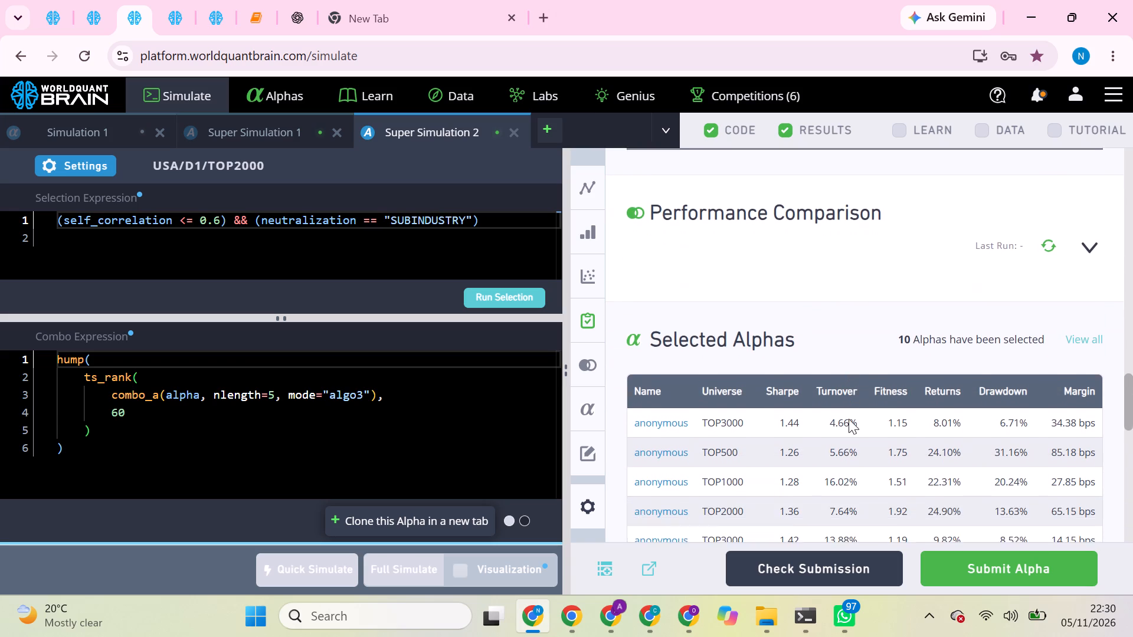
{"action": "scroll", "coordinate": [849, 419], "scroll_direction": "down", "scroll_amount": 2}
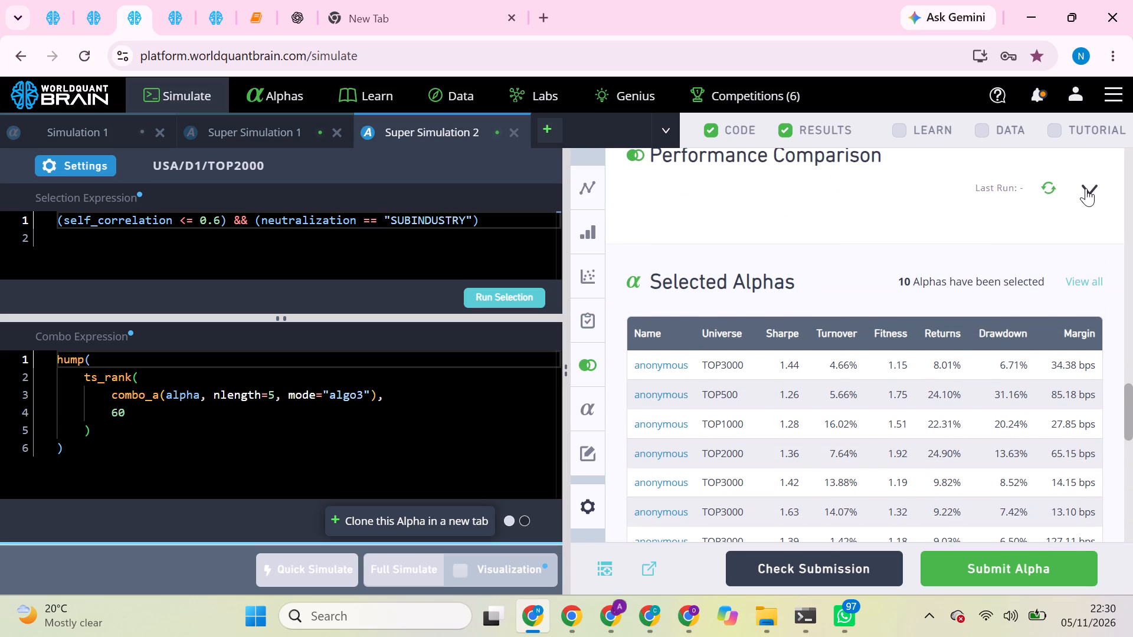
{"action": "left_click", "coordinate": [1086, 188]}
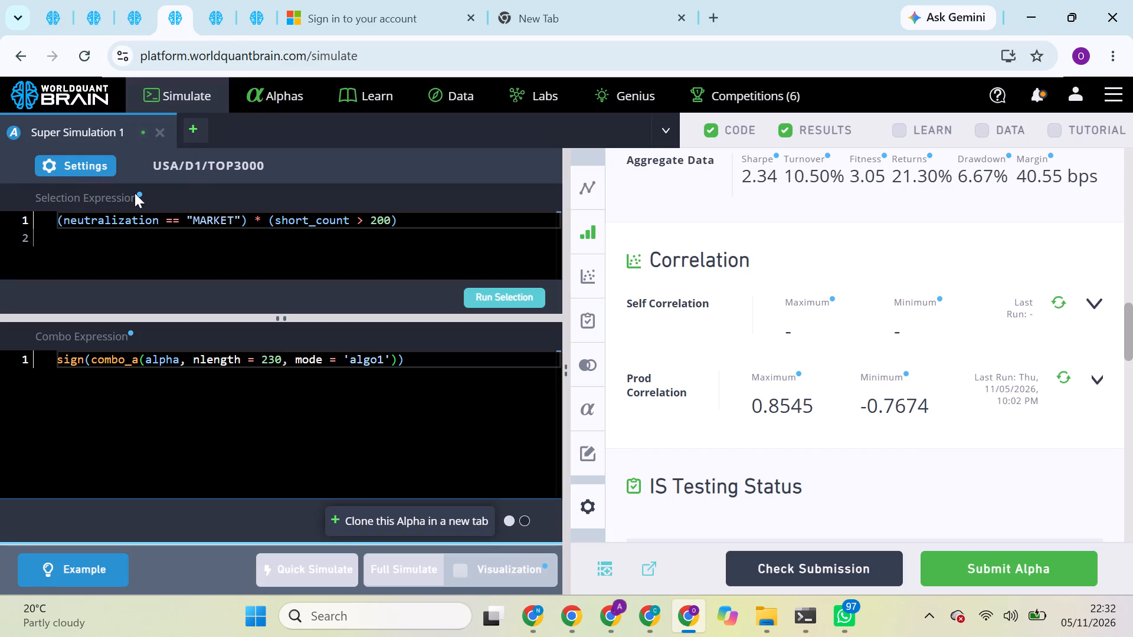
{"action": "double_click", "coordinate": [202, 215]}
{"action": "double_click", "coordinate": [202, 215]}
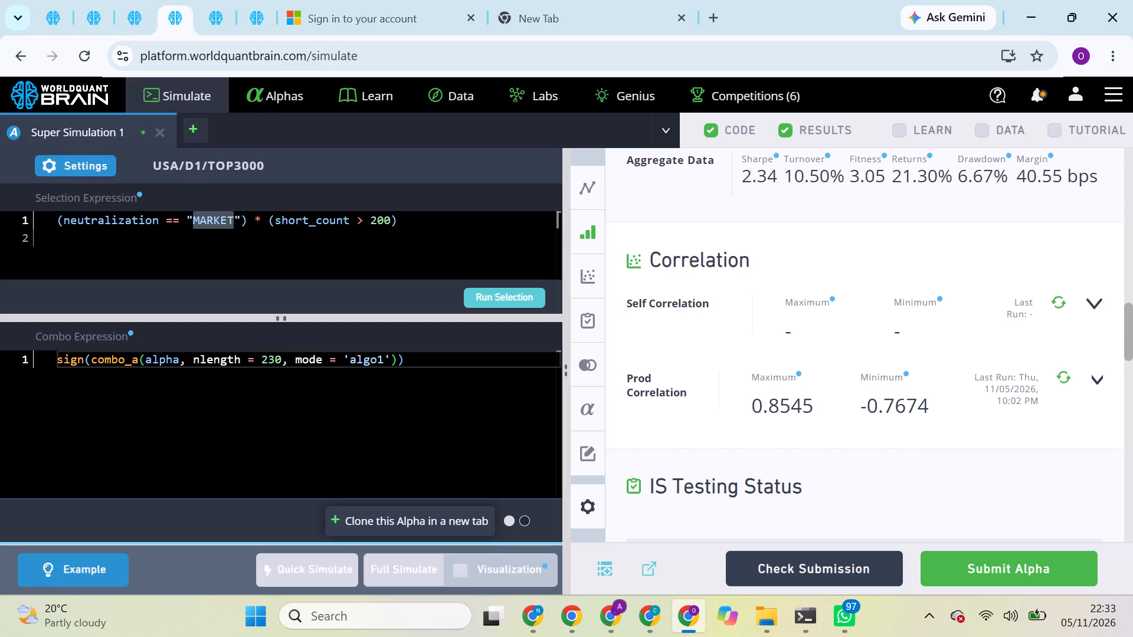
{"action": "double_click", "coordinate": [202, 215]}
{"action": "double_click", "coordinate": [202, 215]}
{"action": "left_click", "coordinate": [202, 215]}
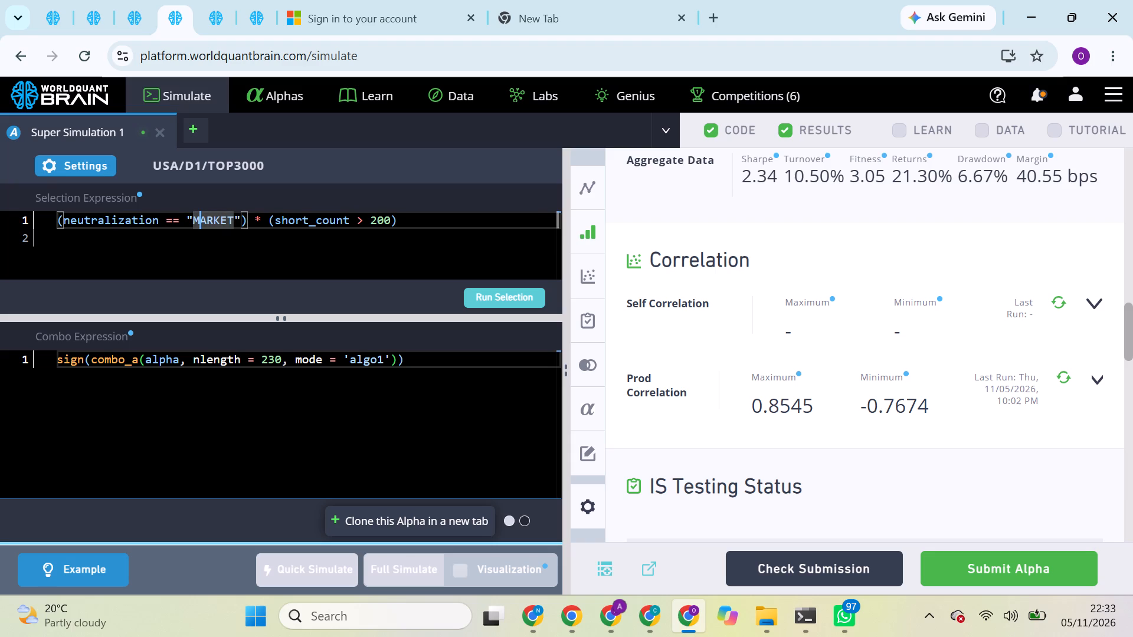
{"action": "triple_click", "coordinate": [202, 215]}
{"action": "double_click", "coordinate": [202, 215]}
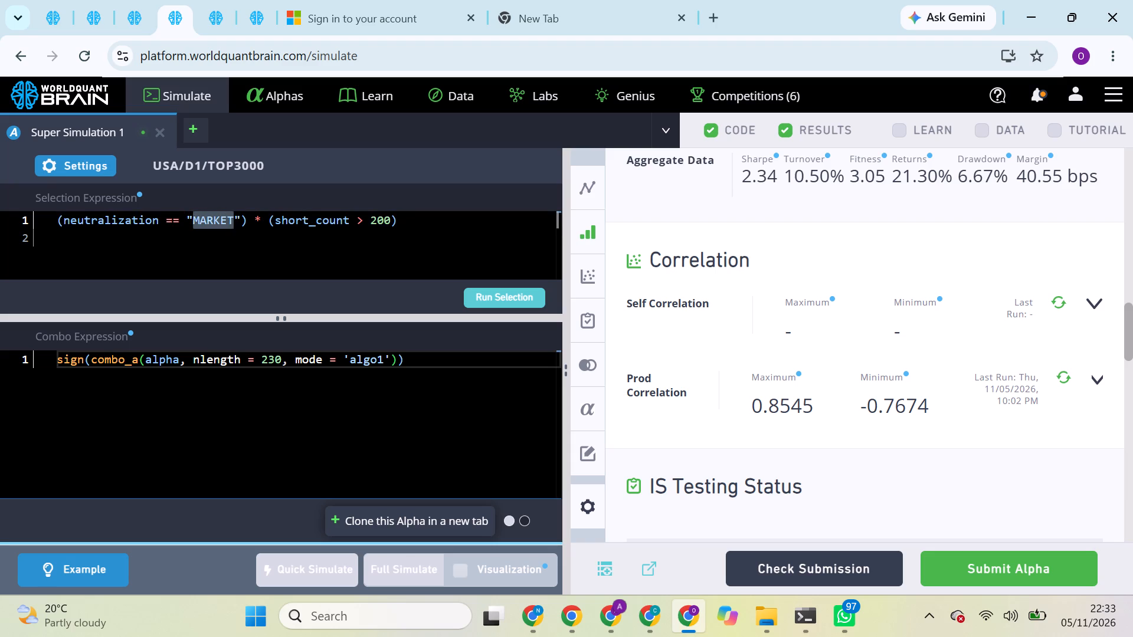
{"action": "type", "text": "INDUSTRY"}
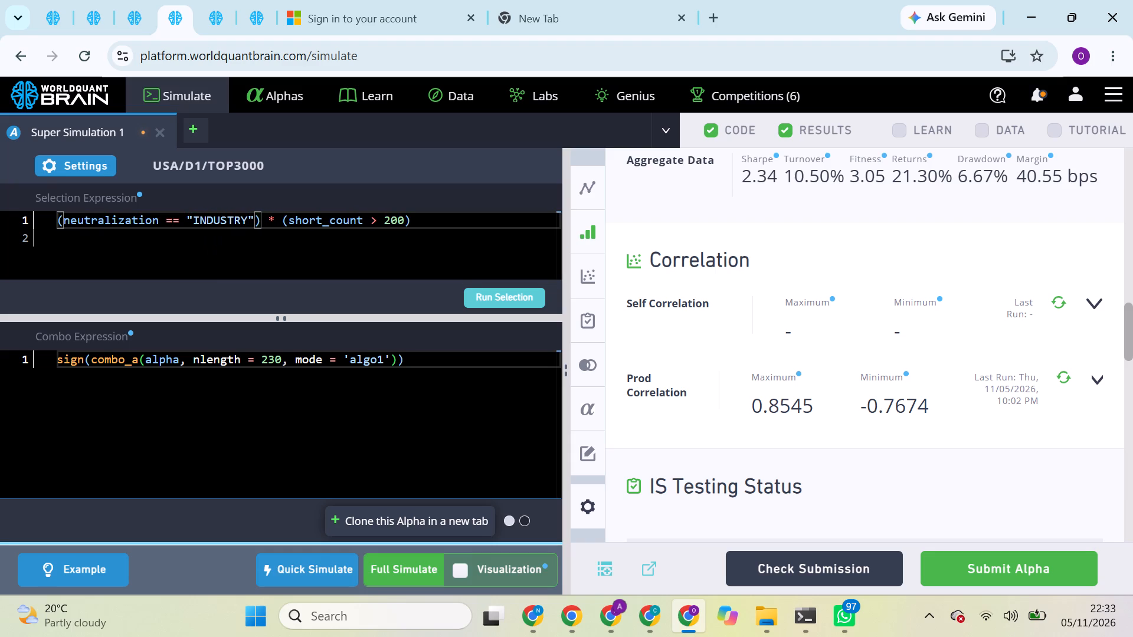
{"action": "left_click", "coordinate": [479, 297]}
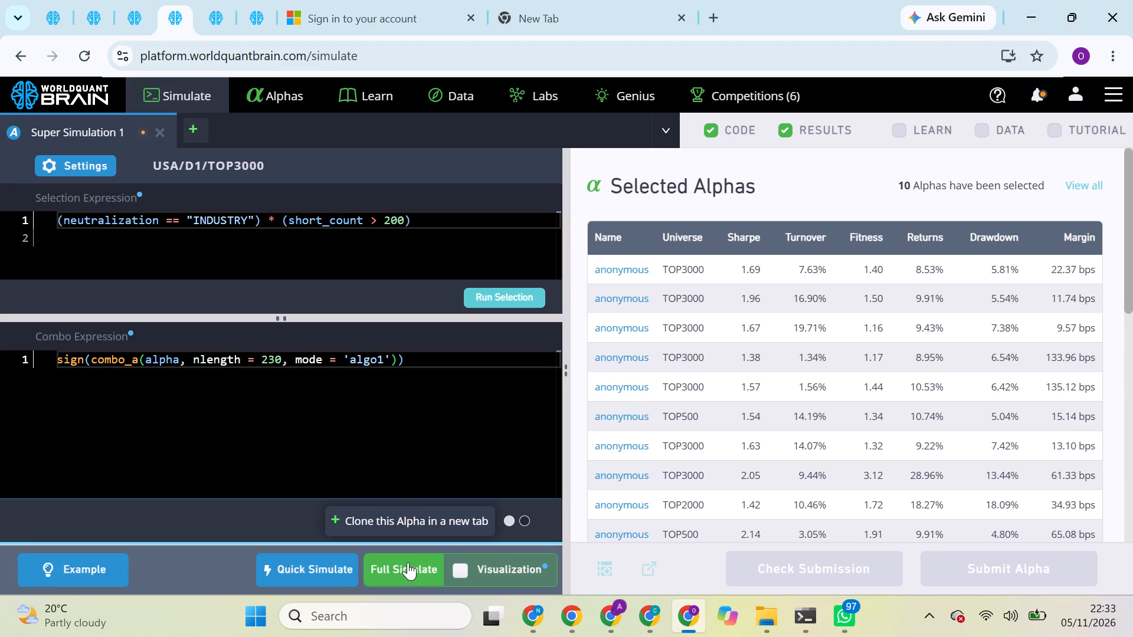
{"action": "left_click", "coordinate": [408, 562]}
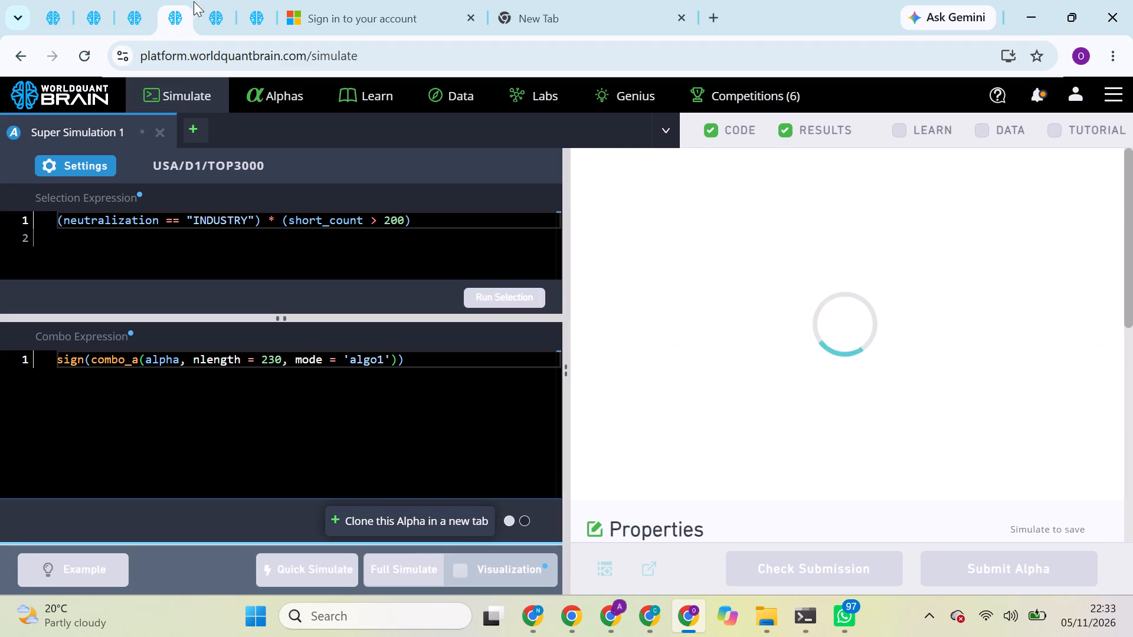
Set the earnings_30d_6 GLB alpha in Simulation 3 to Slow Factors neutralization, decay 4 and truncation 0.04, and run a full simulation.
{"action": "left_click", "coordinate": [206, 6]}
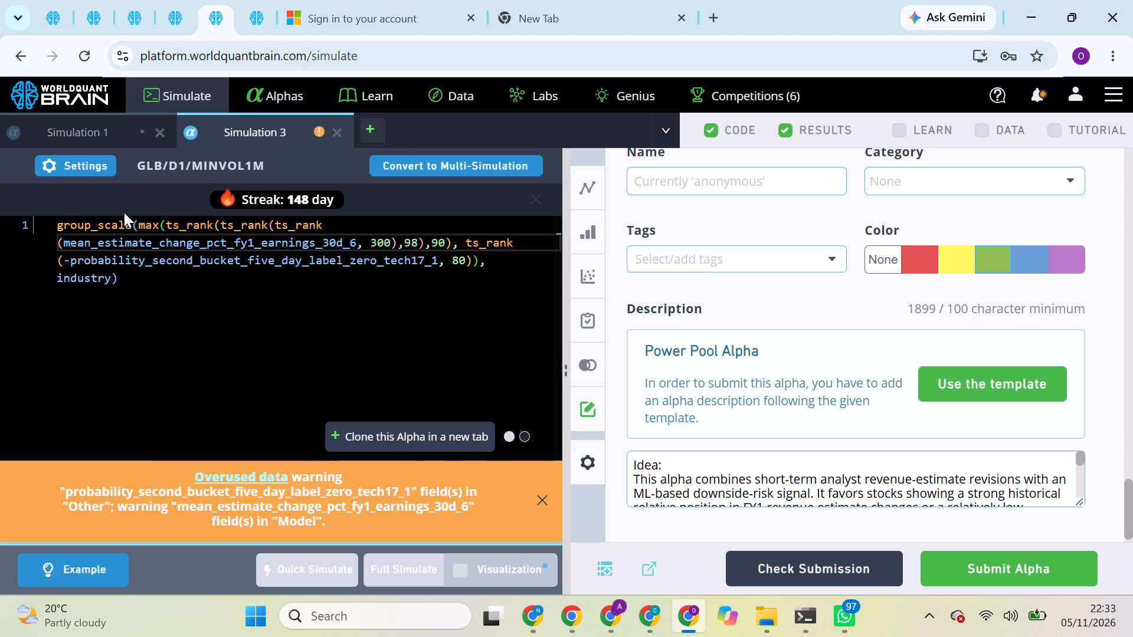
{"action": "left_click", "coordinate": [102, 163]}
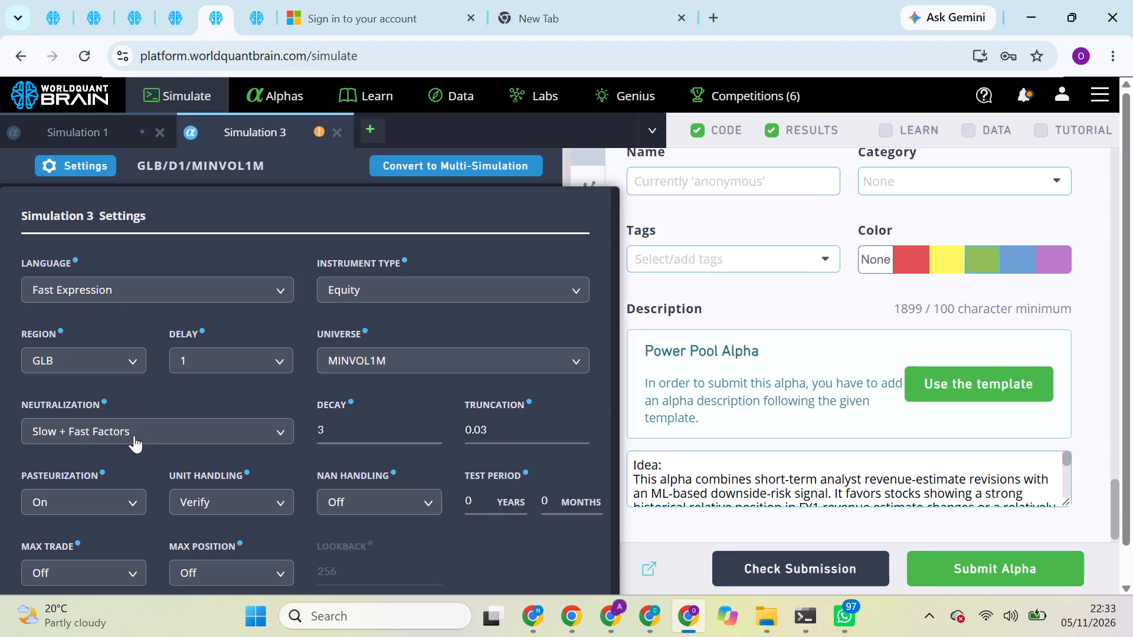
{"action": "left_click", "coordinate": [129, 438]}
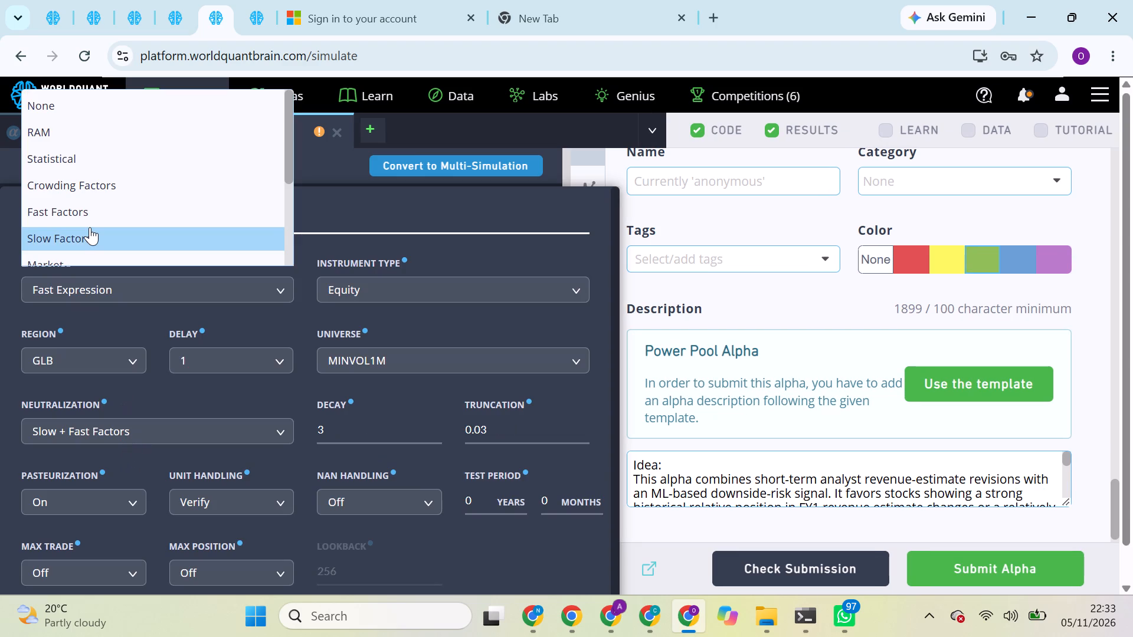
{"action": "left_click", "coordinate": [90, 227]}
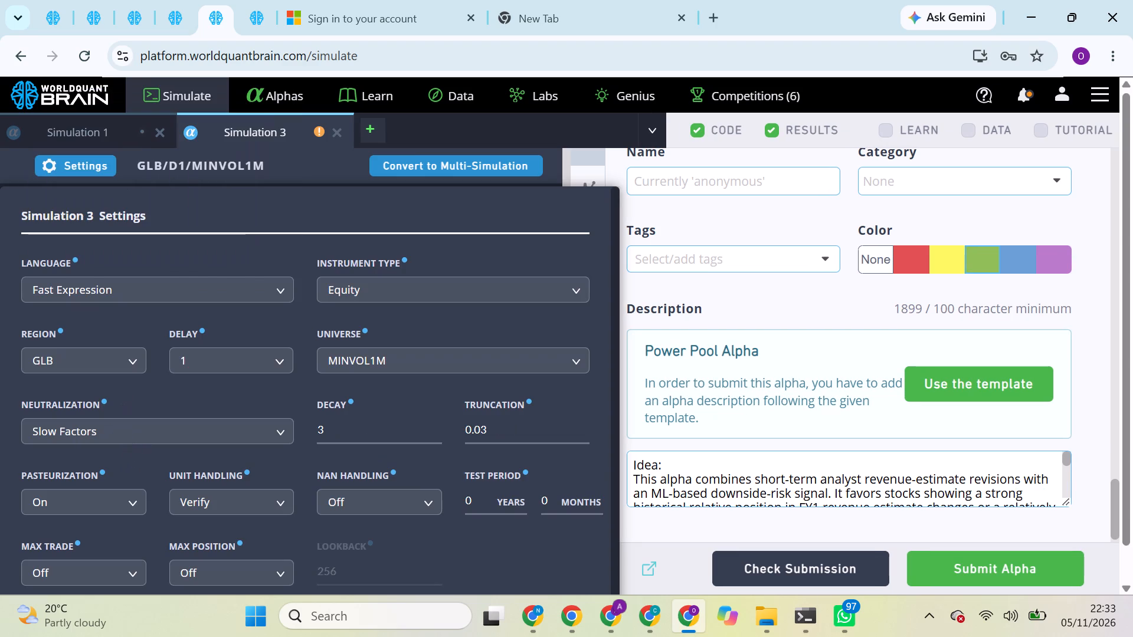
{"action": "left_click", "coordinate": [365, 425]}
{"action": "key", "text": "BackSpace"}
{"action": "key", "text": "4"}
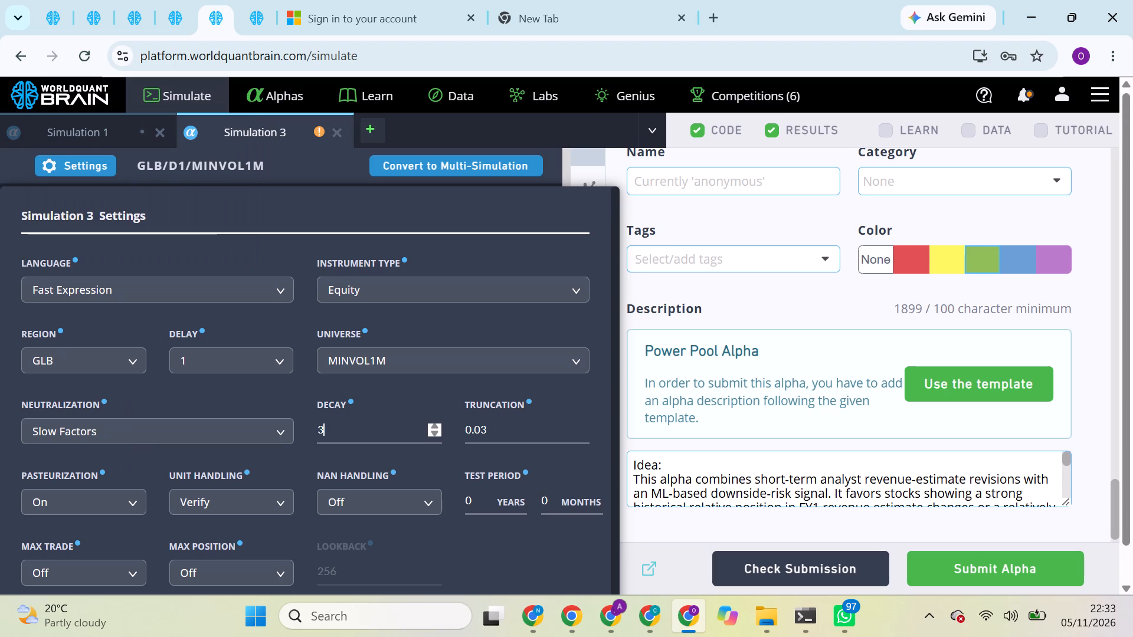
{"action": "left_click", "coordinate": [536, 428]}
{"action": "left_click", "coordinate": [536, 428]}
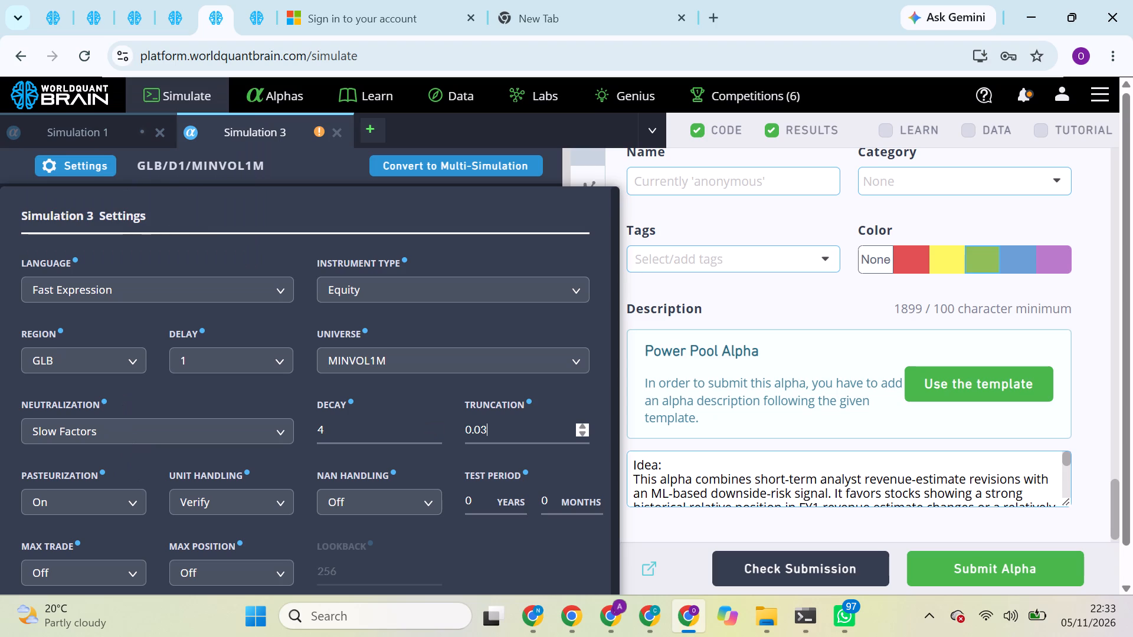
{"action": "key", "text": "BackSpace"}
{"action": "key", "text": "4"}
{"action": "scroll", "coordinate": [503, 512], "scroll_direction": "down", "scroll_amount": 4}
{"action": "left_click", "coordinate": [506, 560]}
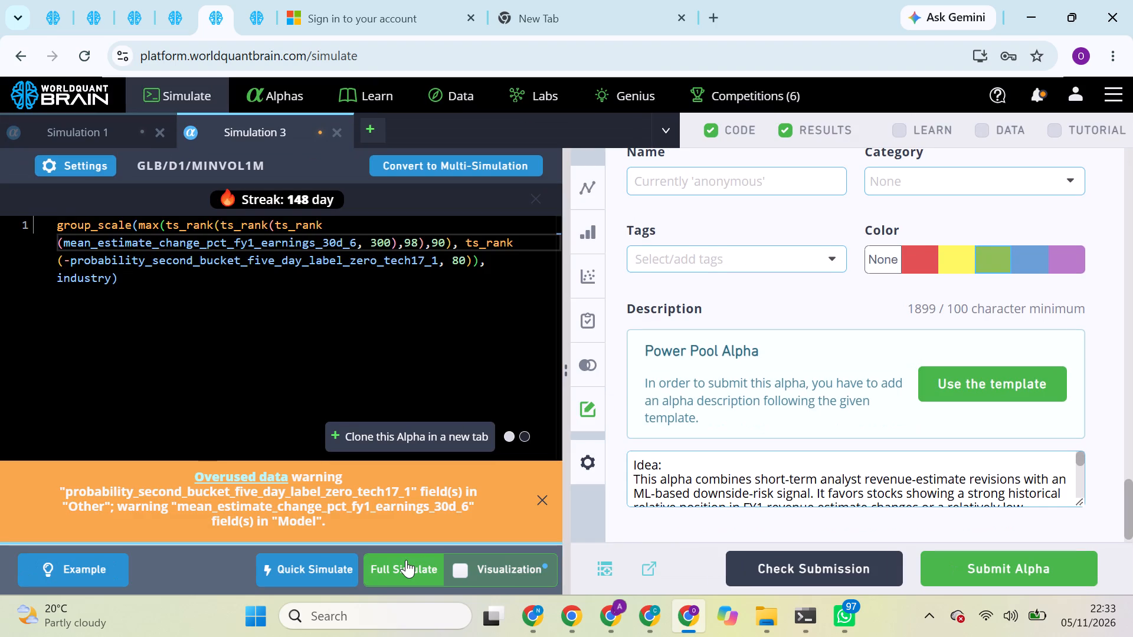
{"action": "left_click", "coordinate": [406, 560]}
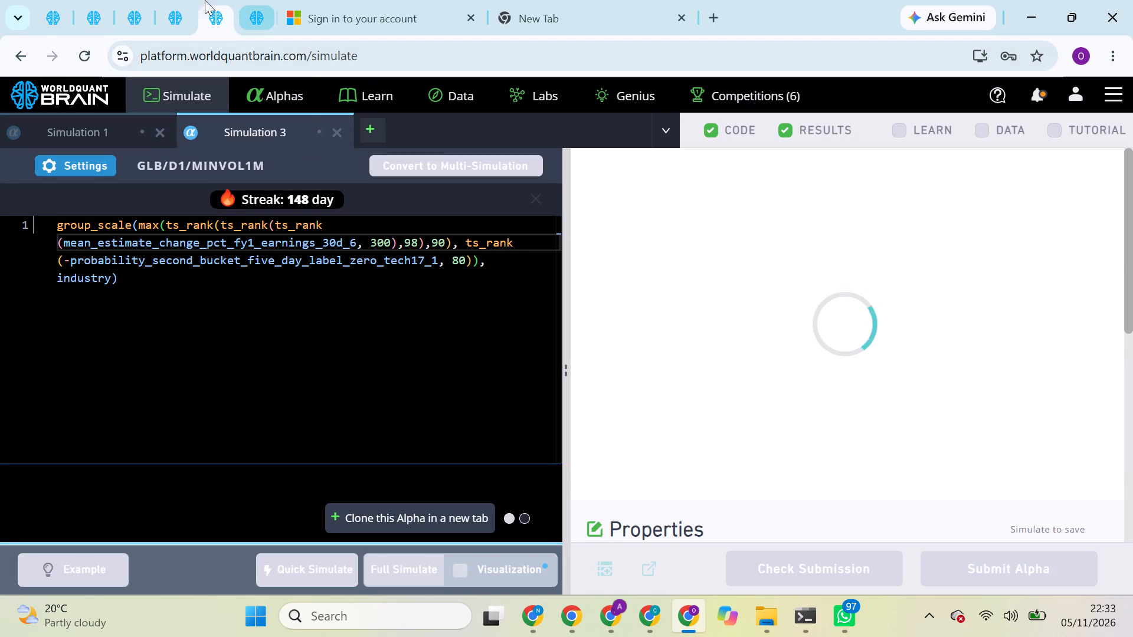
Return to the ebitda_90d_4 GLB alpha in Simulation 1, dismiss the ATOM tutorial checks, review its results and run the Prod Correlation check.
{"action": "double_click", "coordinate": [179, 0]}
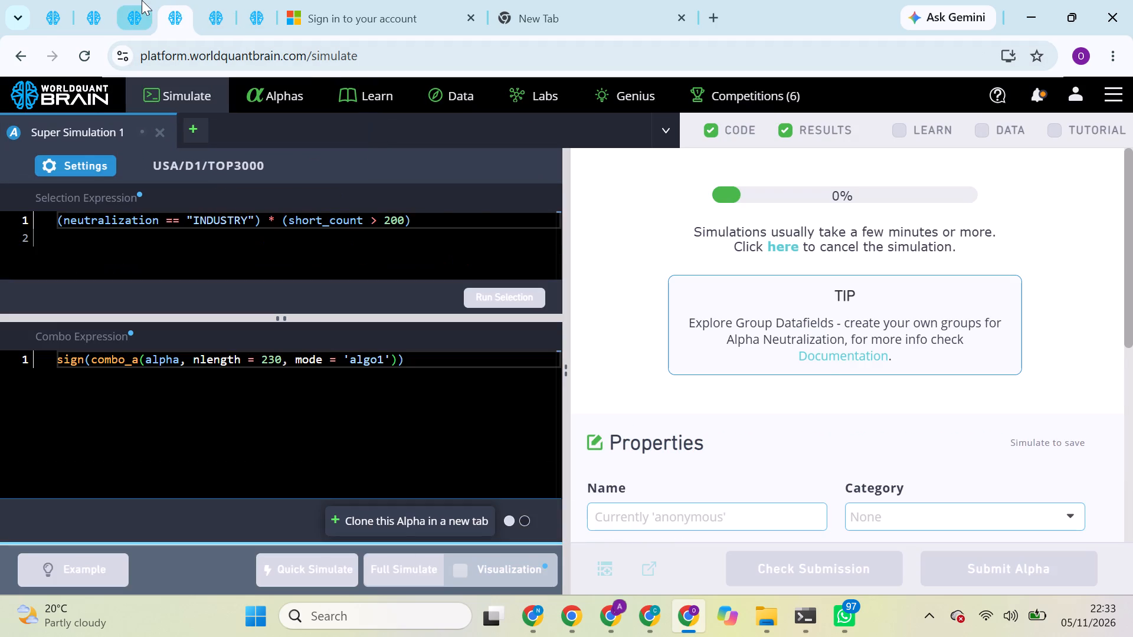
{"action": "left_click", "coordinate": [142, 0]}
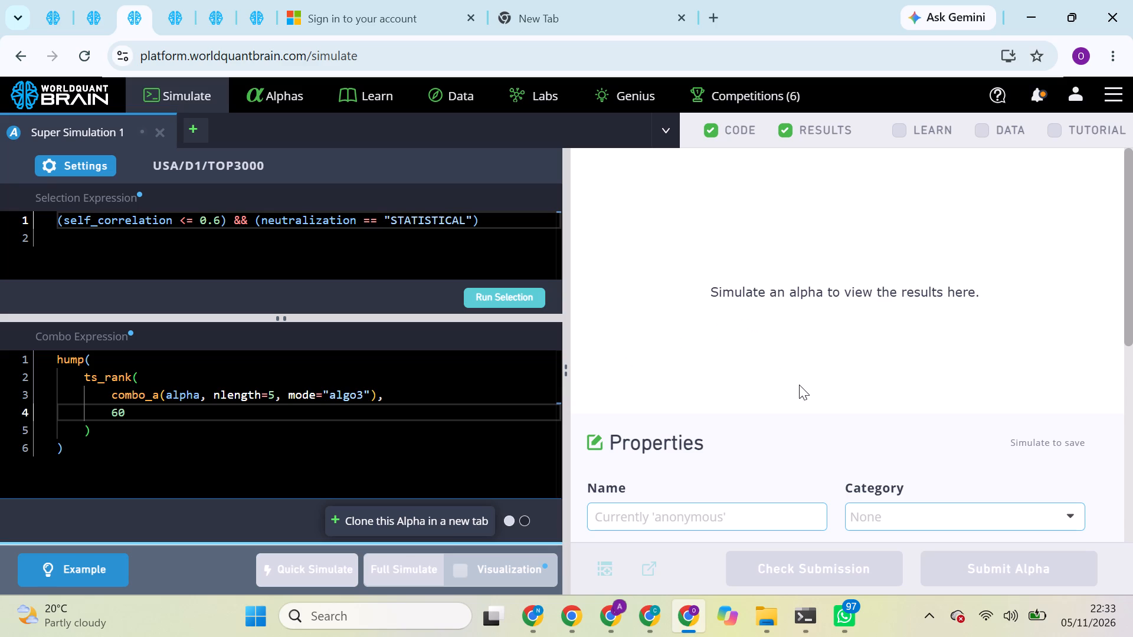
{"action": "left_click", "coordinate": [101, 0]}
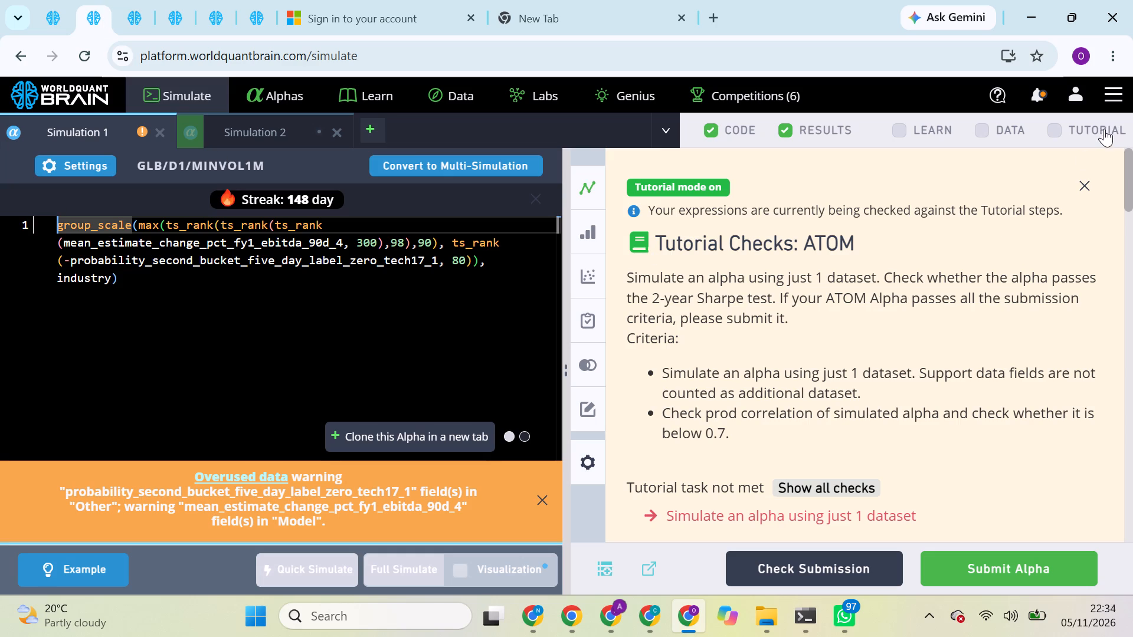
{"action": "left_click_drag", "start_coordinate": [1091, 176], "coordinate": [1086, 183]}
{"action": "left_click", "coordinate": [1086, 183]}
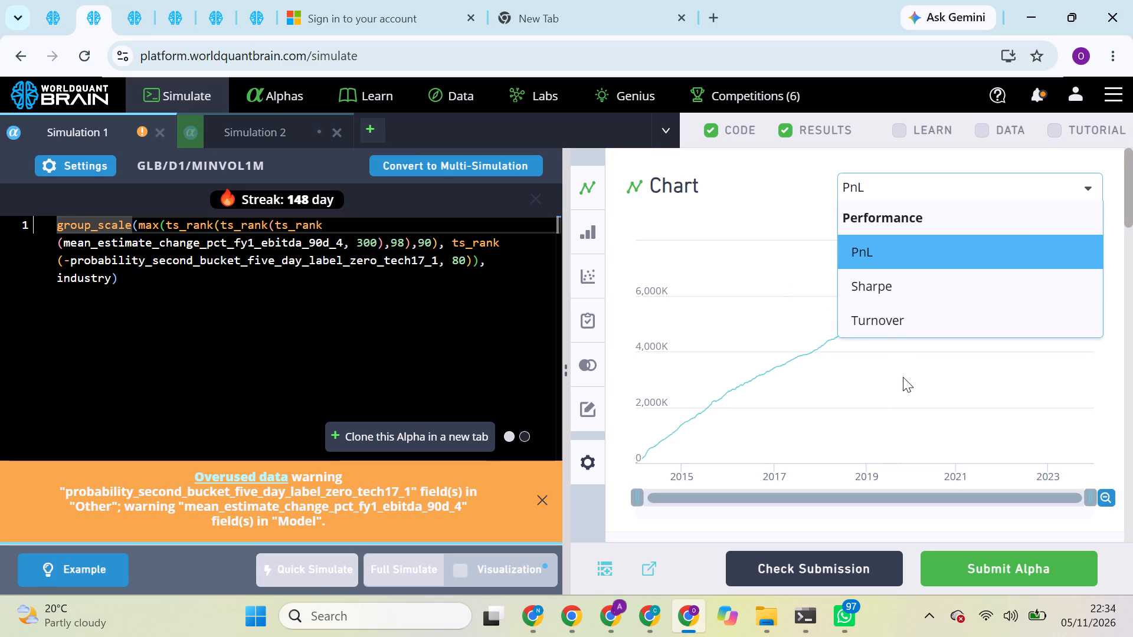
{"action": "left_click", "coordinate": [893, 410]}
{"action": "left_click", "coordinate": [893, 410]}
{"action": "scroll", "coordinate": [893, 410], "scroll_direction": "down", "scroll_amount": 1}
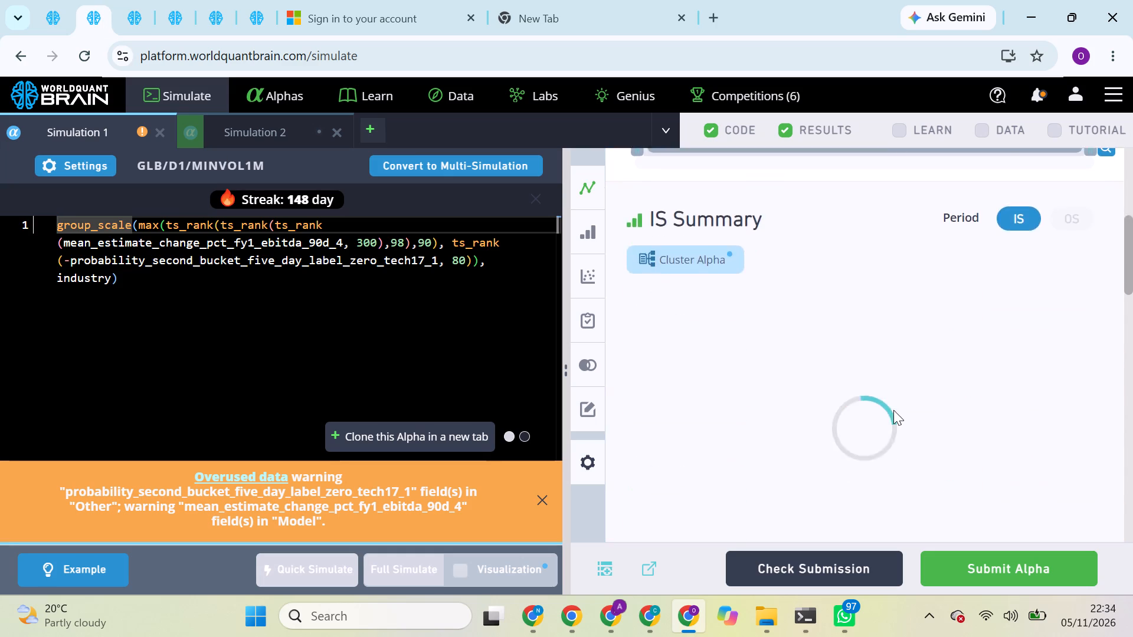
{"action": "scroll", "coordinate": [893, 410], "scroll_direction": "down", "scroll_amount": 1}
{"action": "scroll", "coordinate": [893, 410], "scroll_direction": "up", "scroll_amount": 6}
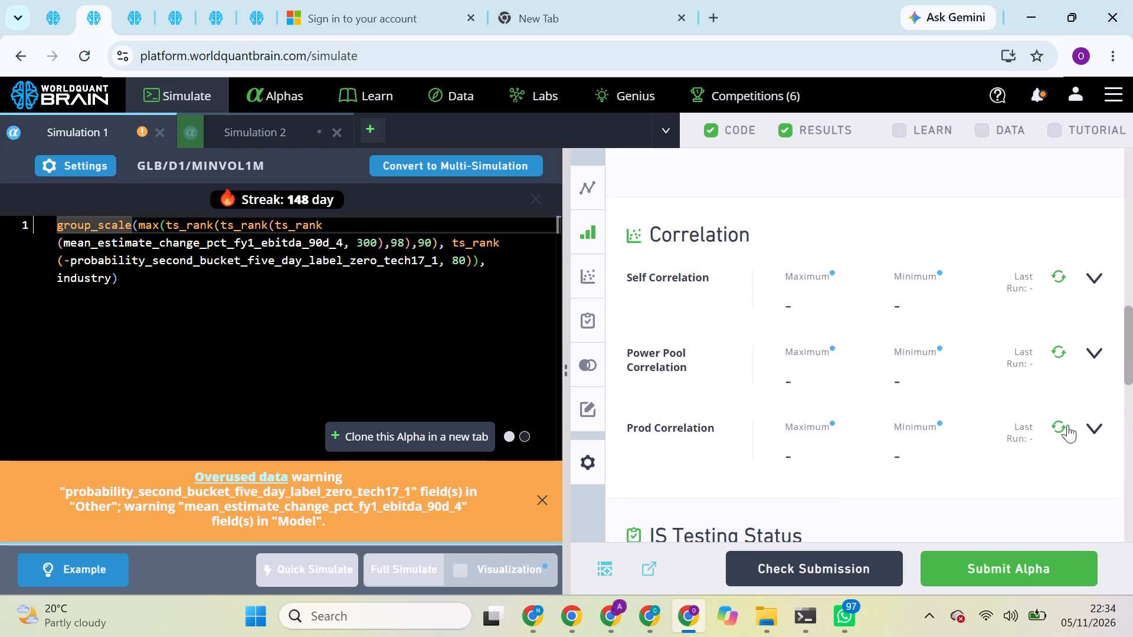
{"action": "left_click", "coordinate": [1059, 428]}
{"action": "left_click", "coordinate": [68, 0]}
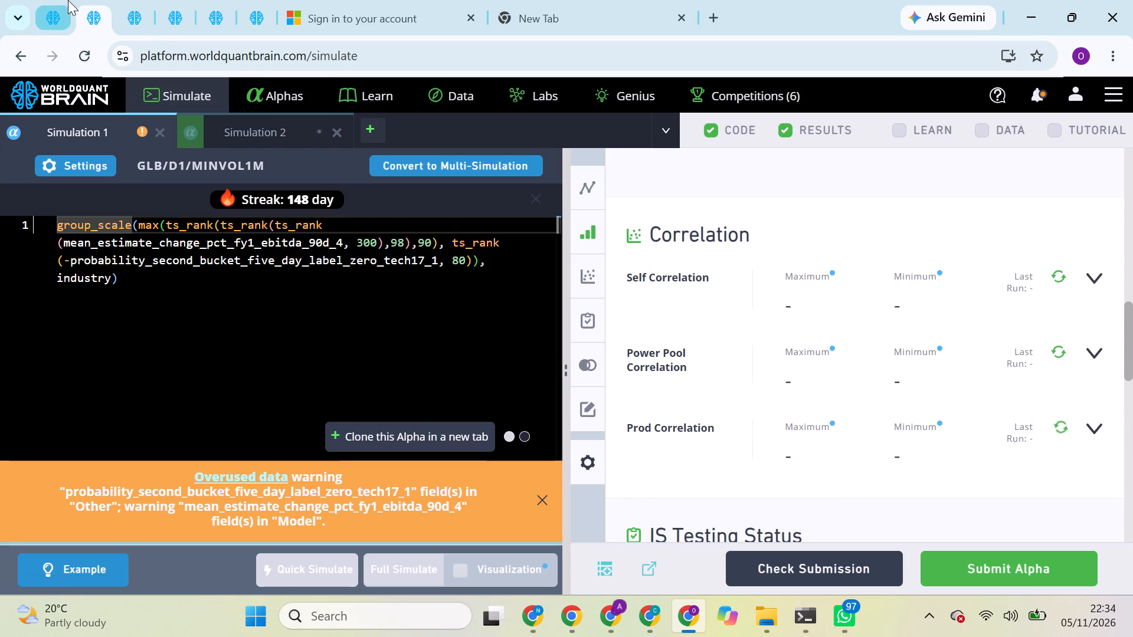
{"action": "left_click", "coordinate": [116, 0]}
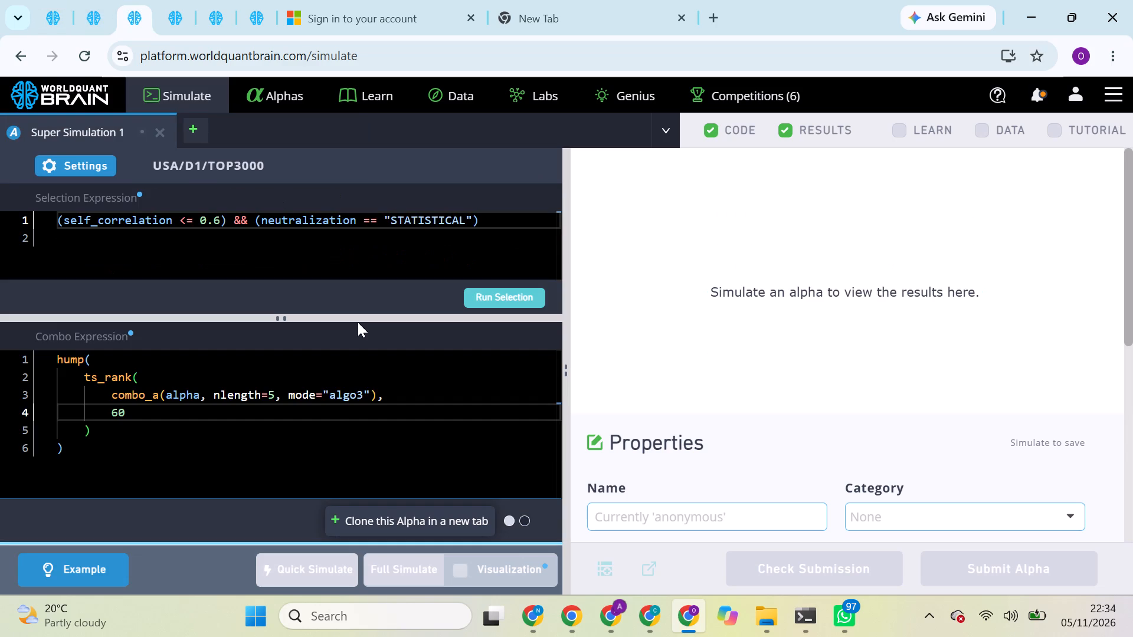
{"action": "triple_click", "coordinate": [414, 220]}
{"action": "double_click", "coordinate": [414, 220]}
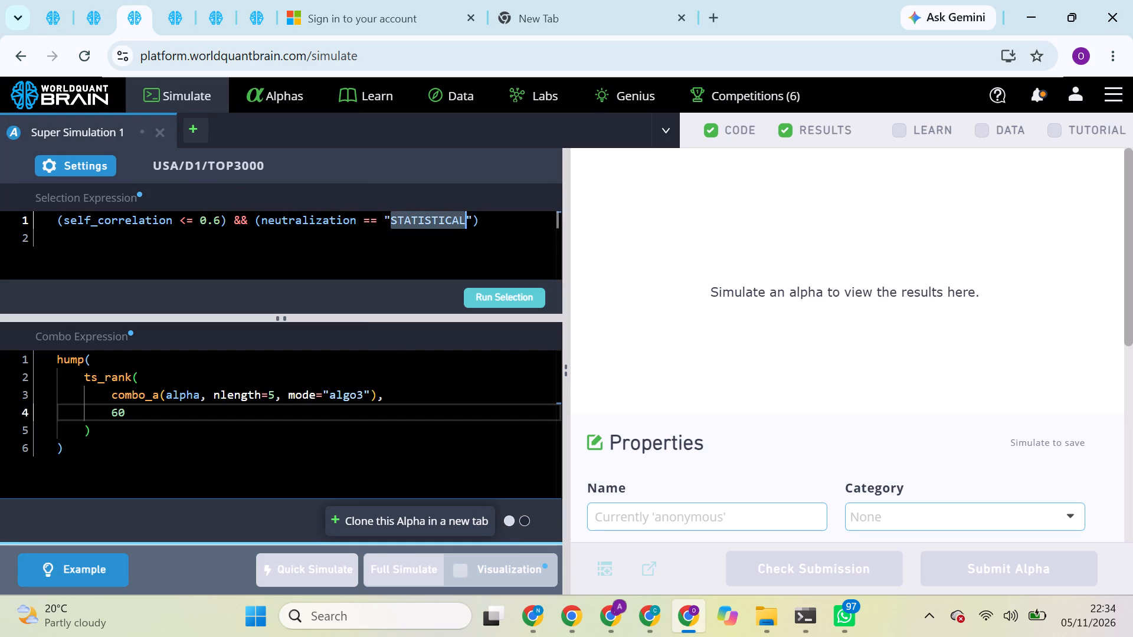
Switch to the A profile's browser window, open the forward_10yr_eps_cagr_projection GLB alpha, and dismiss the streak message and Power Pool tutorial checks.
{"action": "left_click", "coordinate": [613, 608]}
{"action": "left_click", "coordinate": [258, 180]}
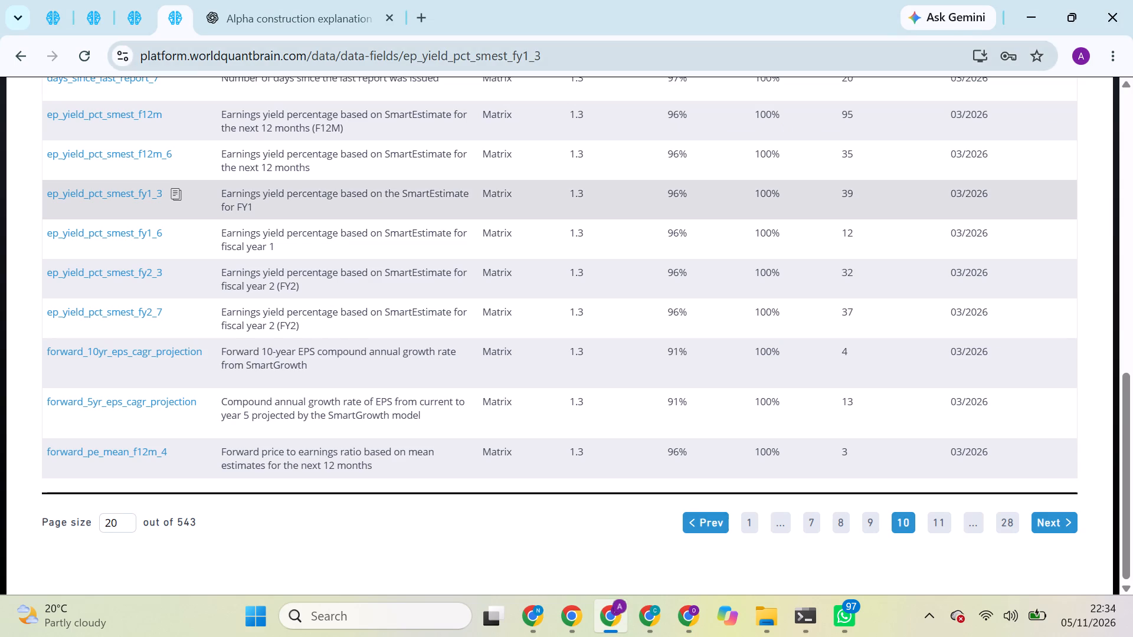
{"action": "left_click", "coordinate": [136, 0]}
{"action": "left_click", "coordinate": [136, 0]}
{"action": "left_click", "coordinate": [136, 0]}
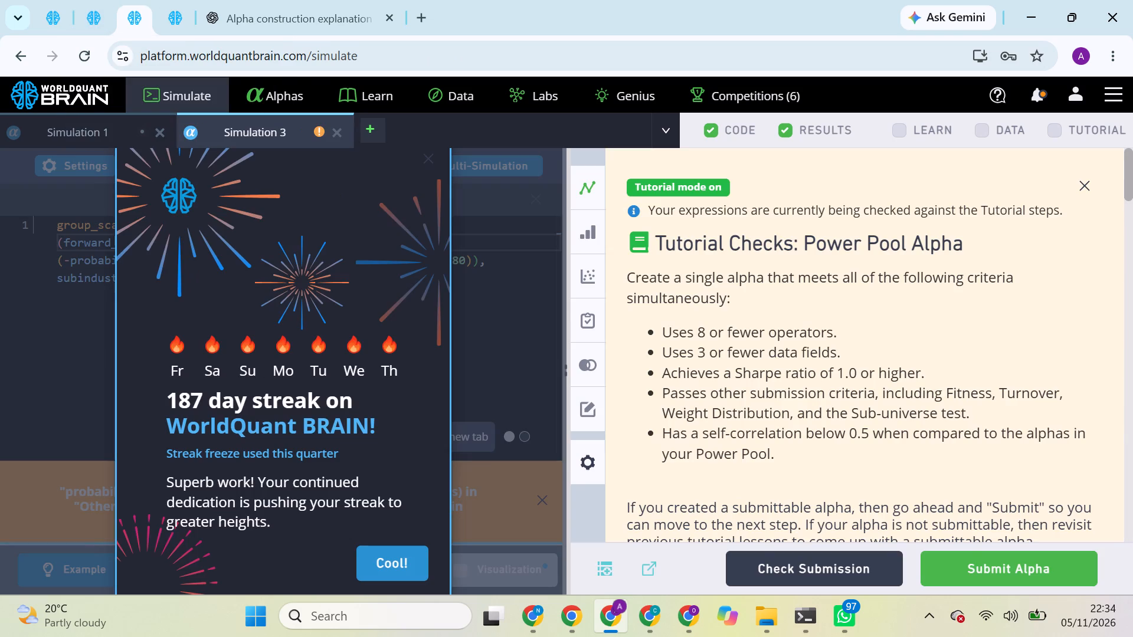
{"action": "left_click", "coordinate": [375, 551]}
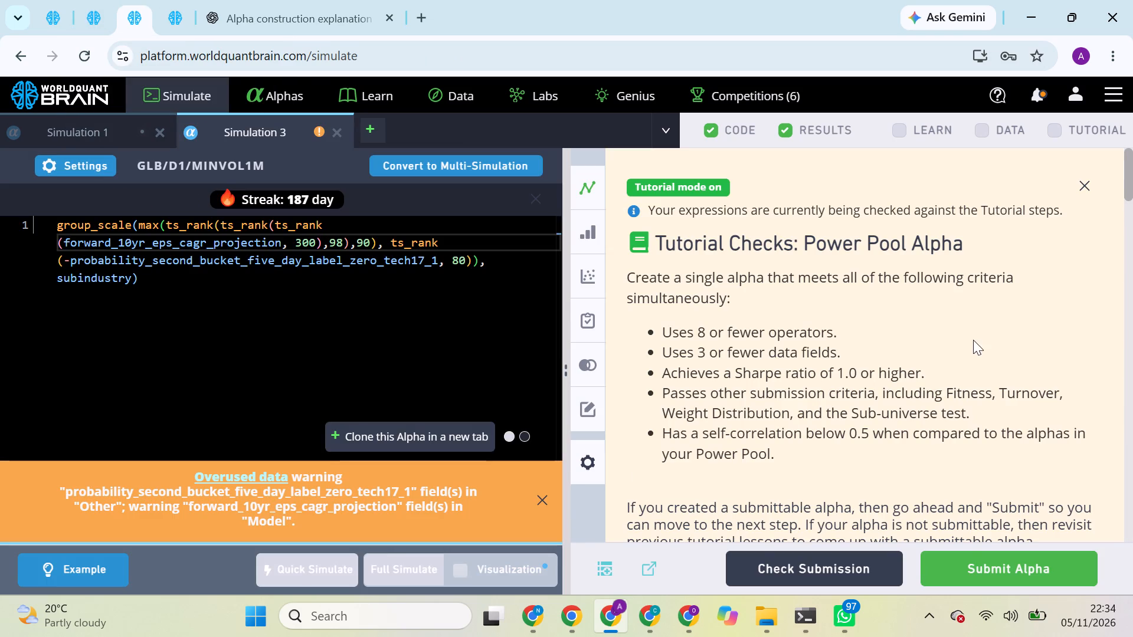
{"action": "left_click", "coordinate": [1083, 187]}
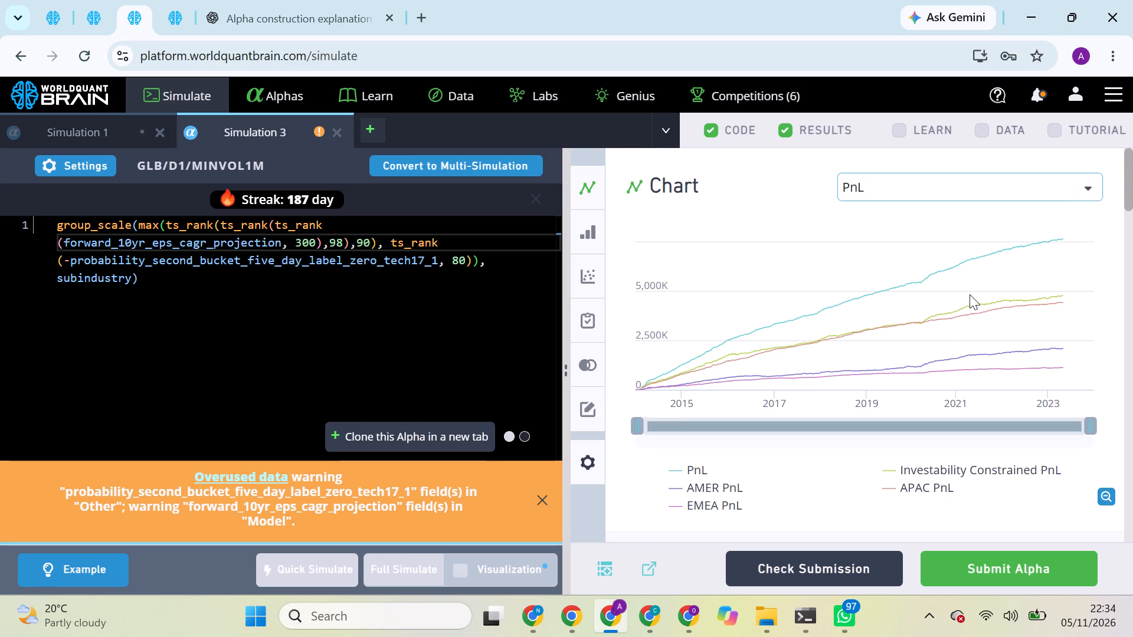
Review the forward_10yr_eps_cagr_projection alpha's yearly, regional and investability-constrained results and run its Prod Correlation check.
{"action": "scroll", "coordinate": [941, 330], "scroll_direction": "down", "scroll_amount": 5}
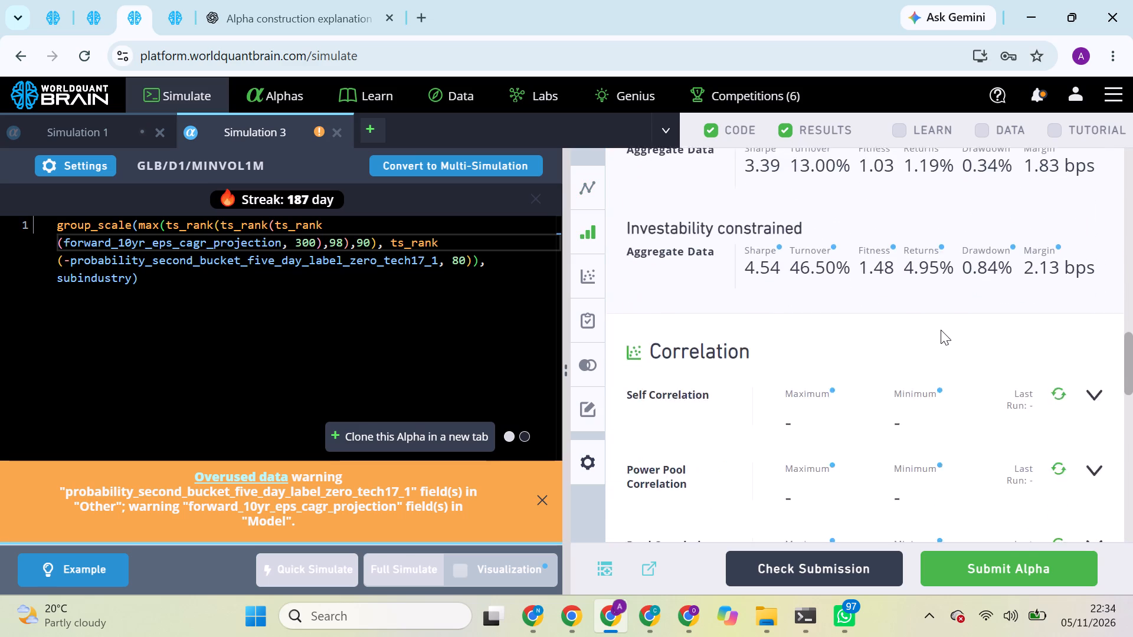
{"action": "scroll", "coordinate": [941, 330], "scroll_direction": "down", "scroll_amount": 2}
{"action": "scroll", "coordinate": [941, 330], "scroll_direction": "up", "scroll_amount": 2}
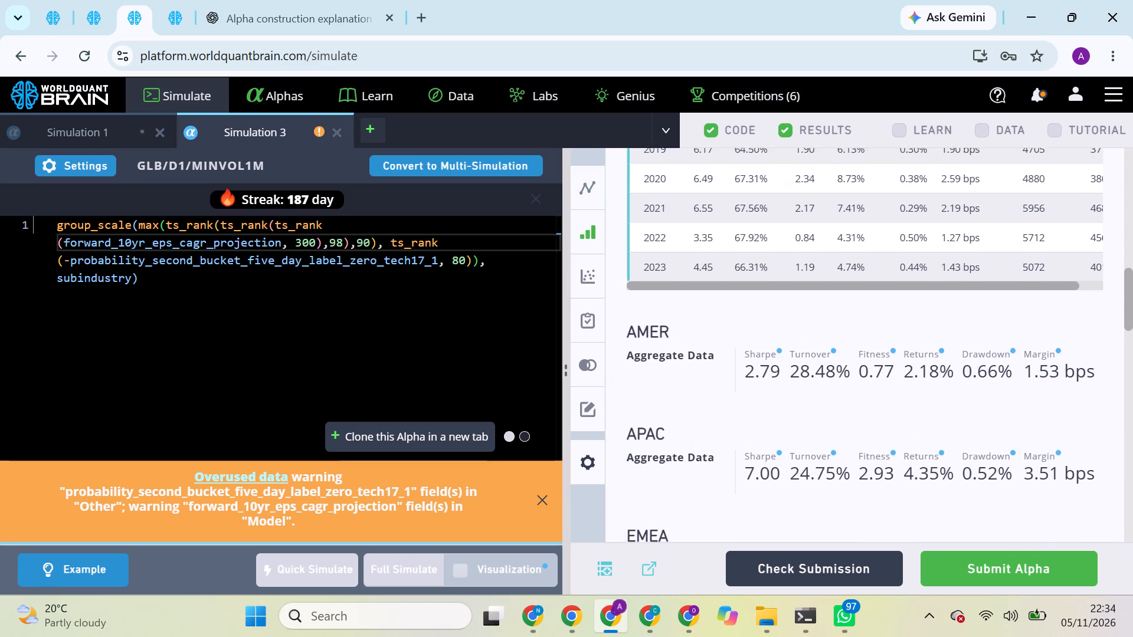
{"action": "scroll", "coordinate": [941, 330], "scroll_direction": "up", "scroll_amount": 1}
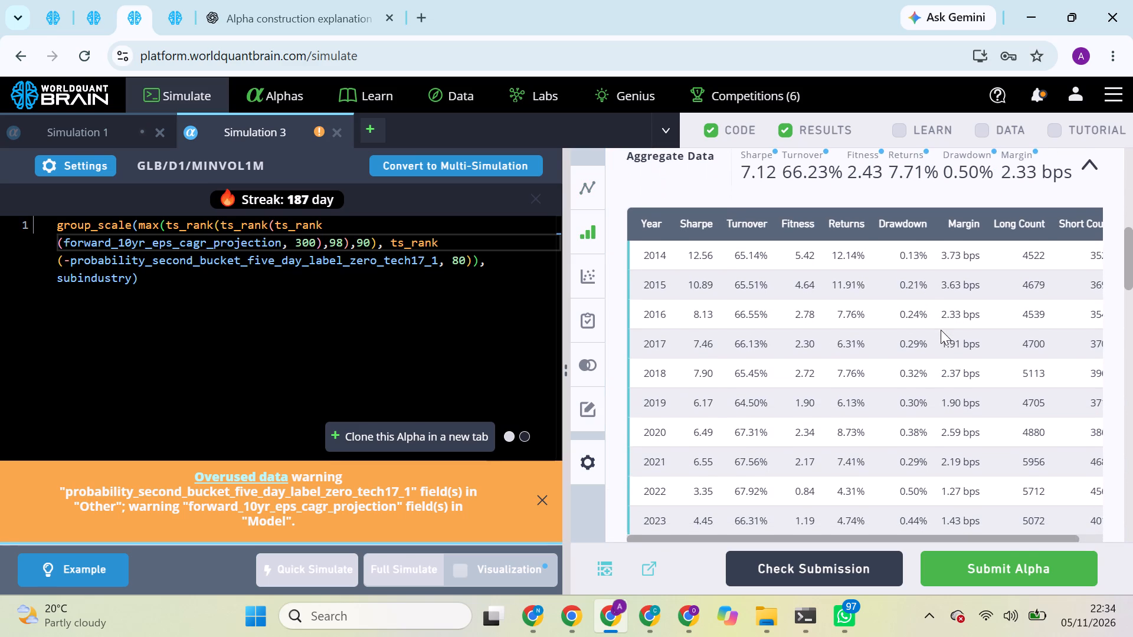
{"action": "right_click", "coordinate": [957, 406]}
{"action": "right_click", "coordinate": [957, 406]}
{"action": "scroll", "coordinate": [957, 406], "scroll_direction": "down", "scroll_amount": 1}
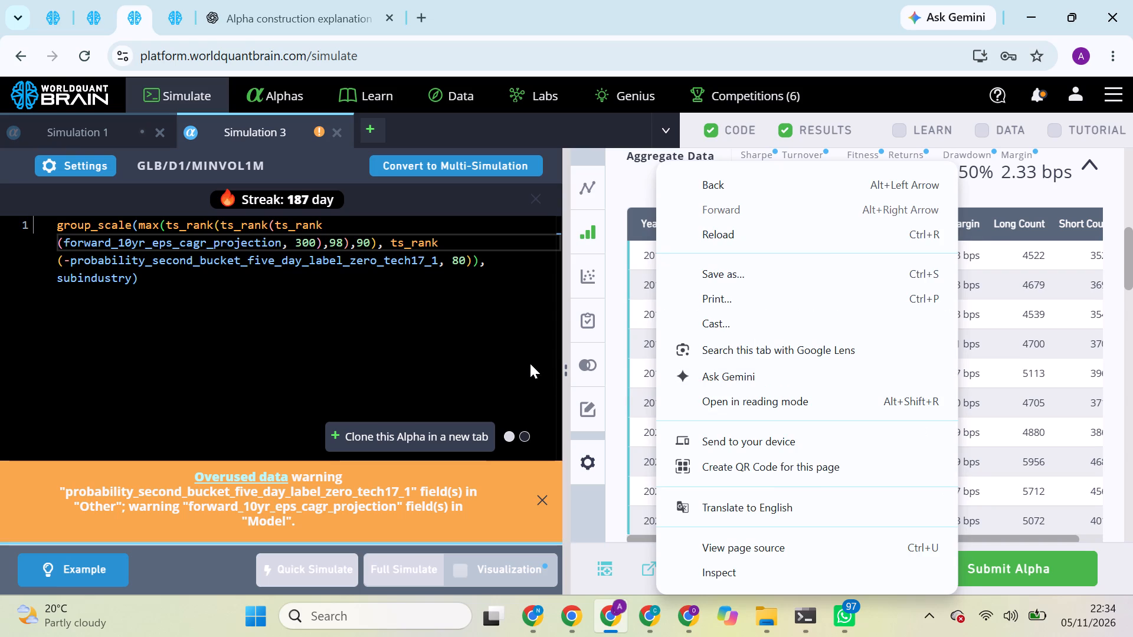
{"action": "left_click", "coordinate": [530, 363]}
{"action": "scroll", "coordinate": [795, 474], "scroll_direction": "down", "scroll_amount": 2}
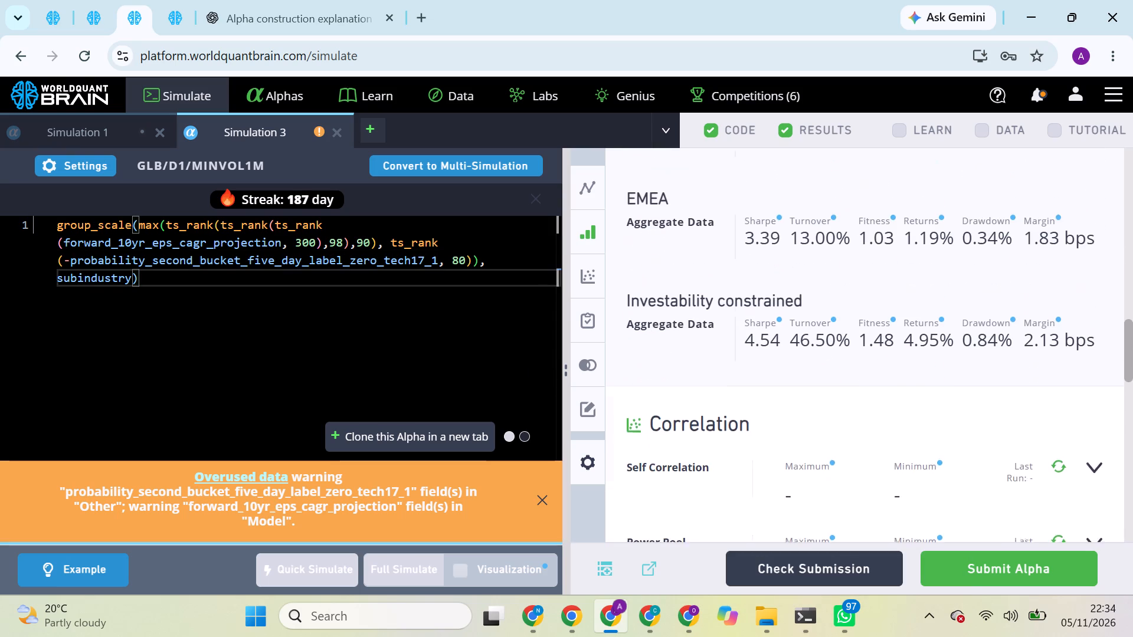
{"action": "scroll", "coordinate": [795, 474], "scroll_direction": "down", "scroll_amount": 3}
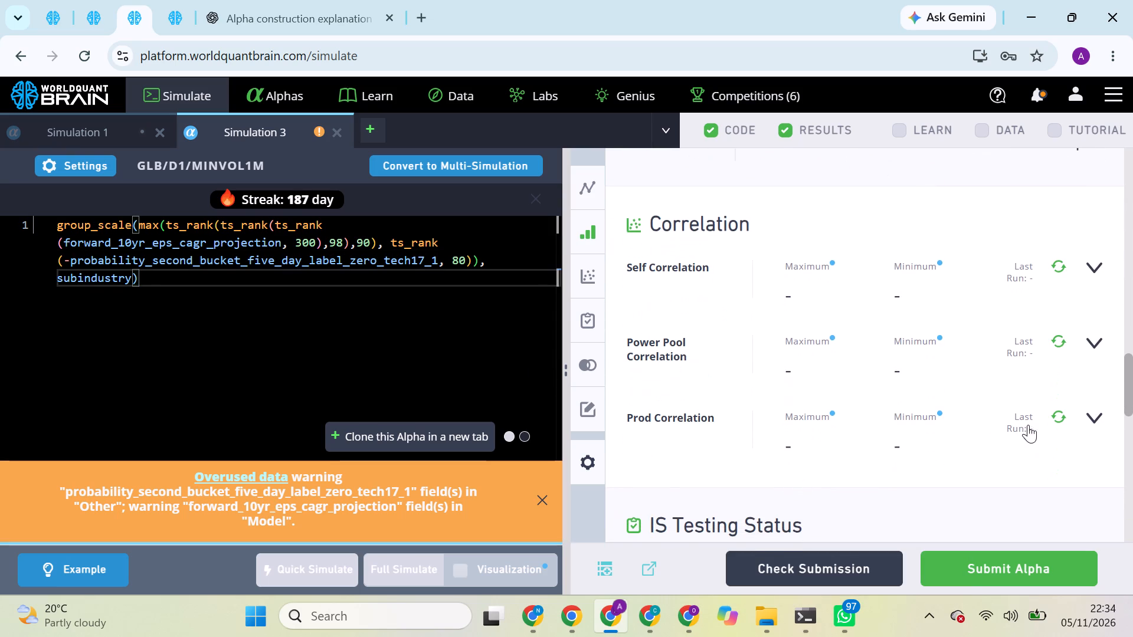
{"action": "left_click", "coordinate": [1062, 412]}
{"action": "scroll", "coordinate": [1062, 412], "scroll_direction": "down", "scroll_amount": 2}
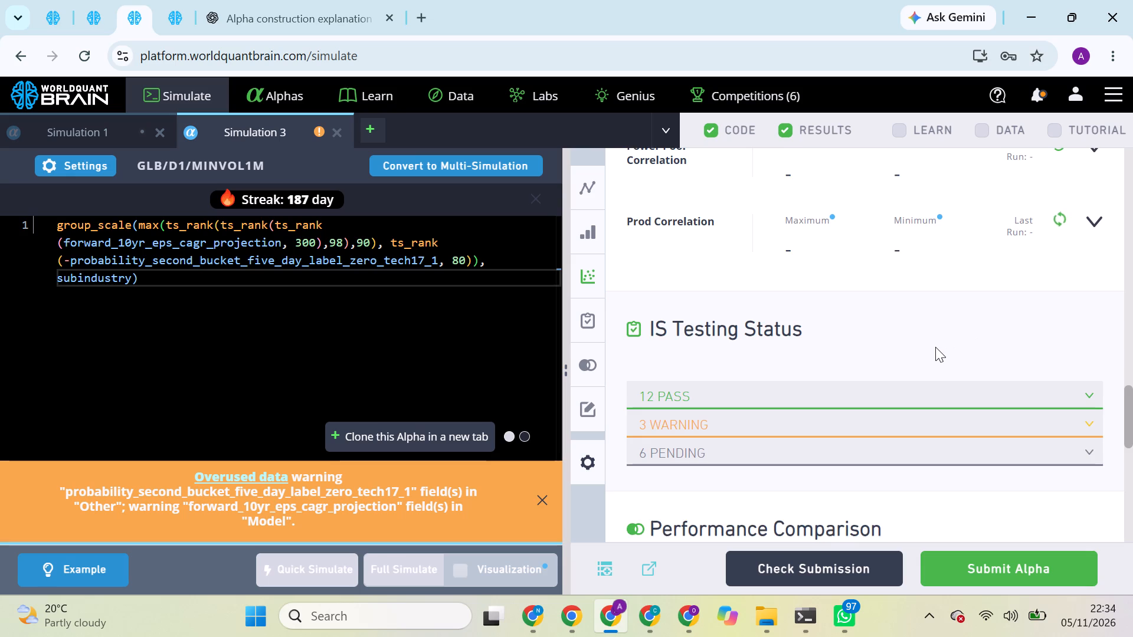
{"action": "scroll", "coordinate": [935, 347], "scroll_direction": "up", "scroll_amount": 1}
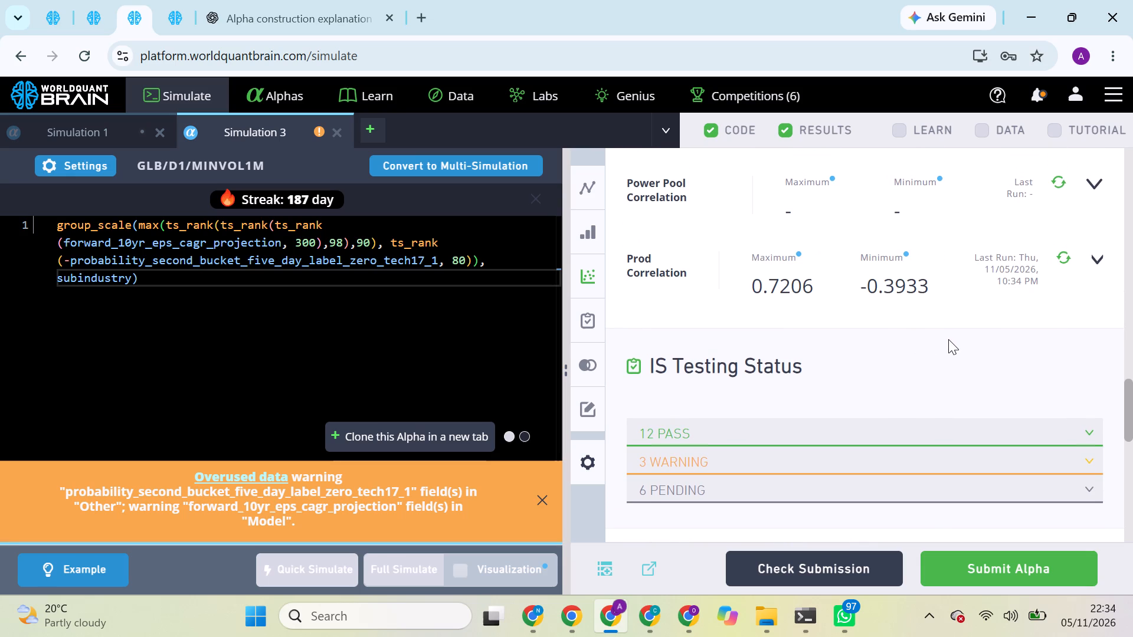
Run a full simulation of the forward_5yr_eps_cagr_projection GLB alpha in Simulation 2.
{"action": "left_click", "coordinate": [61, 9]}
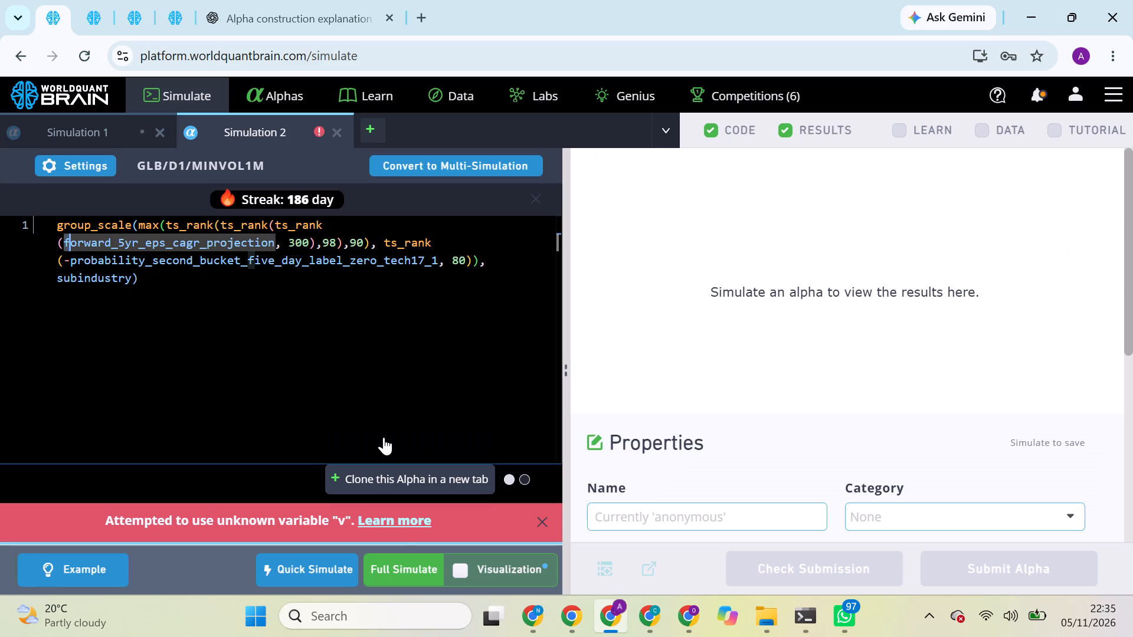
{"action": "left_click", "coordinate": [403, 574]}
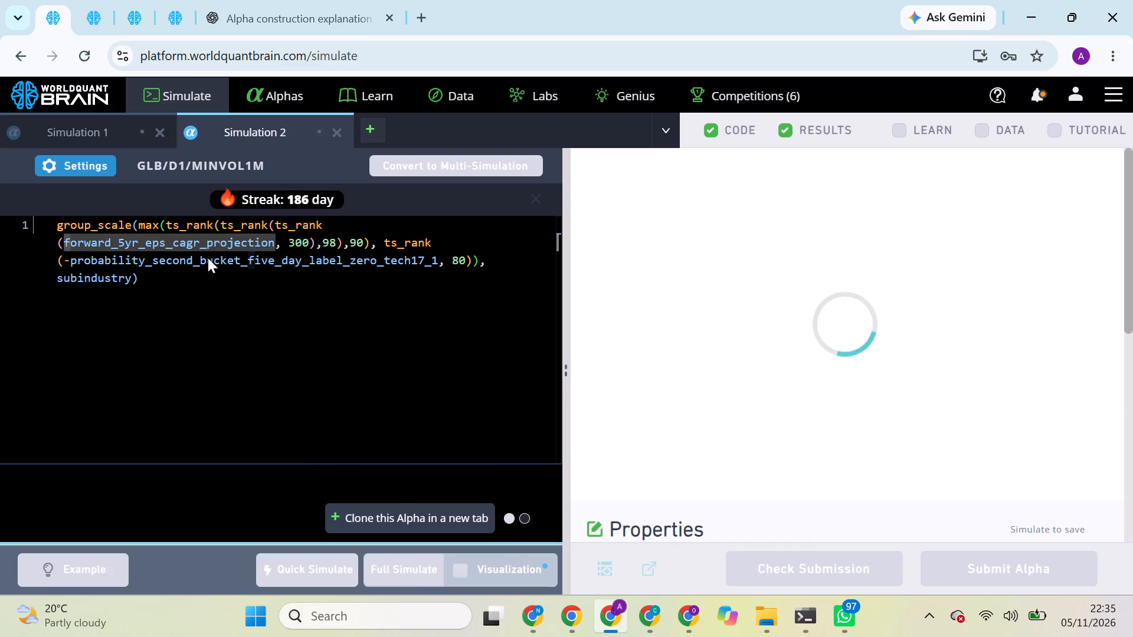
Go back to the Predictive Analyst-Company Signal Set fields, open page 11 and copy the field name forward_pe_mean_f12m_6.
{"action": "left_click", "coordinate": [78, 0]}
{"action": "left_click", "coordinate": [119, 0]}
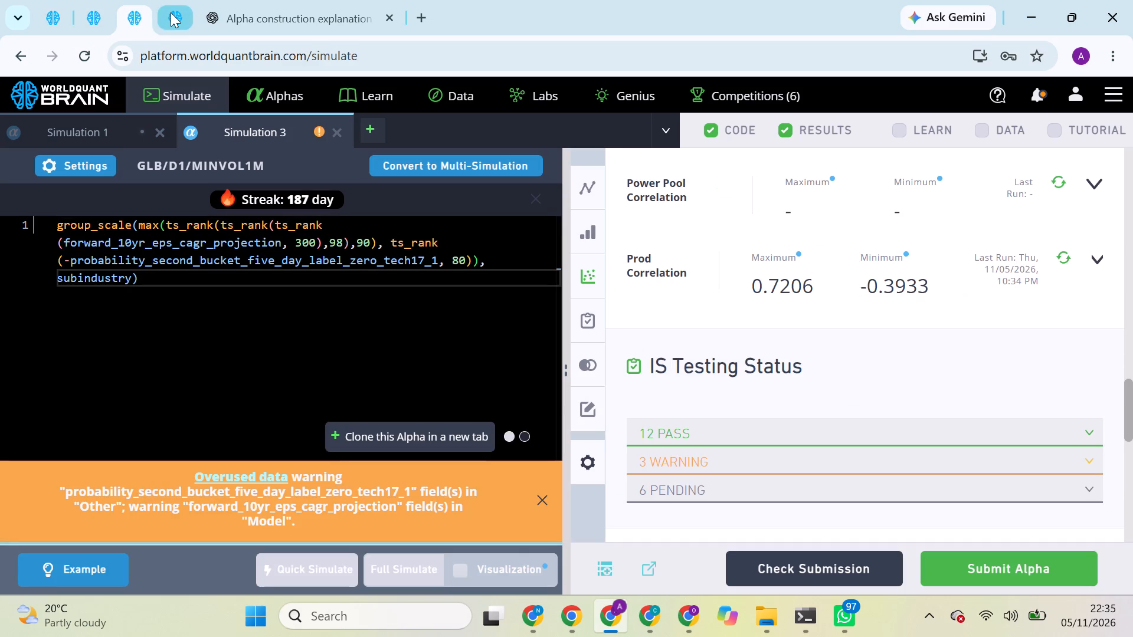
{"action": "left_click", "coordinate": [171, 12]}
{"action": "left_click", "coordinate": [20, 47]}
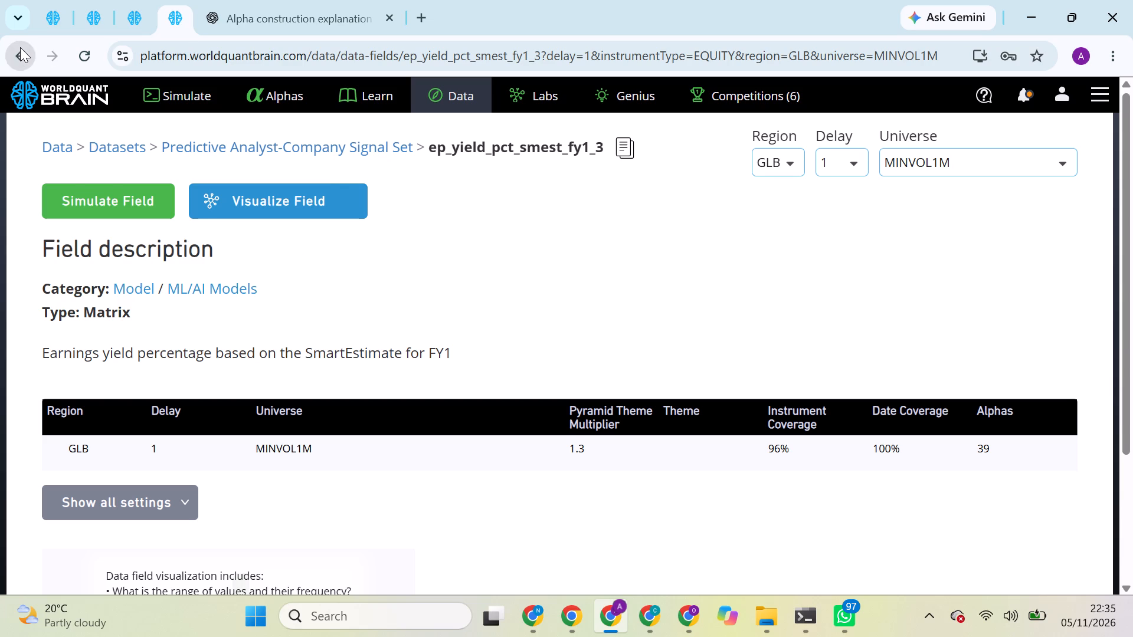
{"action": "left_click", "coordinate": [195, 166]}
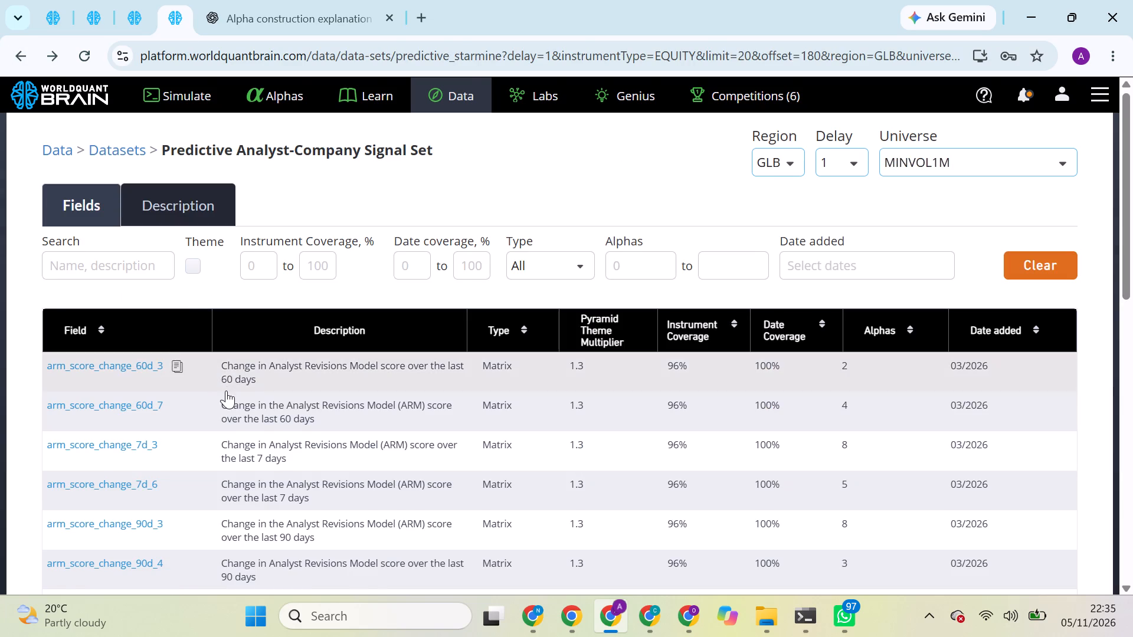
{"action": "scroll", "coordinate": [226, 390], "scroll_direction": "down", "scroll_amount": 5}
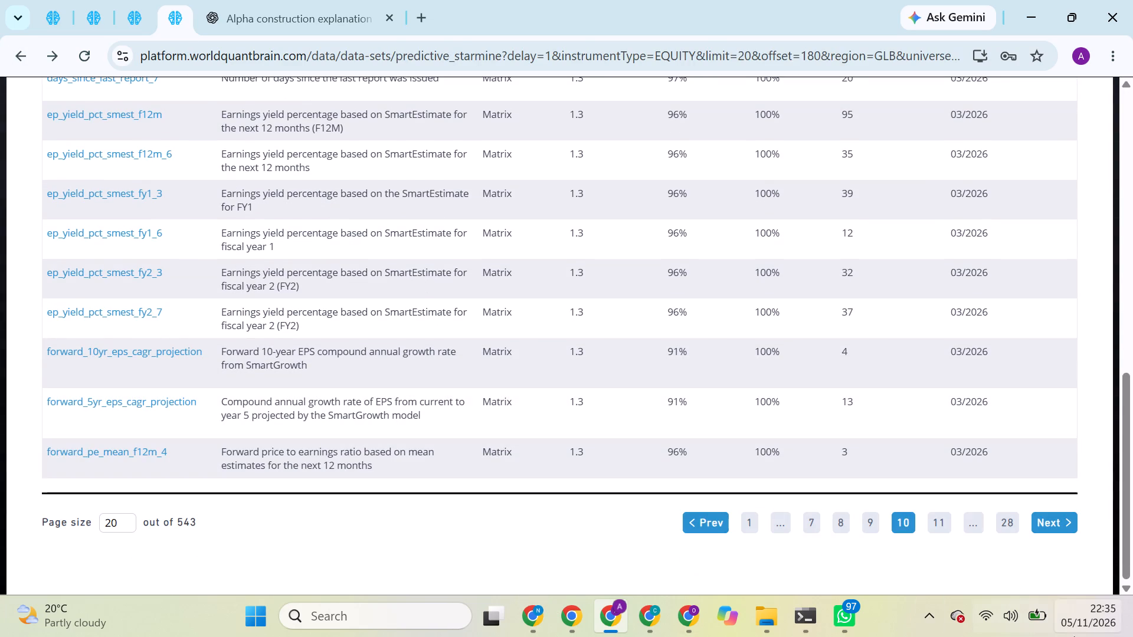
{"action": "left_click", "coordinate": [939, 523]}
{"action": "scroll", "coordinate": [545, 412], "scroll_direction": "down", "scroll_amount": 3}
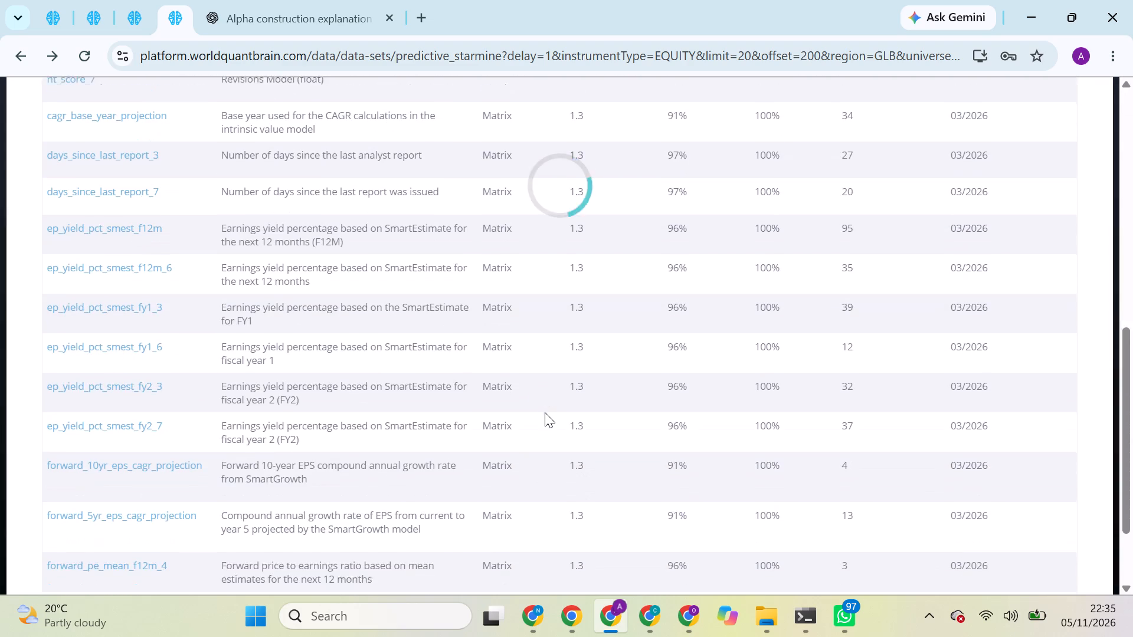
{"action": "scroll", "coordinate": [277, 353], "scroll_direction": "down", "scroll_amount": 1}
{"action": "scroll", "coordinate": [277, 353], "scroll_direction": "up", "scroll_amount": 3}
{"action": "left_click", "coordinate": [176, 369]}
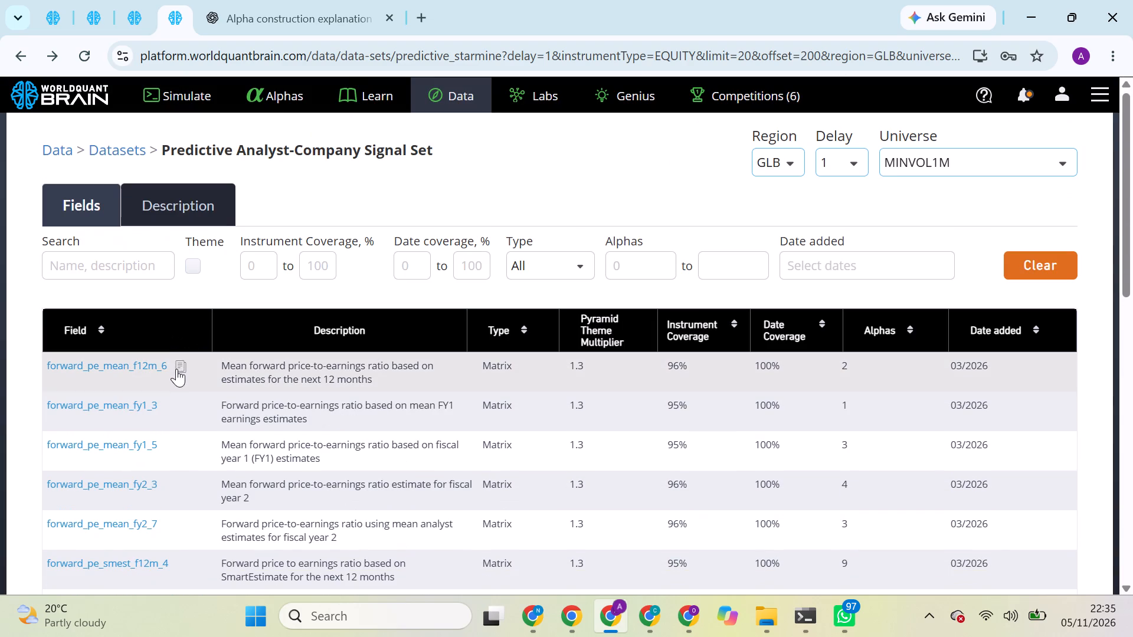
In the Simulation 3 alpha using predicted_surprise_fy1_ebitda_6, replace that field with forward_pe_mean_f12m_6 and run a full simulation.
{"action": "left_click", "coordinate": [45, 0]}
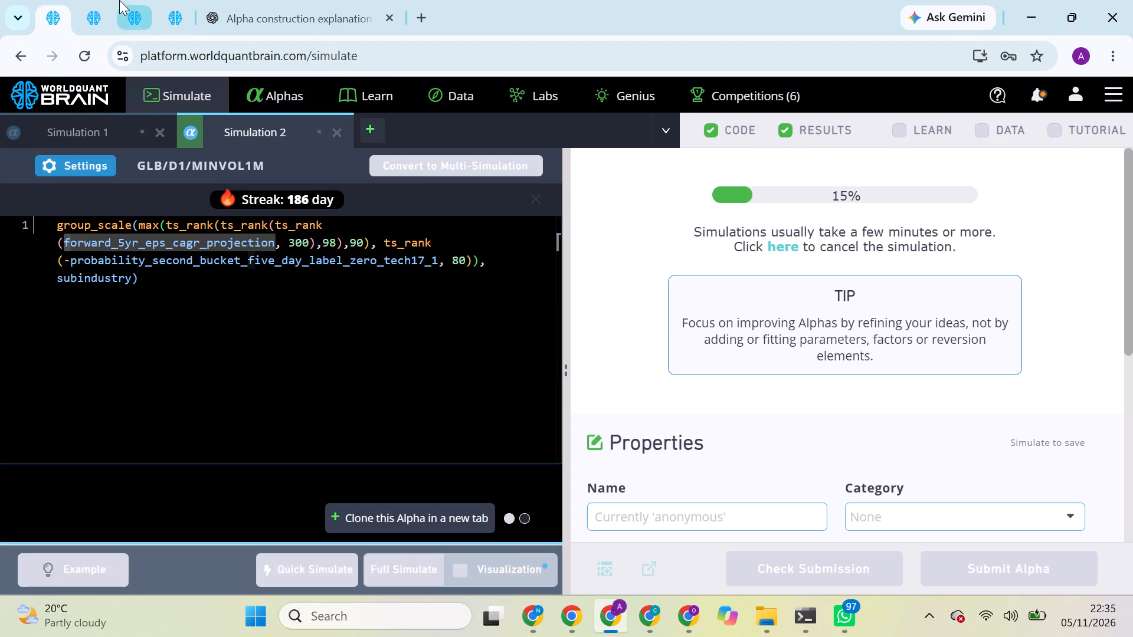
{"action": "left_click", "coordinate": [83, 6]}
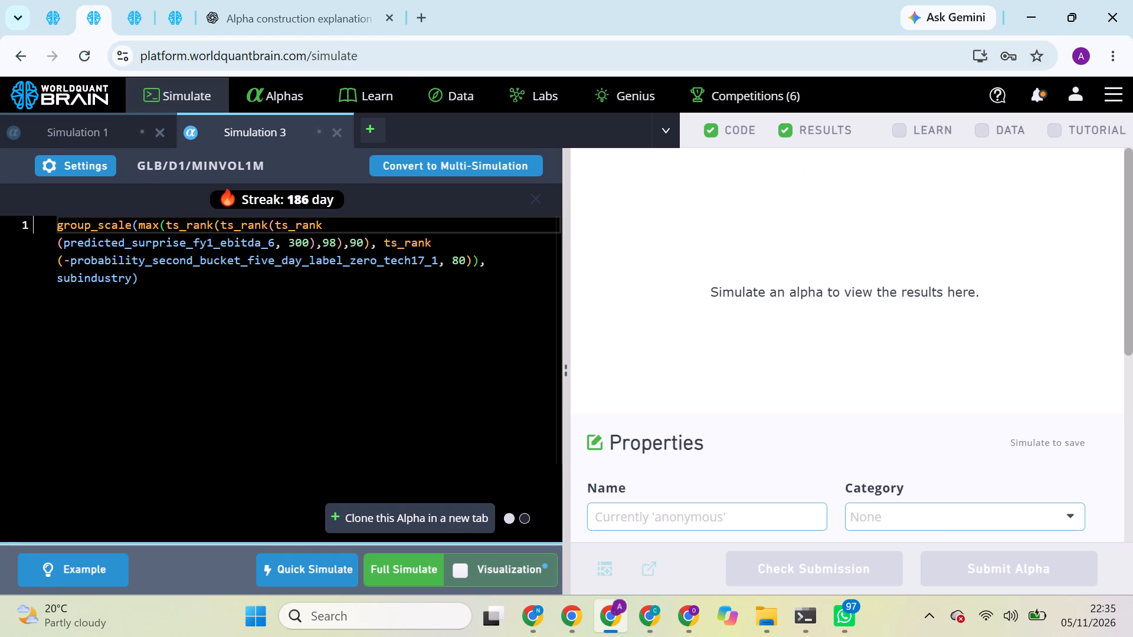
{"action": "triple_click", "coordinate": [176, 247]}
{"action": "double_click", "coordinate": [176, 247]}
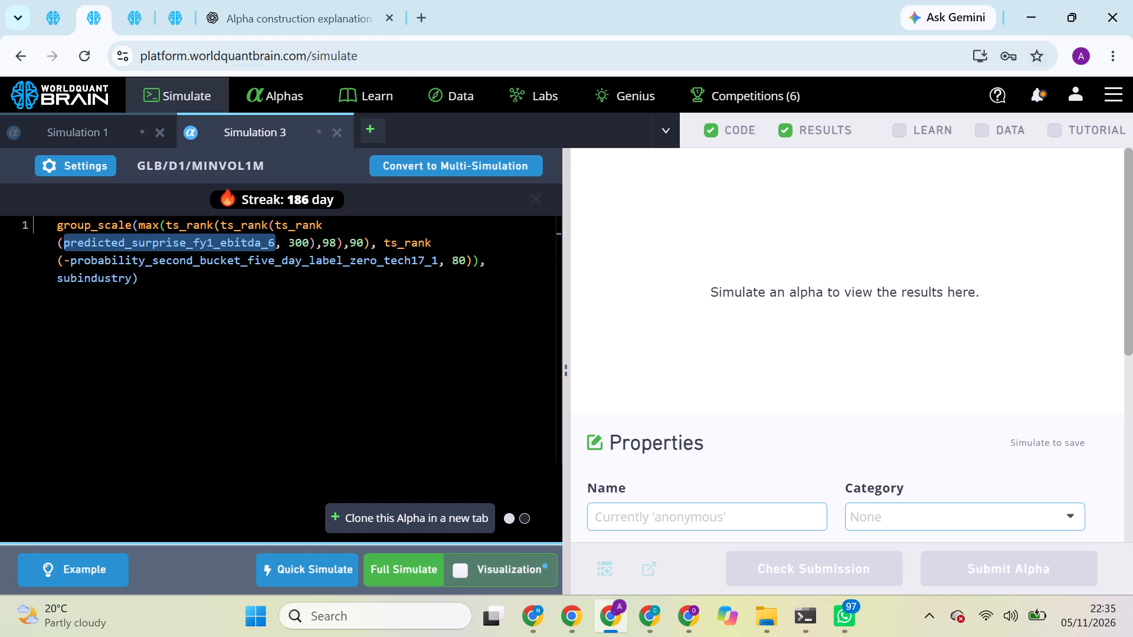
{"action": "key", "text": "ctrl+v"}
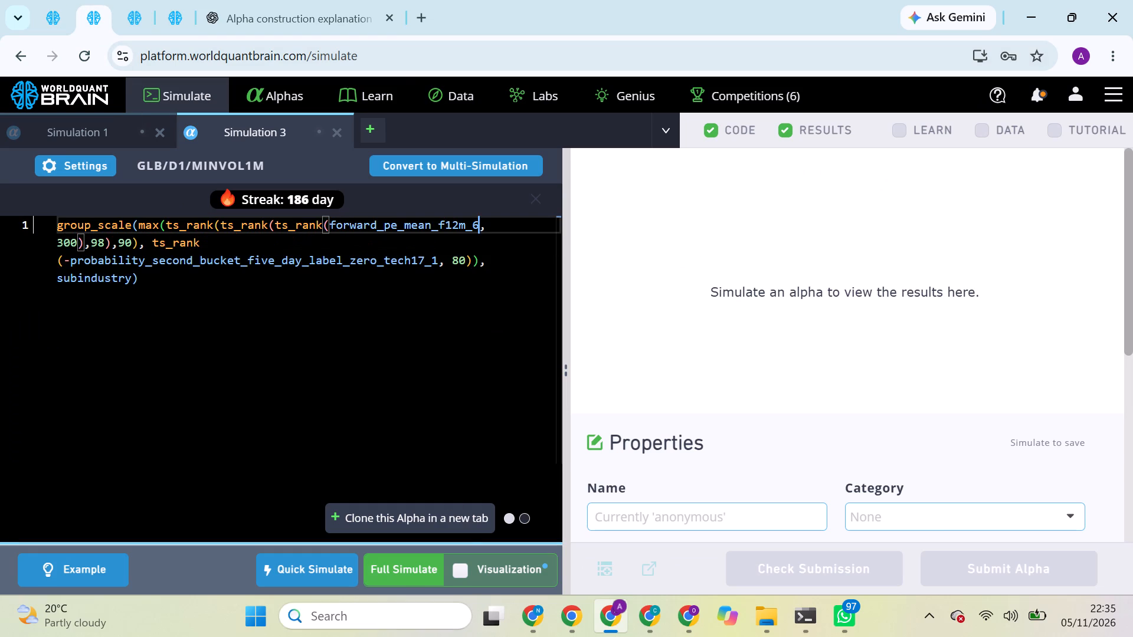
{"action": "left_click", "coordinate": [415, 563]}
{"action": "left_click", "coordinate": [382, 475]}
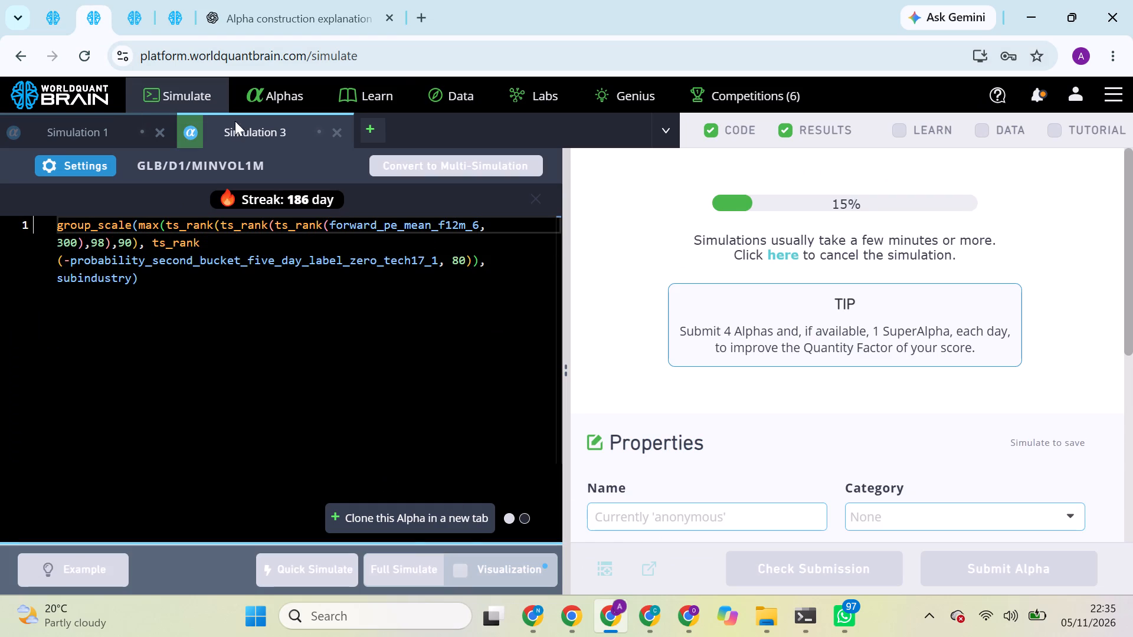
Copy the field name forward_pe_mean_fy1_3, substitute it for forward_10yr_eps_cagr_projection in the other Simulation 3 alpha, and run a full simulation.
{"action": "left_click", "coordinate": [148, 0]}
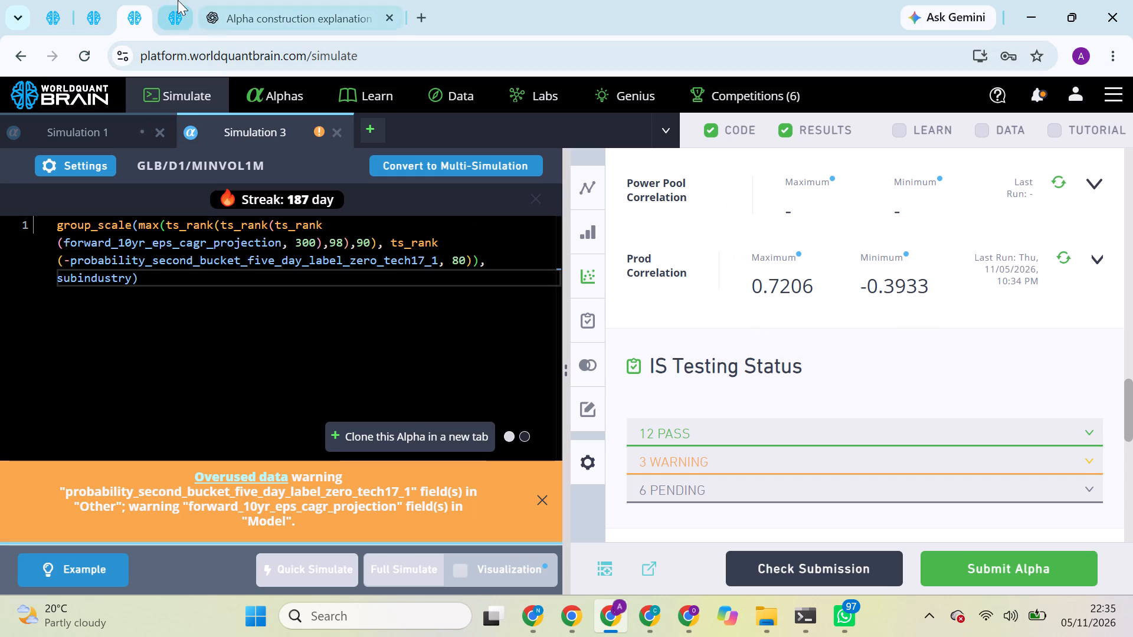
{"action": "left_click", "coordinate": [178, 0]}
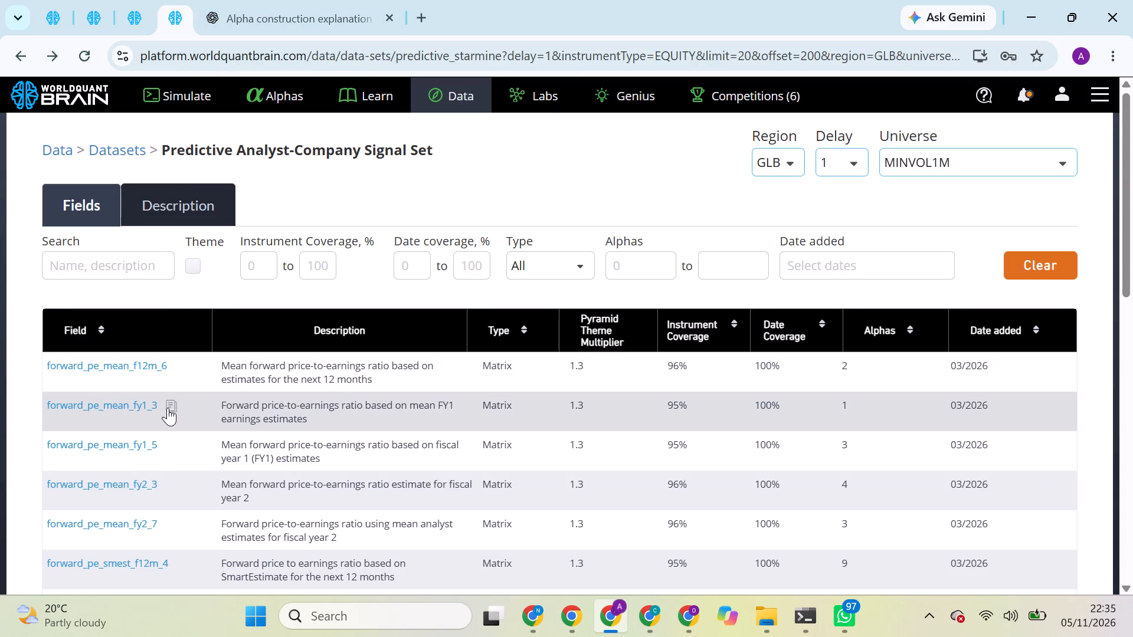
{"action": "left_click", "coordinate": [168, 408]}
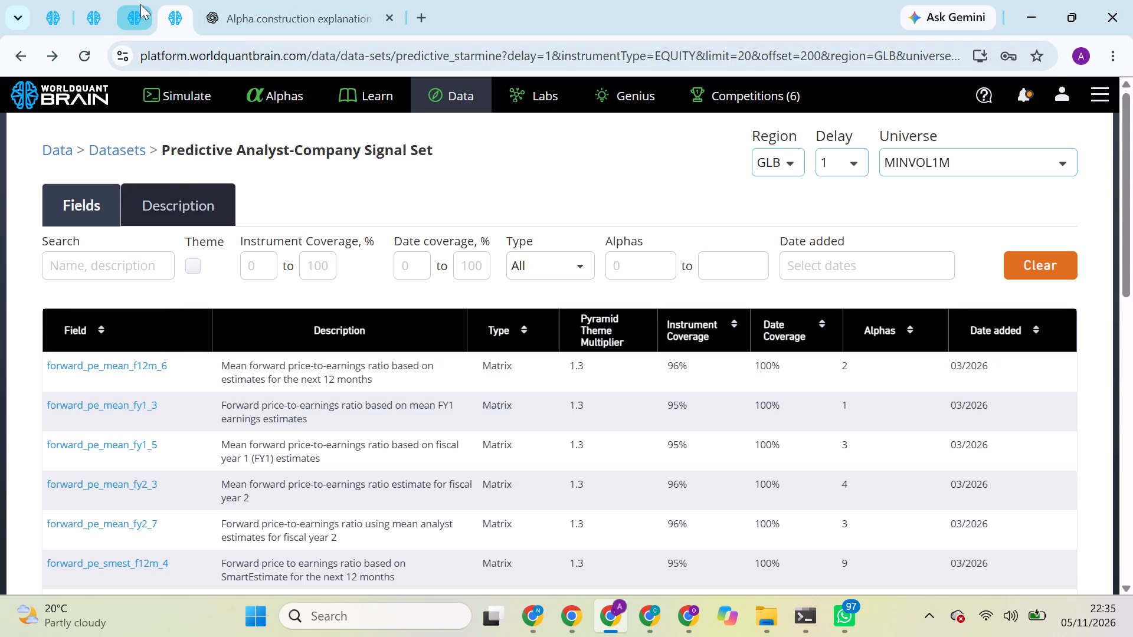
{"action": "left_click", "coordinate": [140, 4]}
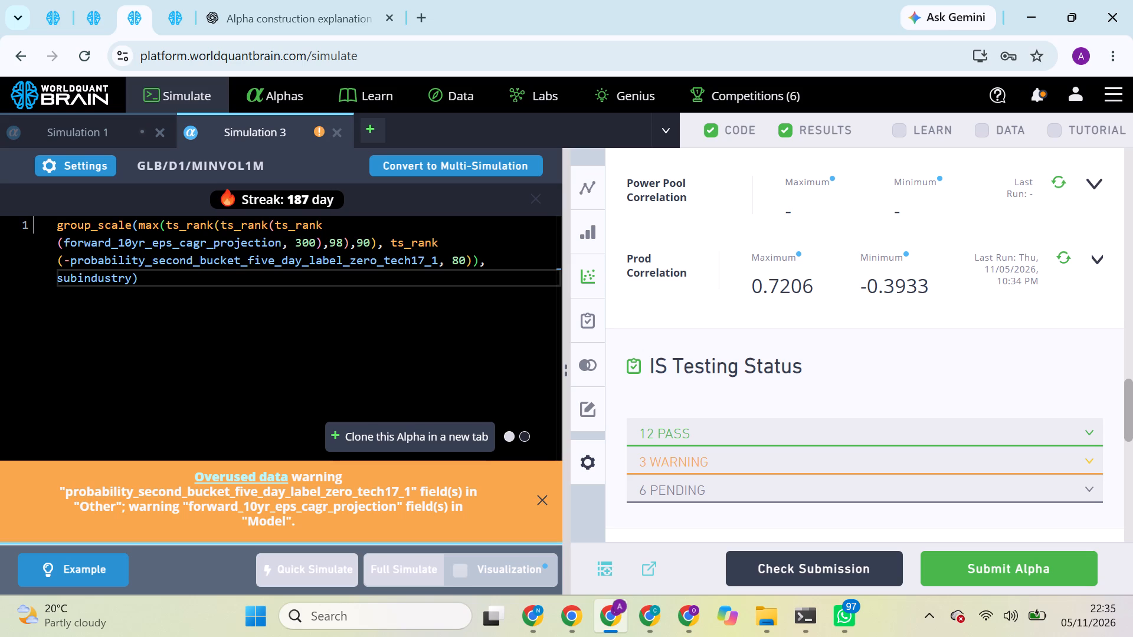
{"action": "double_click", "coordinate": [232, 249]}
{"action": "key", "text": "ctrl+v"}
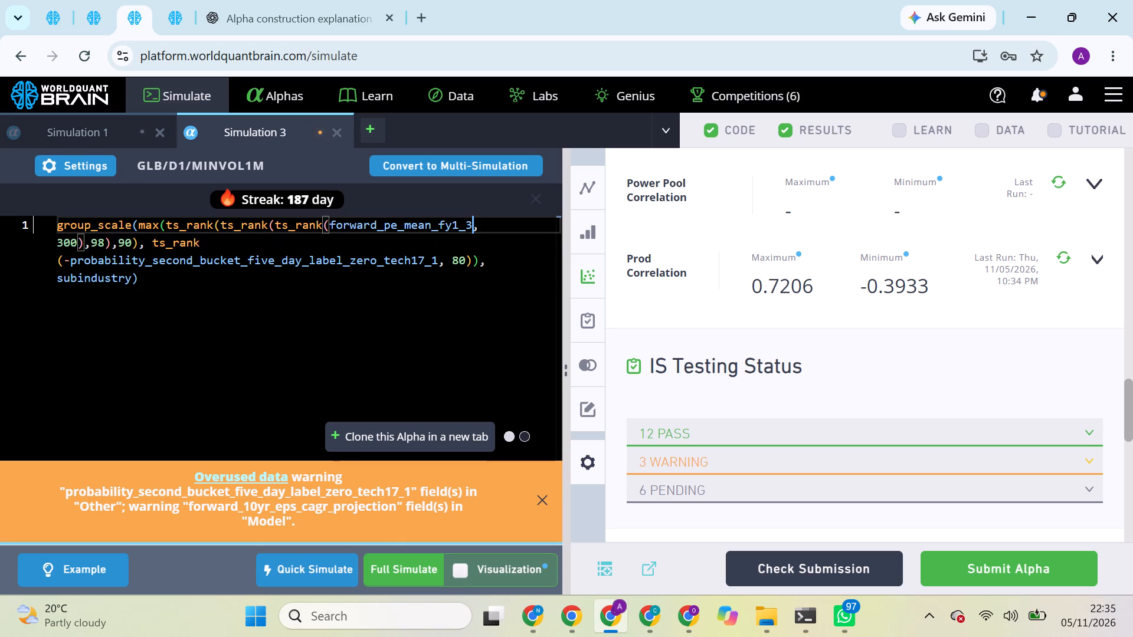
{"action": "left_click", "coordinate": [401, 563]}
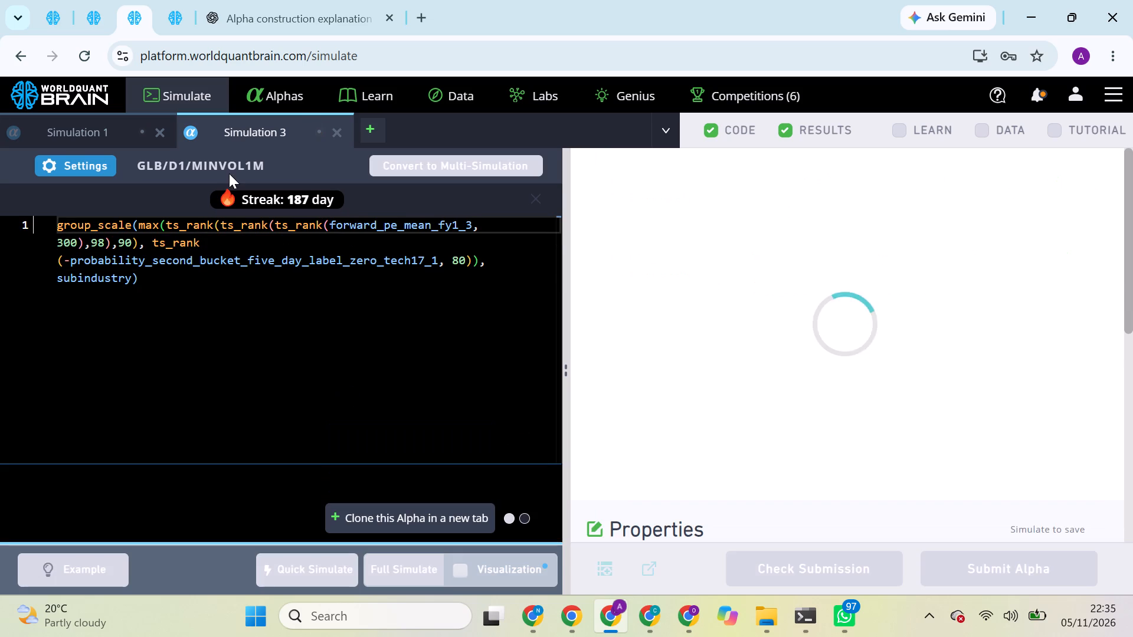
Check the progress of the running GLB simulations for the 5-year EPS growth and forward P/E alphas.
{"action": "left_click", "coordinate": [156, 0]}
{"action": "left_click", "coordinate": [137, 0]}
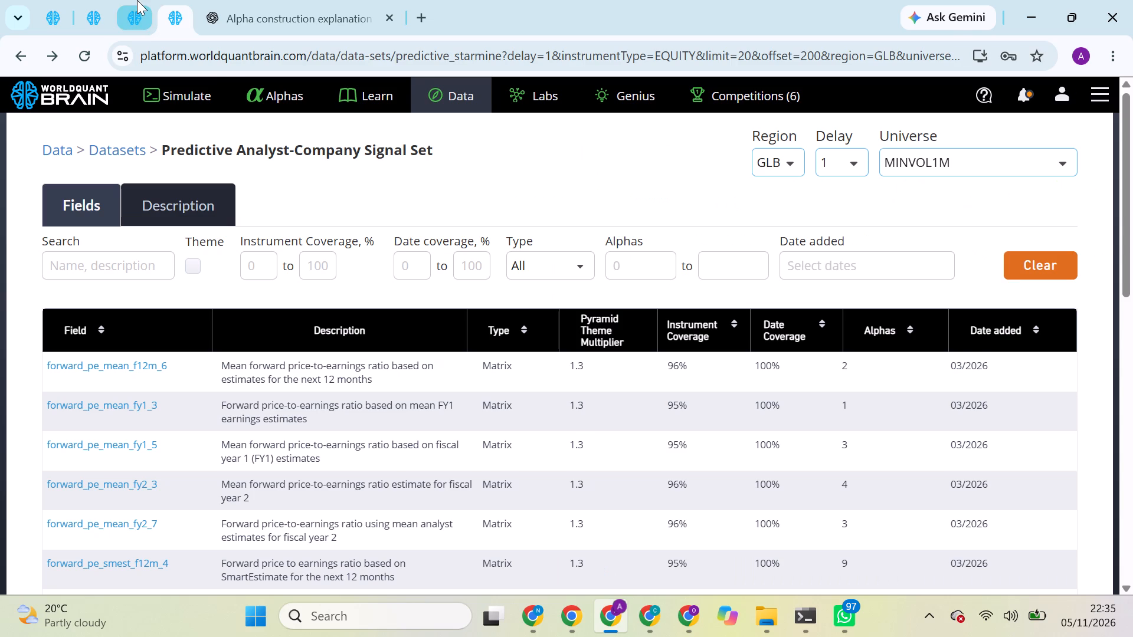
{"action": "left_click", "coordinate": [91, 0]}
{"action": "left_click", "coordinate": [54, 6]}
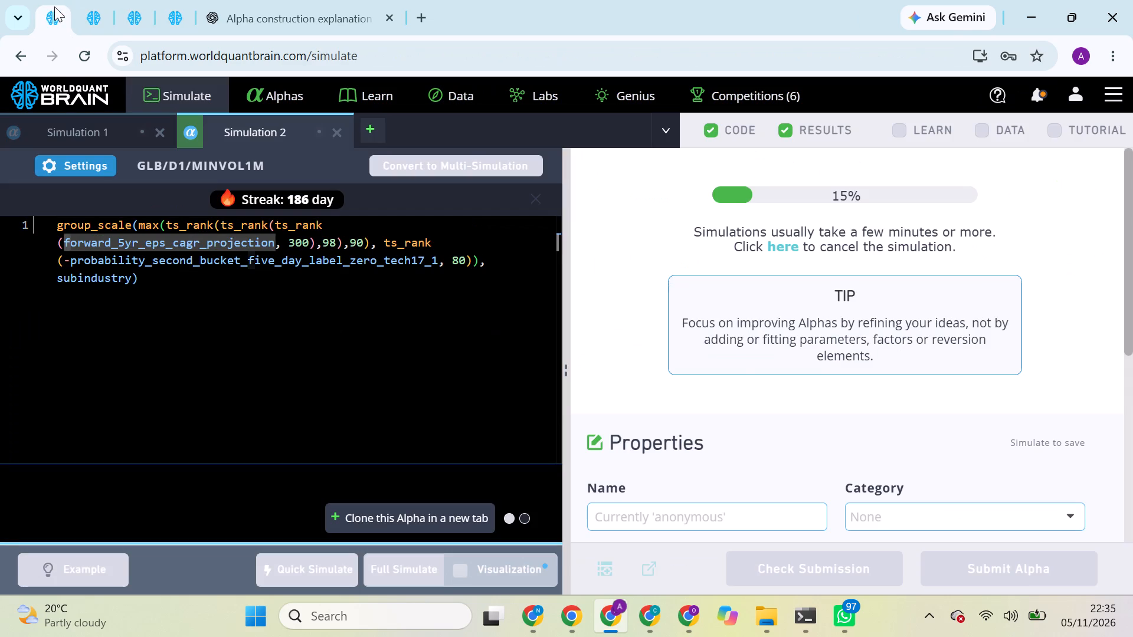
{"action": "left_click", "coordinate": [91, 0]}
{"action": "left_click", "coordinate": [125, 0]}
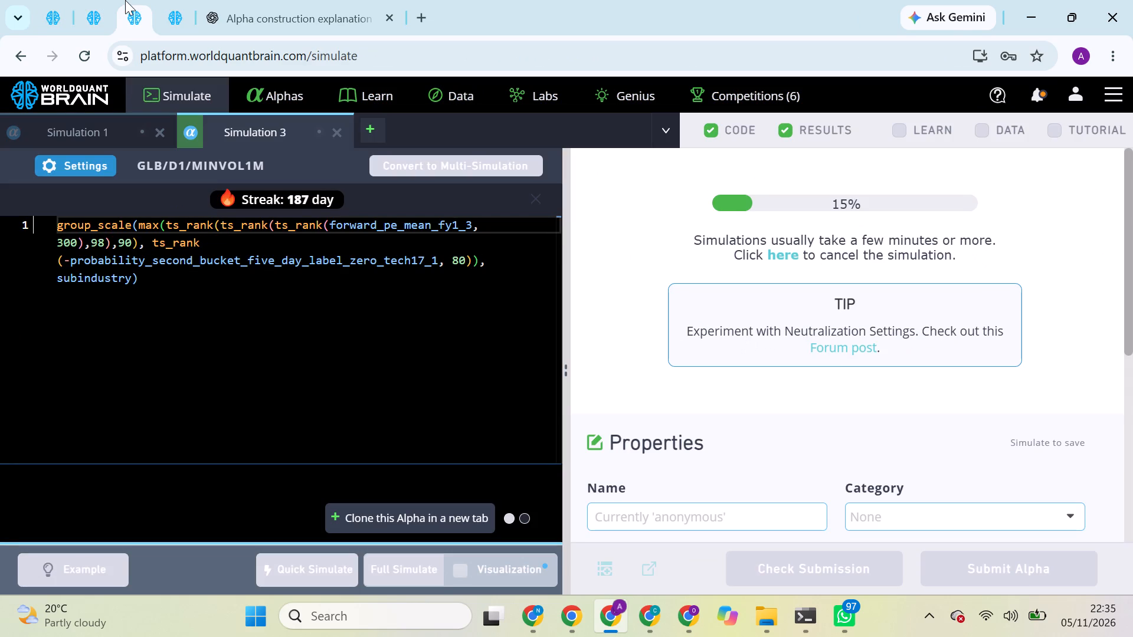
{"action": "left_click", "coordinate": [93, 0]}
{"action": "left_click", "coordinate": [60, 9]}
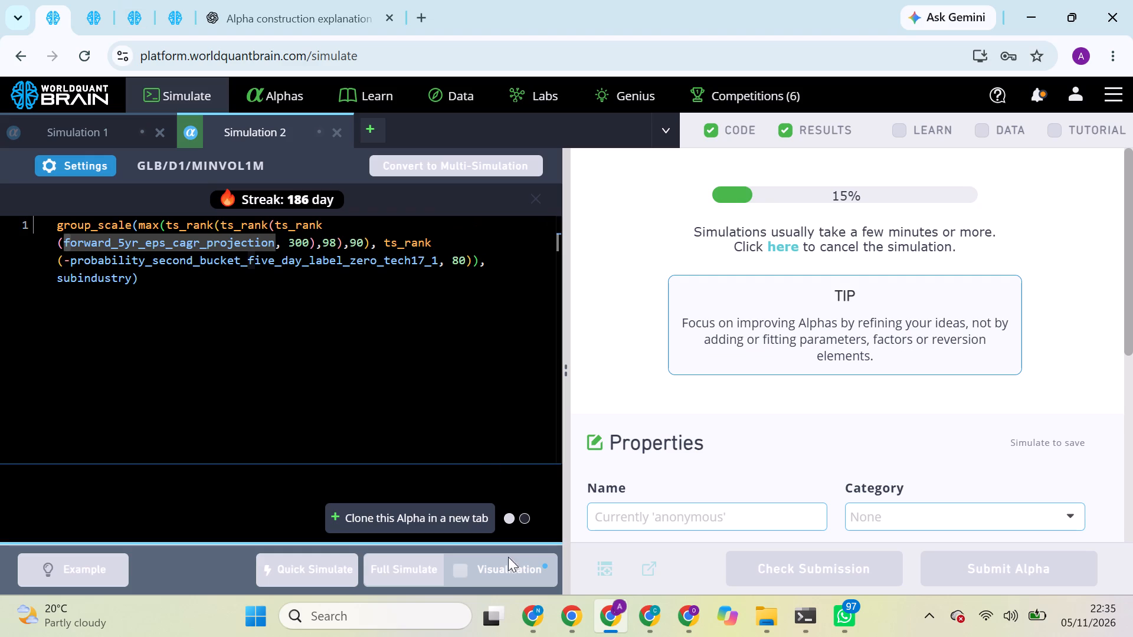
Switch to the N profile's browser window and run the Prod Correlation check on the universe_size-based super alpha.
{"action": "left_click", "coordinate": [537, 614]}
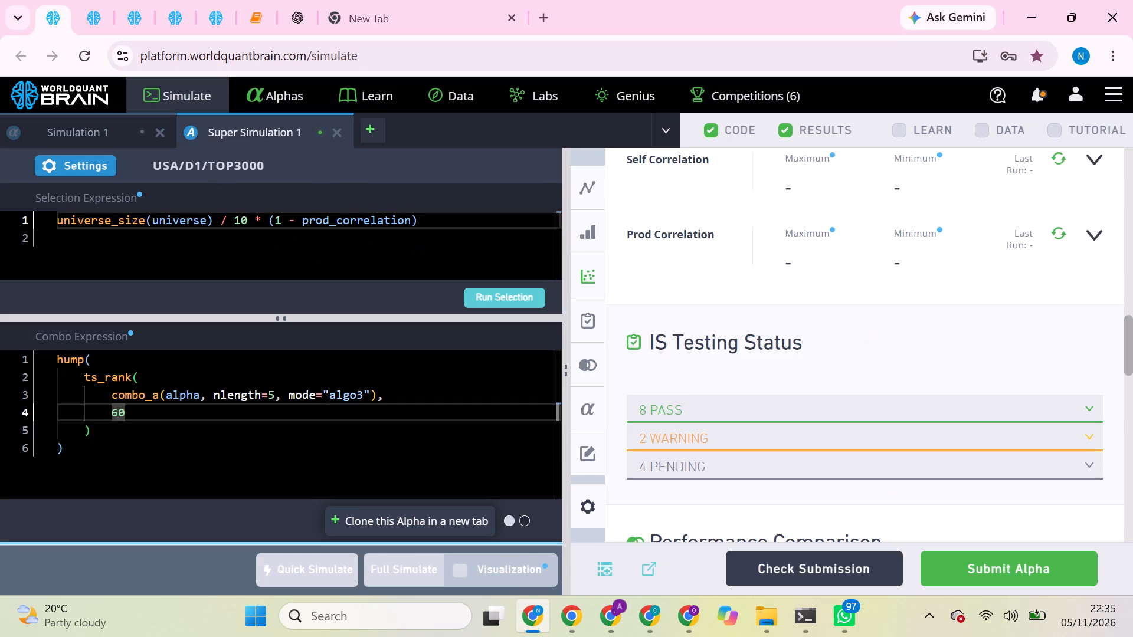
{"action": "scroll", "coordinate": [844, 375], "scroll_direction": "up", "scroll_amount": 2}
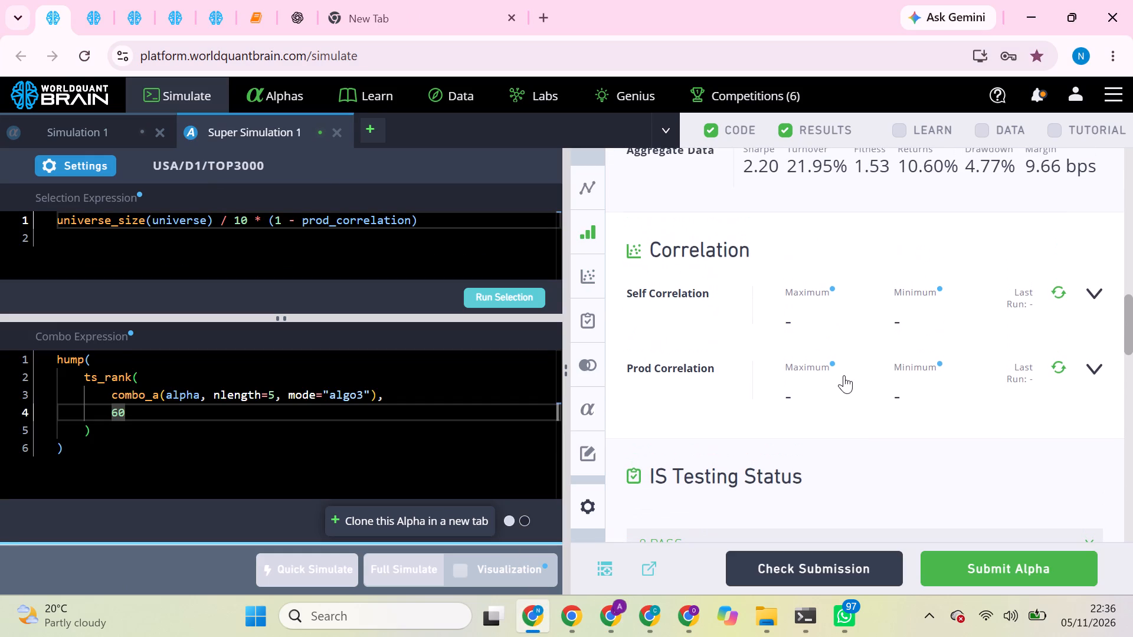
{"action": "left_click", "coordinate": [1059, 361]}
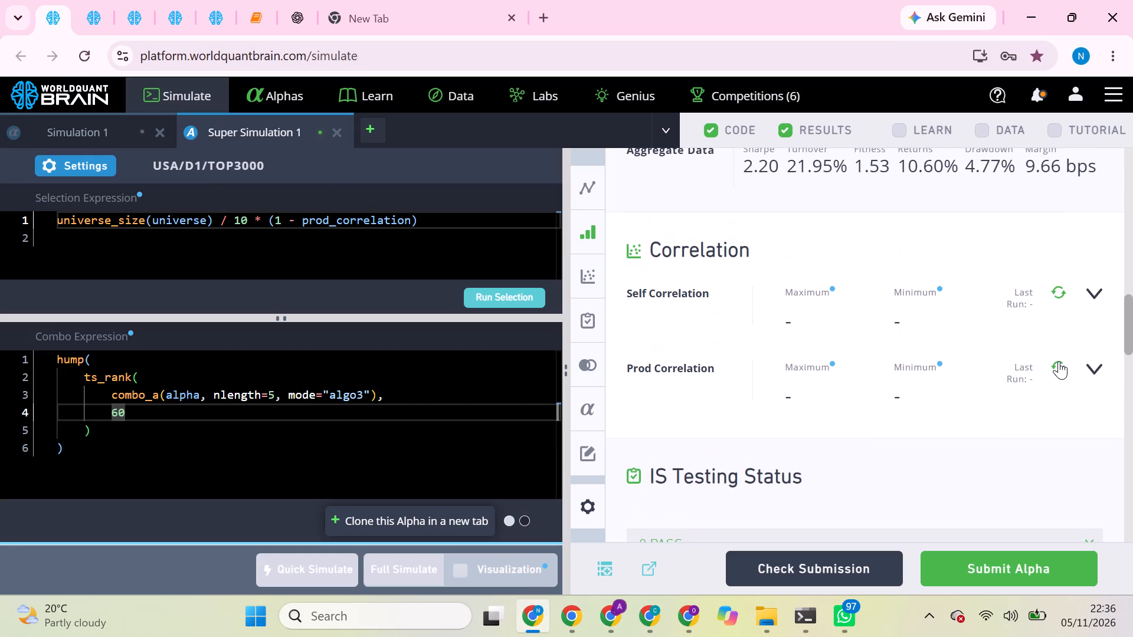
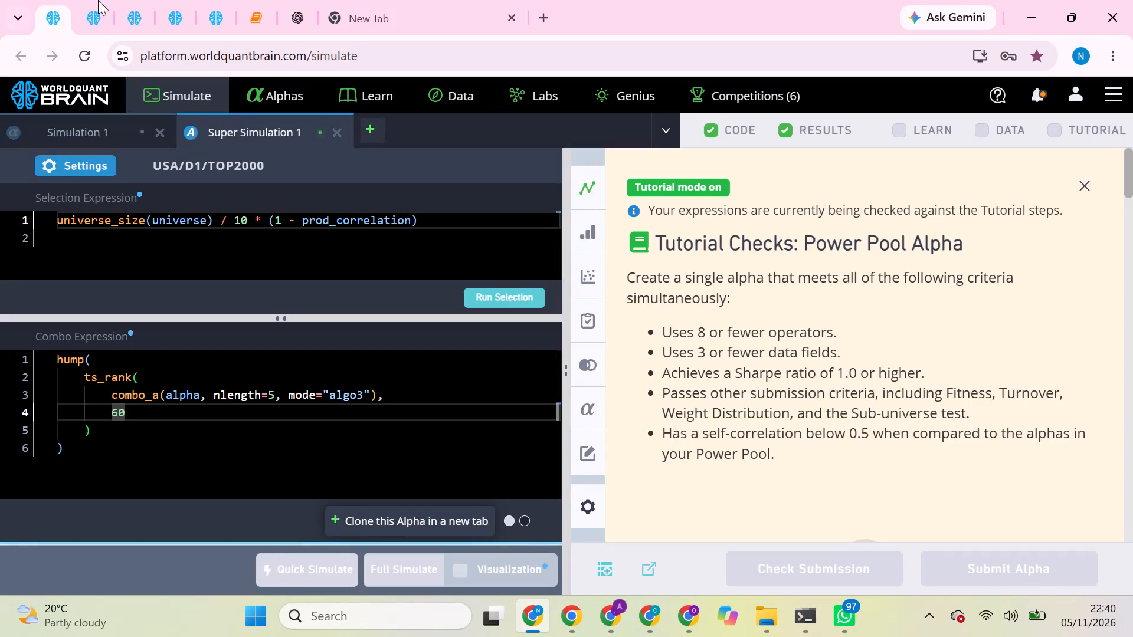
In Super Simulation 2, set the combo universe to TOP3000 for the alpha selecting on self_correlation and SUBINDUSTRY neutralization, and apply the settings.
{"action": "left_click", "coordinate": [100, 0]}
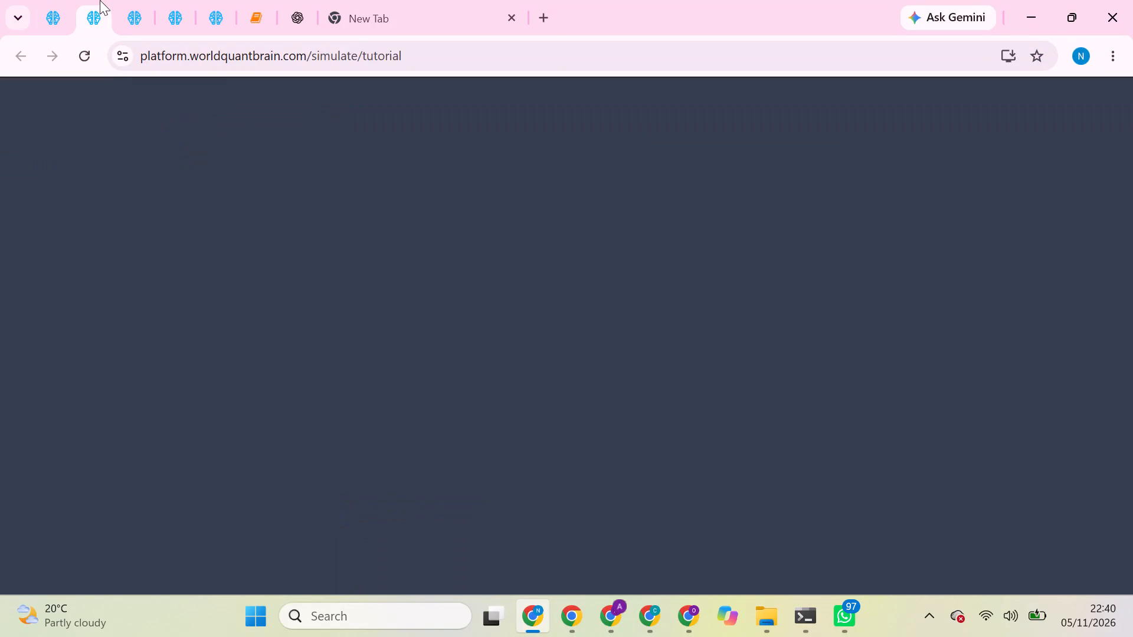
{"action": "left_click", "coordinate": [139, 0]}
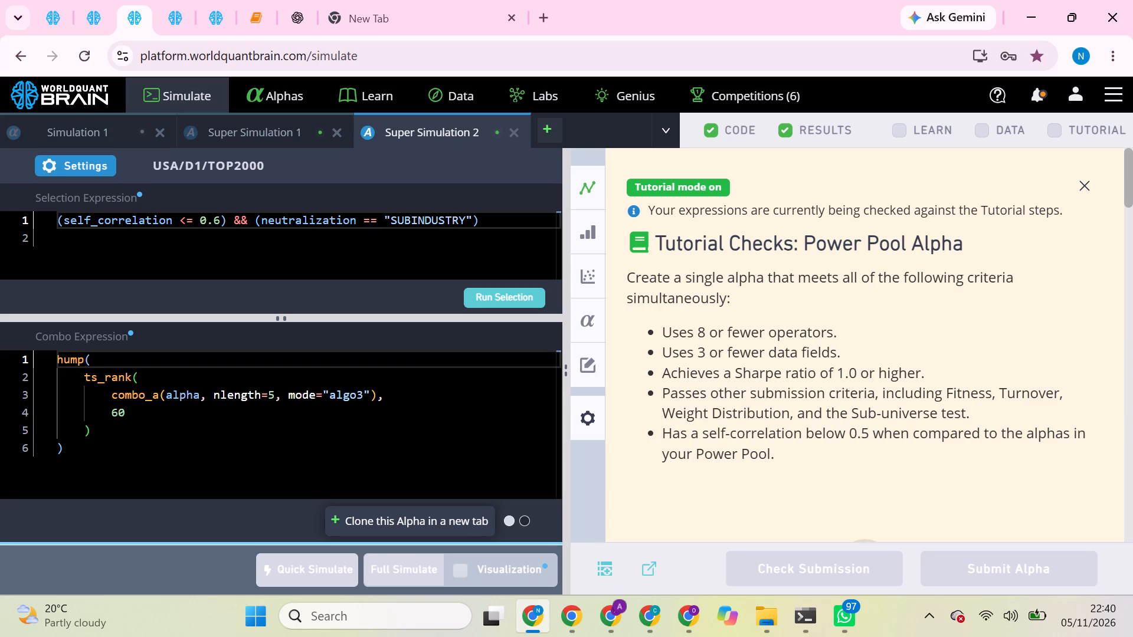
{"action": "left_click", "coordinate": [114, 173]}
{"action": "left_click", "coordinate": [103, 171]}
{"action": "left_click", "coordinate": [86, 168]}
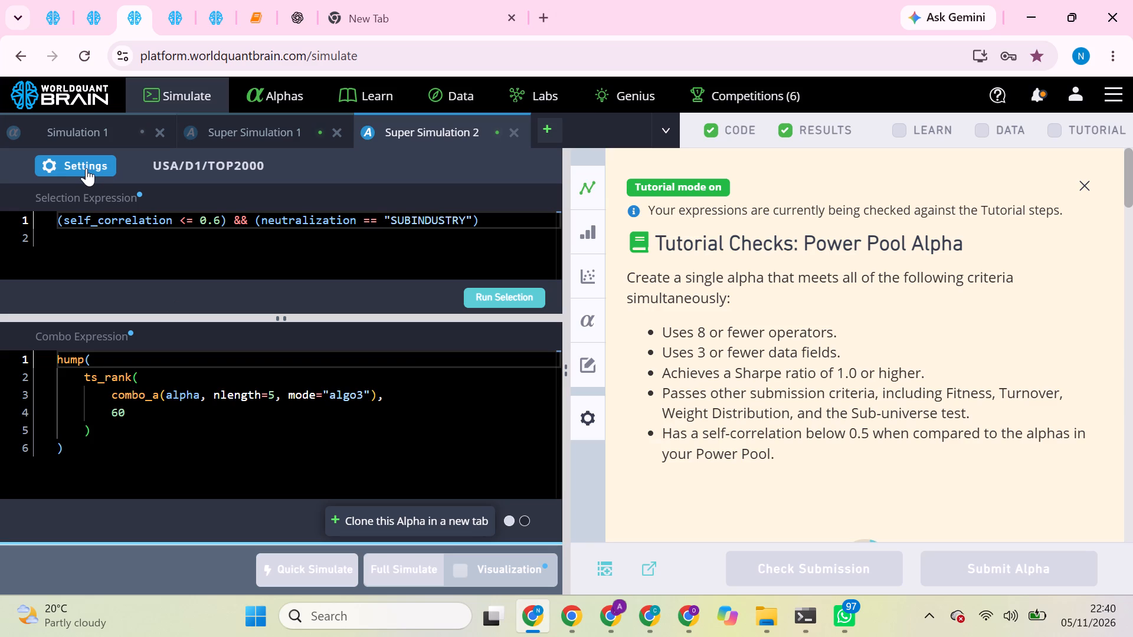
{"action": "left_click", "coordinate": [86, 168]}
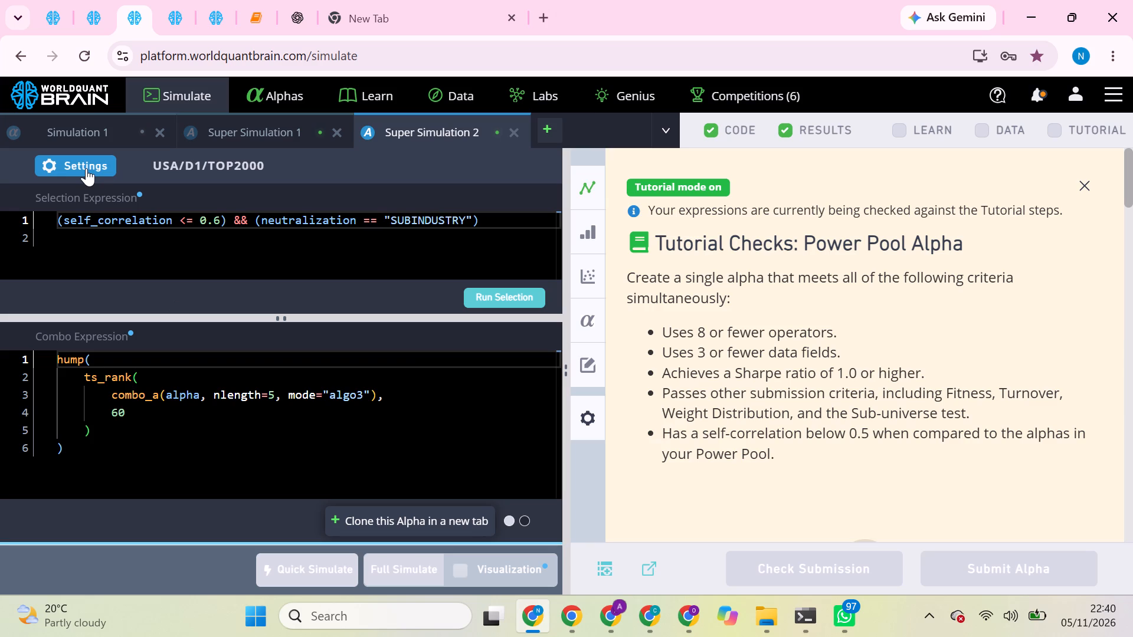
{"action": "left_click", "coordinate": [86, 168]}
{"action": "left_click", "coordinate": [86, 168]}
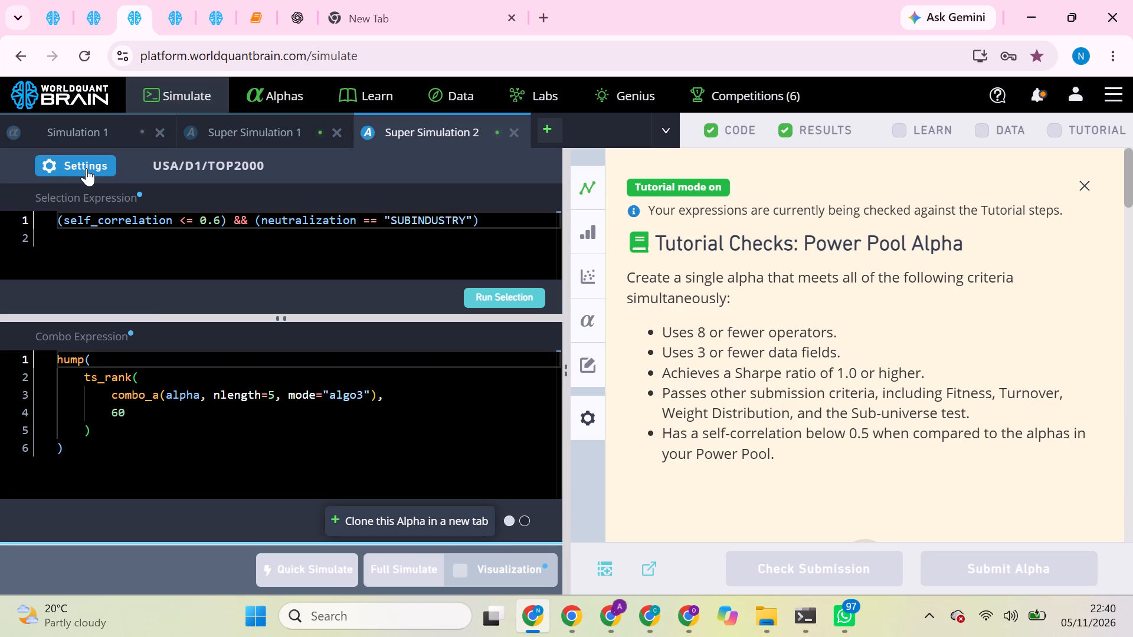
{"action": "left_click", "coordinate": [86, 168]}
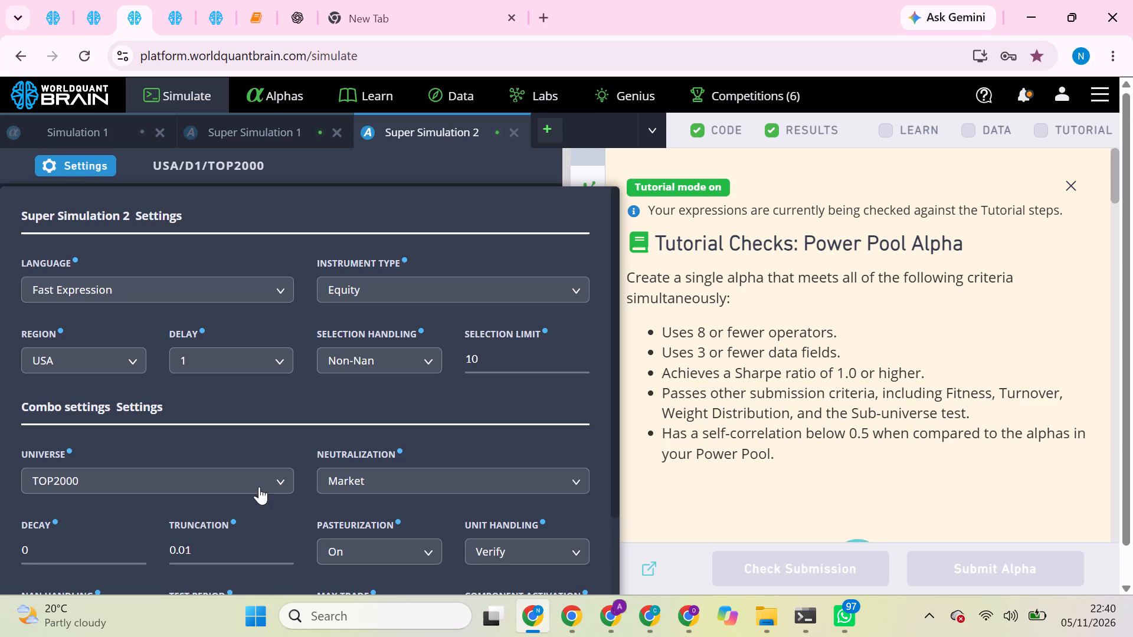
{"action": "left_click", "coordinate": [242, 485]}
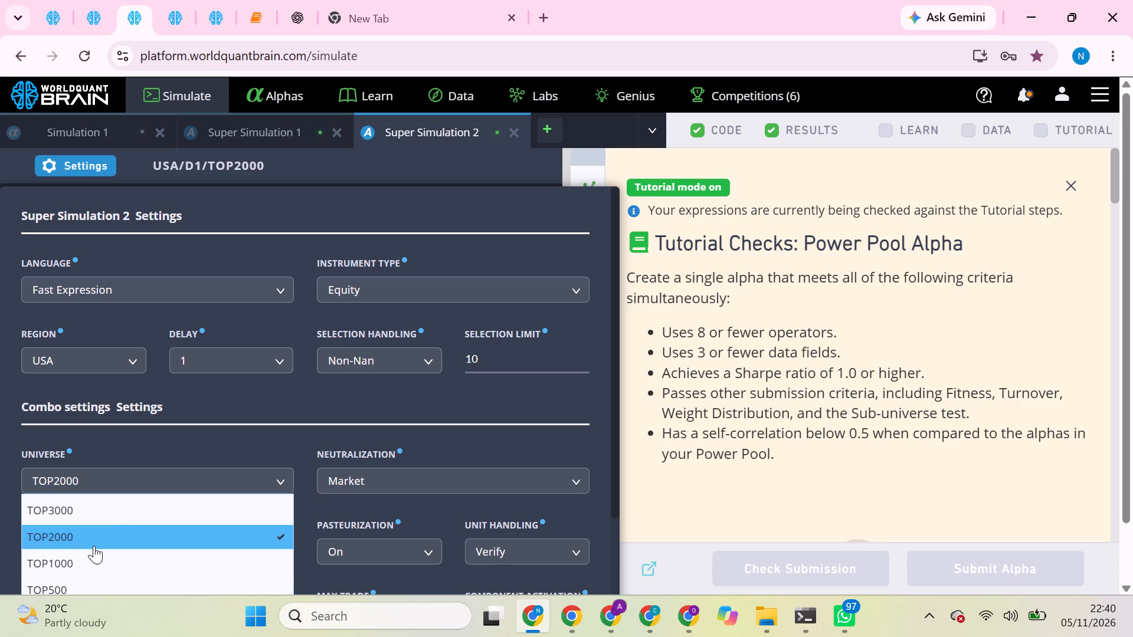
{"action": "left_click", "coordinate": [124, 501]}
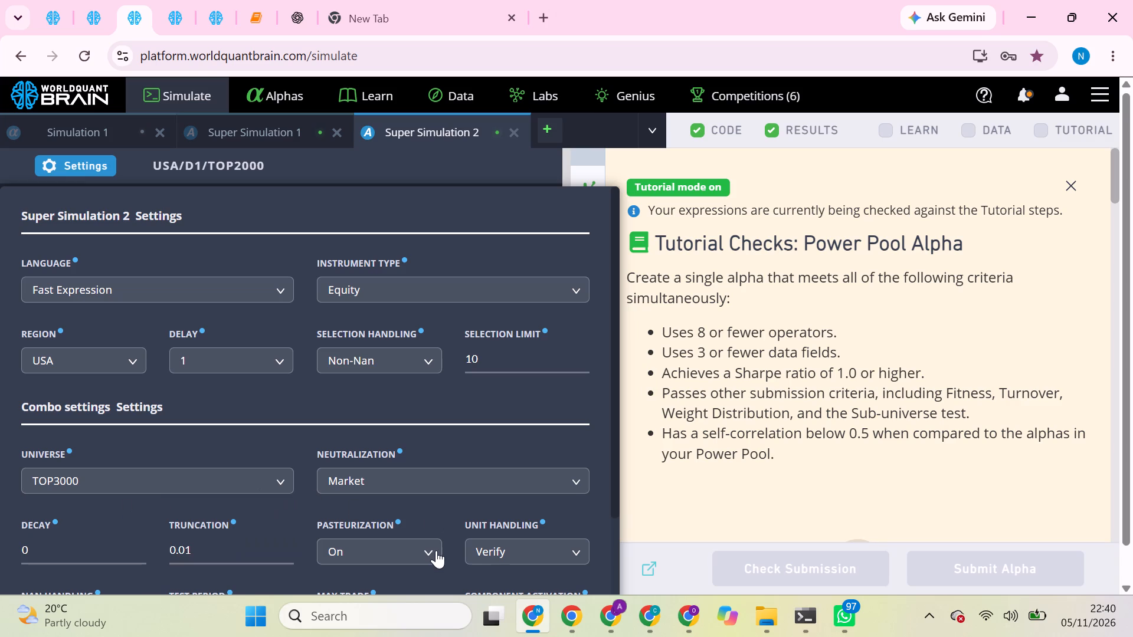
{"action": "scroll", "coordinate": [436, 550], "scroll_direction": "down", "scroll_amount": 4}
{"action": "left_click", "coordinate": [485, 556]}
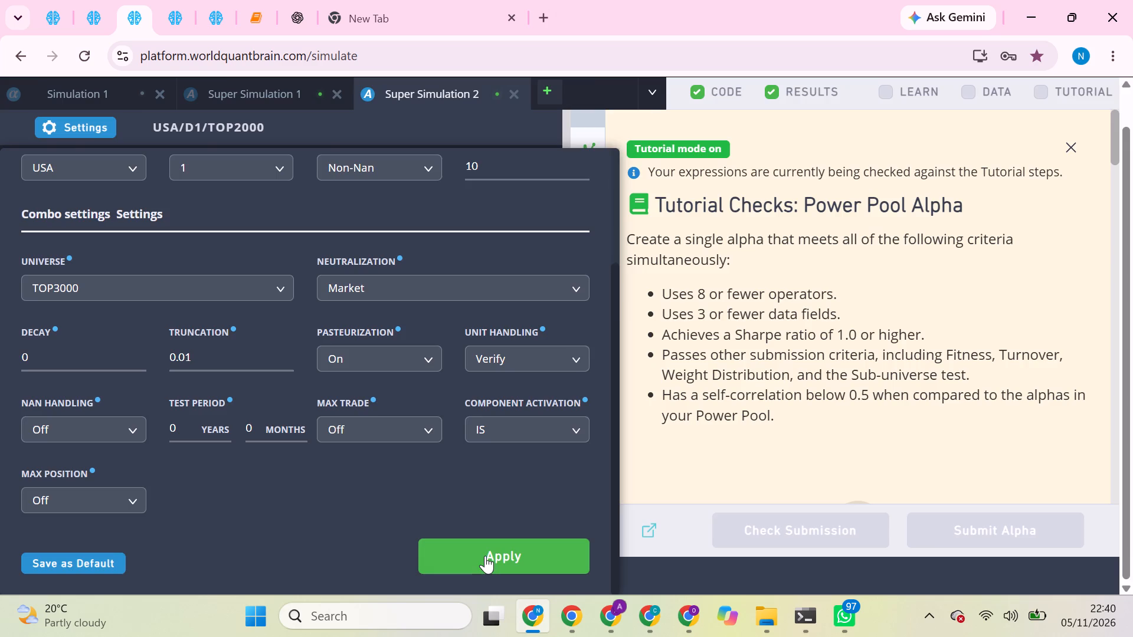
Run the selection and a full simulation of the self_correlation and SUBINDUSTRY super alpha.
{"action": "left_click", "coordinate": [507, 301]}
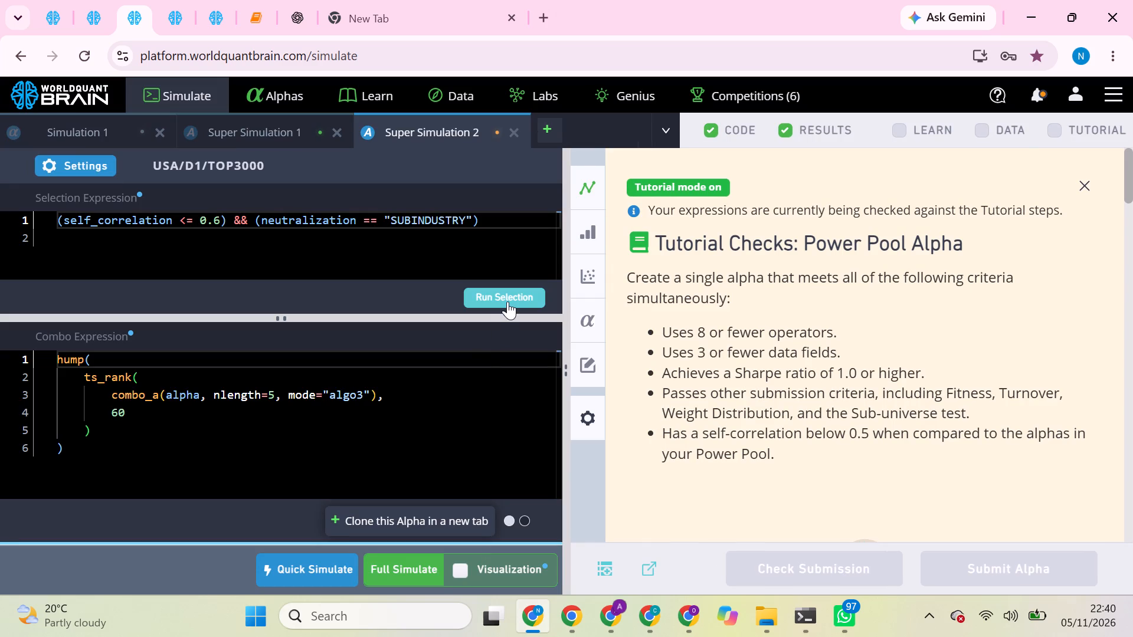
{"action": "left_click", "coordinate": [410, 563]}
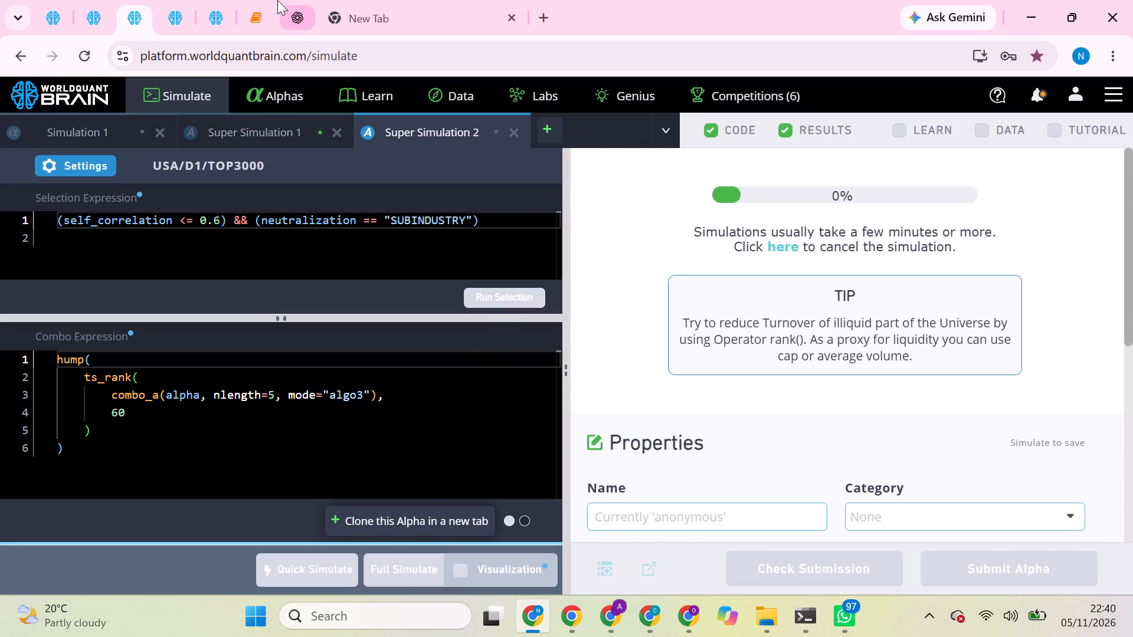
In the RegularAlpha Jupyter notebook, restart the kernel and run all cells.
{"action": "left_click", "coordinate": [272, 0]}
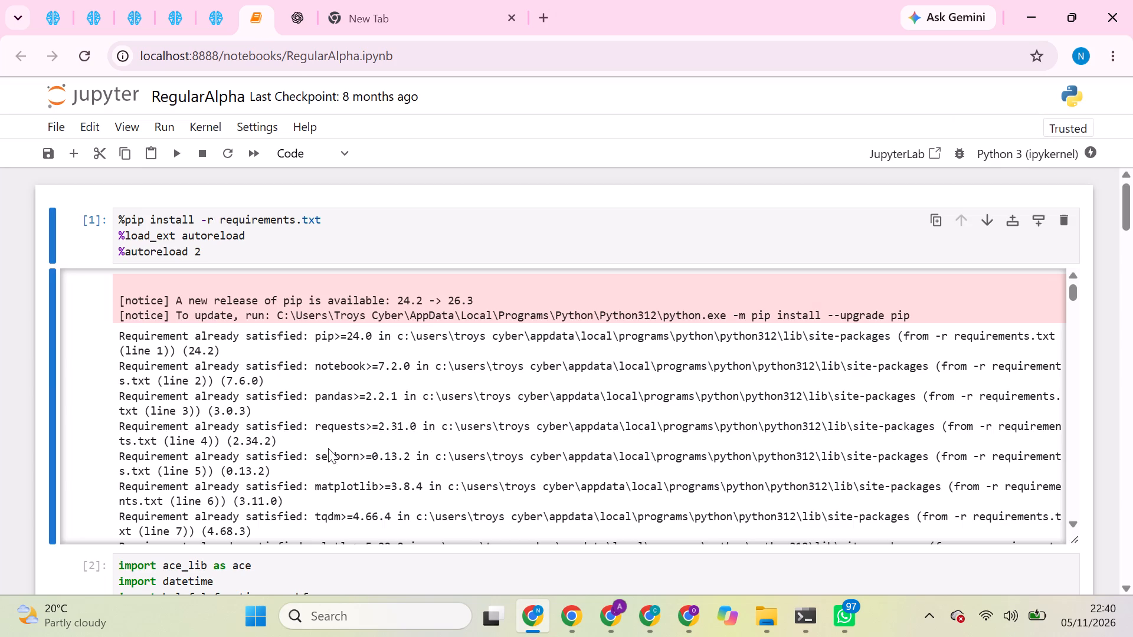
{"action": "scroll", "coordinate": [341, 567], "scroll_direction": "down", "scroll_amount": 4}
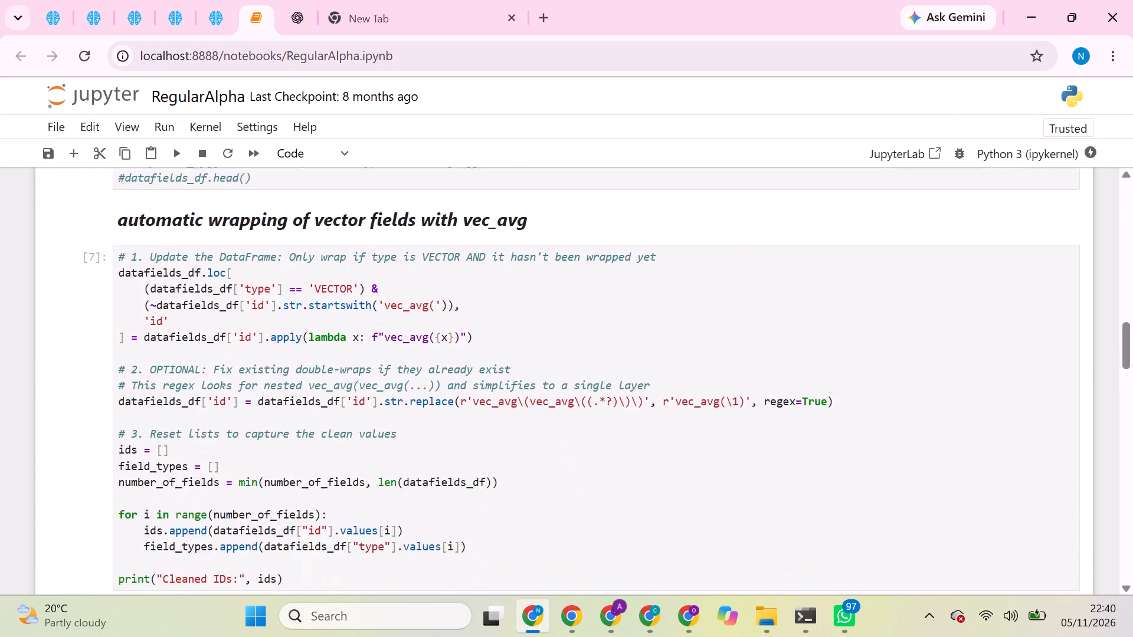
{"action": "scroll", "coordinate": [341, 567], "scroll_direction": "down", "scroll_amount": 4}
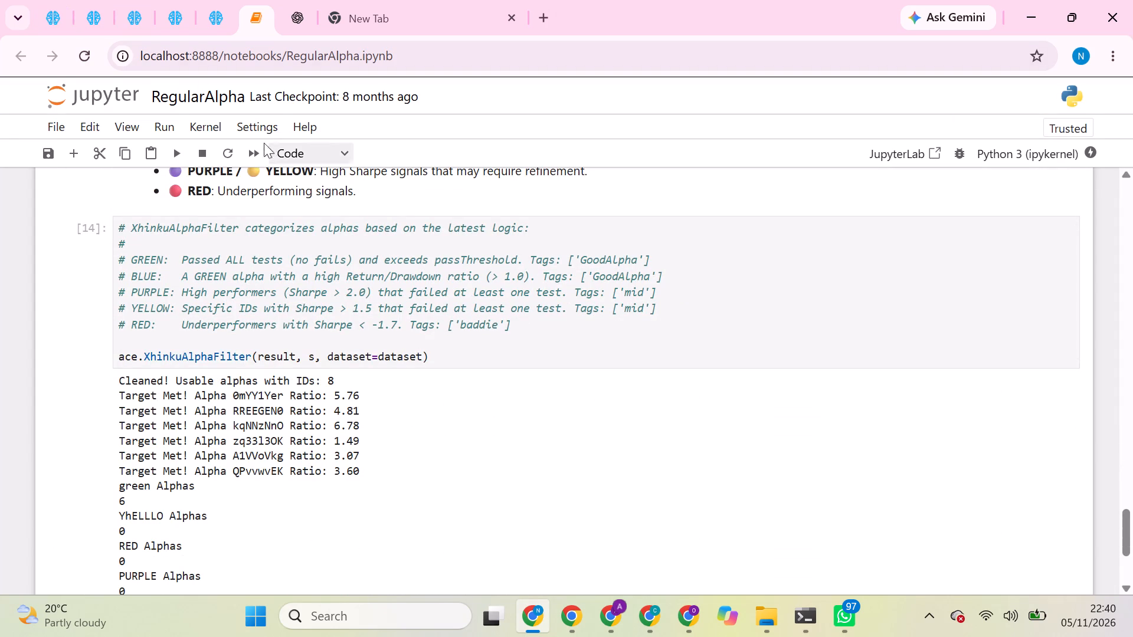
{"action": "left_click", "coordinate": [225, 126]}
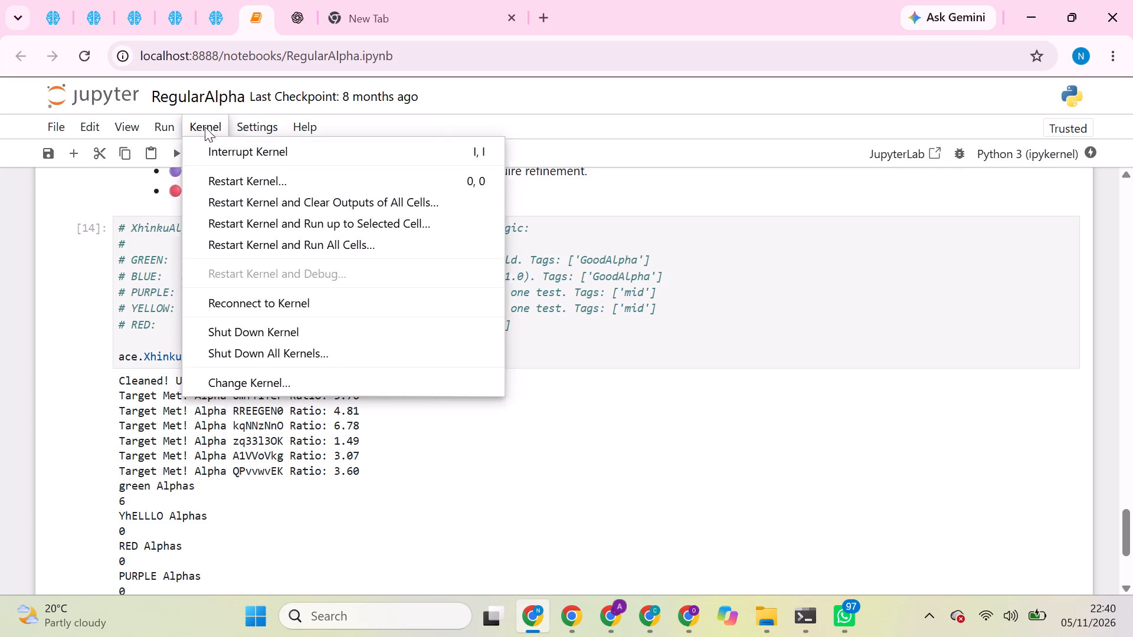
{"action": "left_click", "coordinate": [202, 121]}
{"action": "left_click", "coordinate": [202, 121]}
{"action": "left_click", "coordinate": [303, 236]}
{"action": "left_click", "coordinate": [720, 382]}
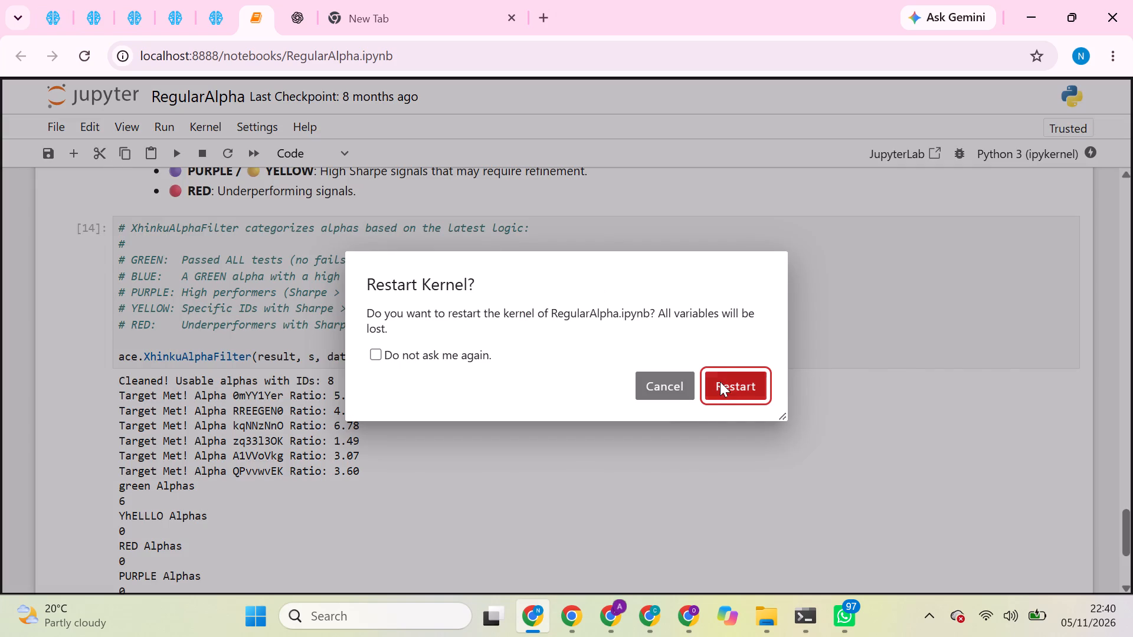
Change the alpha_list slice in the simulate_alpha_list_multi cell to [0:20].
{"action": "scroll", "coordinate": [528, 317], "scroll_direction": "up", "scroll_amount": 2}
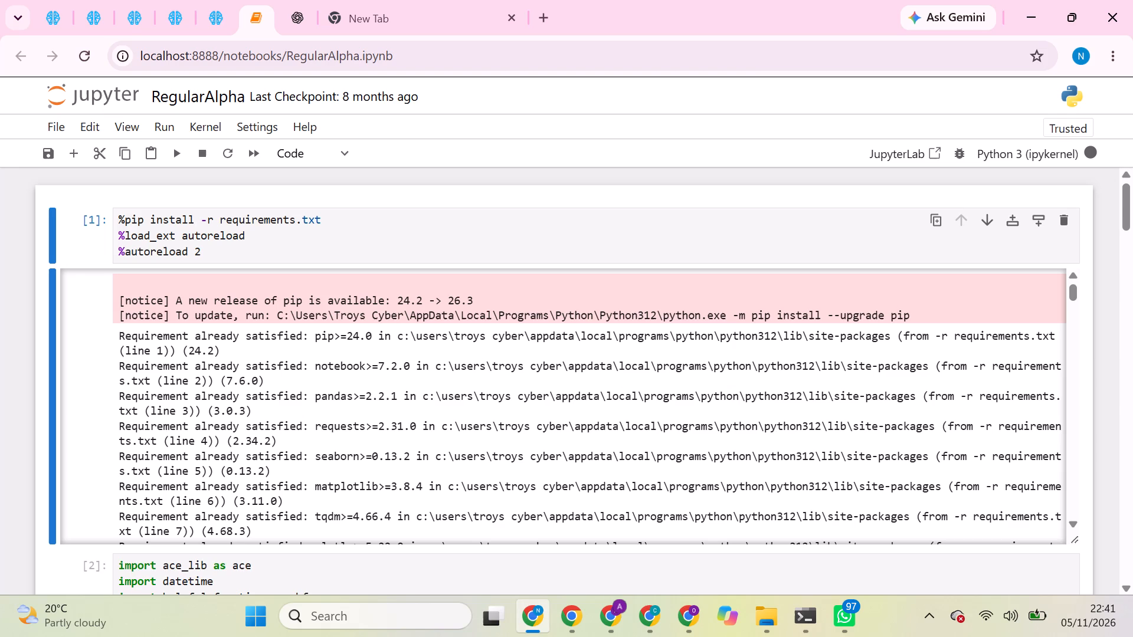
{"action": "scroll", "coordinate": [418, 251], "scroll_direction": "up", "scroll_amount": 1}
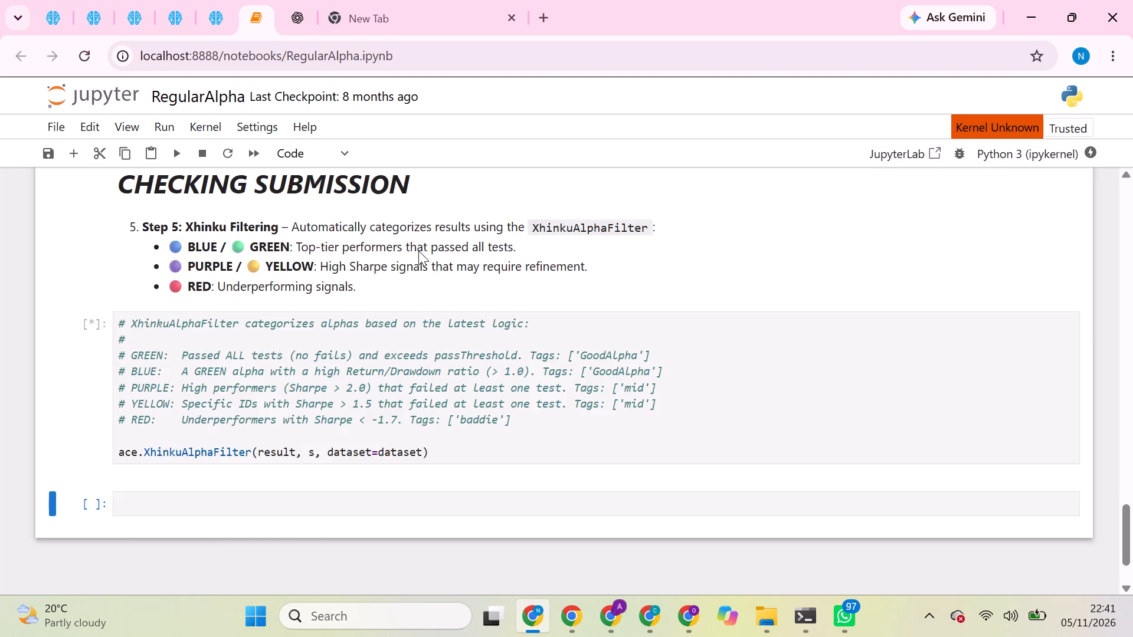
{"action": "scroll", "coordinate": [418, 251], "scroll_direction": "up", "scroll_amount": 1}
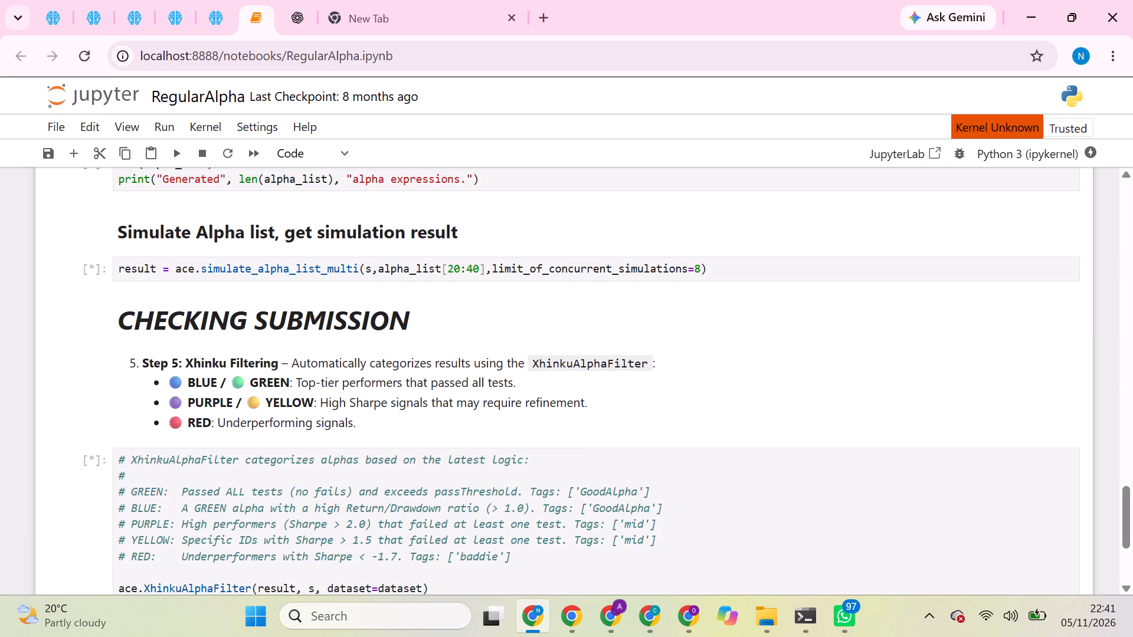
{"action": "left_click", "coordinate": [454, 261]}
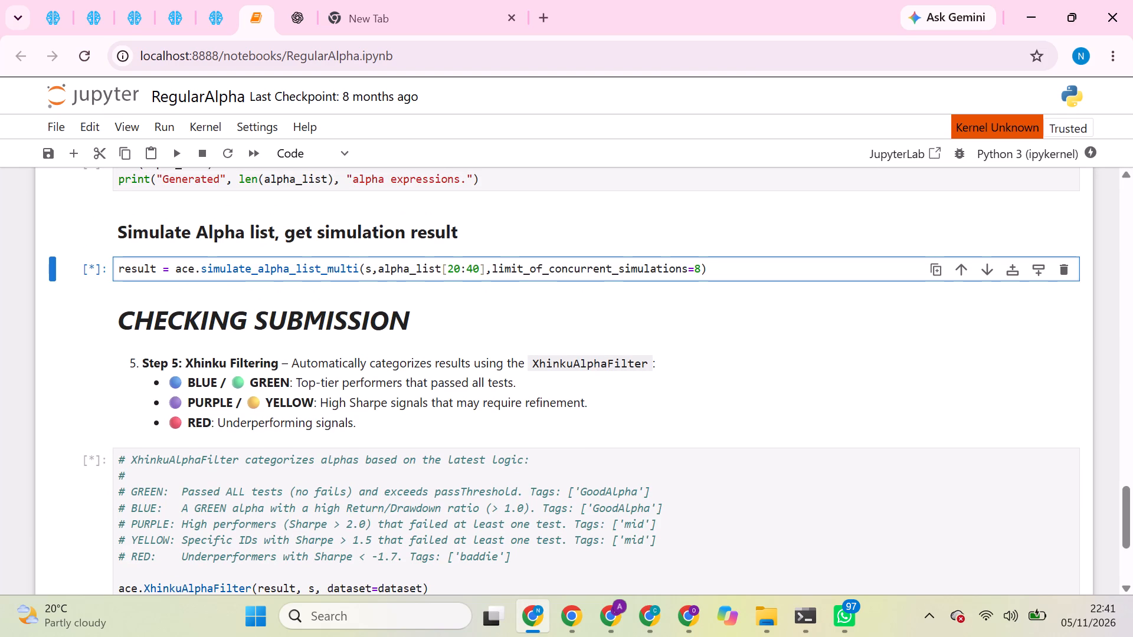
{"action": "key", "text": "BackSpace"}
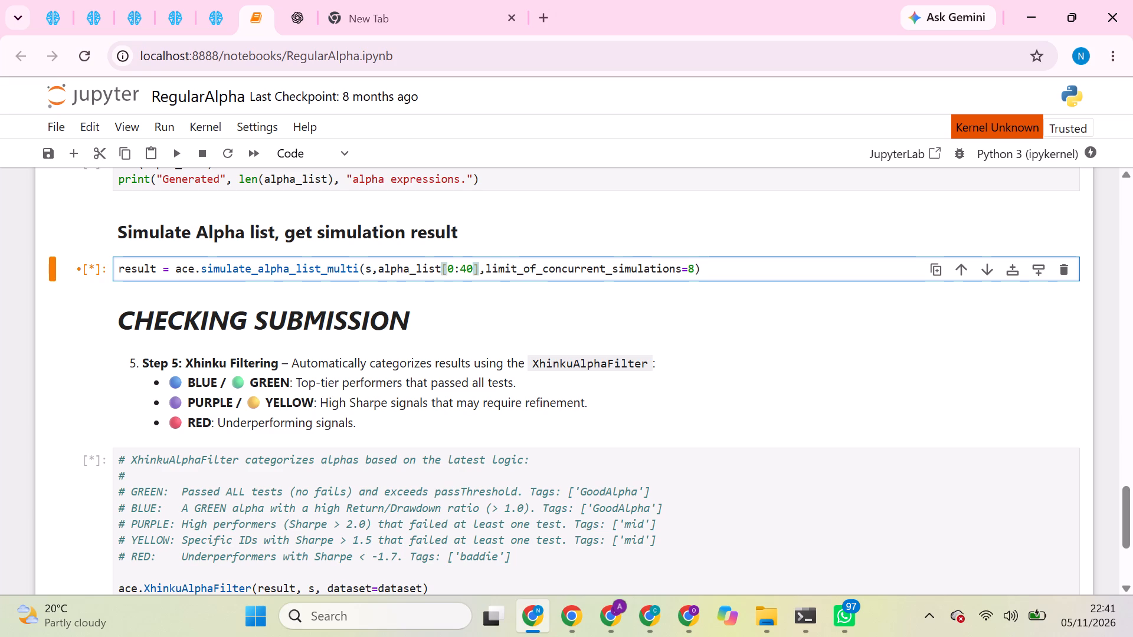
{"action": "left_click", "coordinate": [471, 268]}
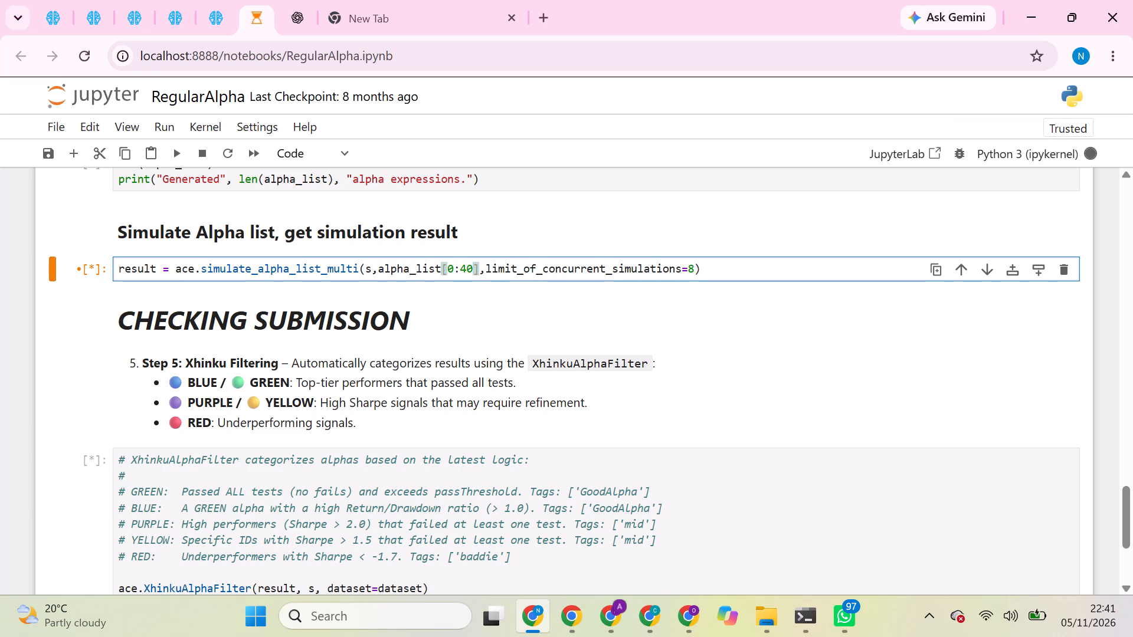
{"action": "left_click", "coordinate": [467, 267]}
{"action": "key", "text": "BackSpace"}
{"action": "key", "text": "2"}
{"action": "left_click", "coordinate": [572, 331]}
{"action": "scroll", "coordinate": [456, 339], "scroll_direction": "up", "scroll_amount": 2}
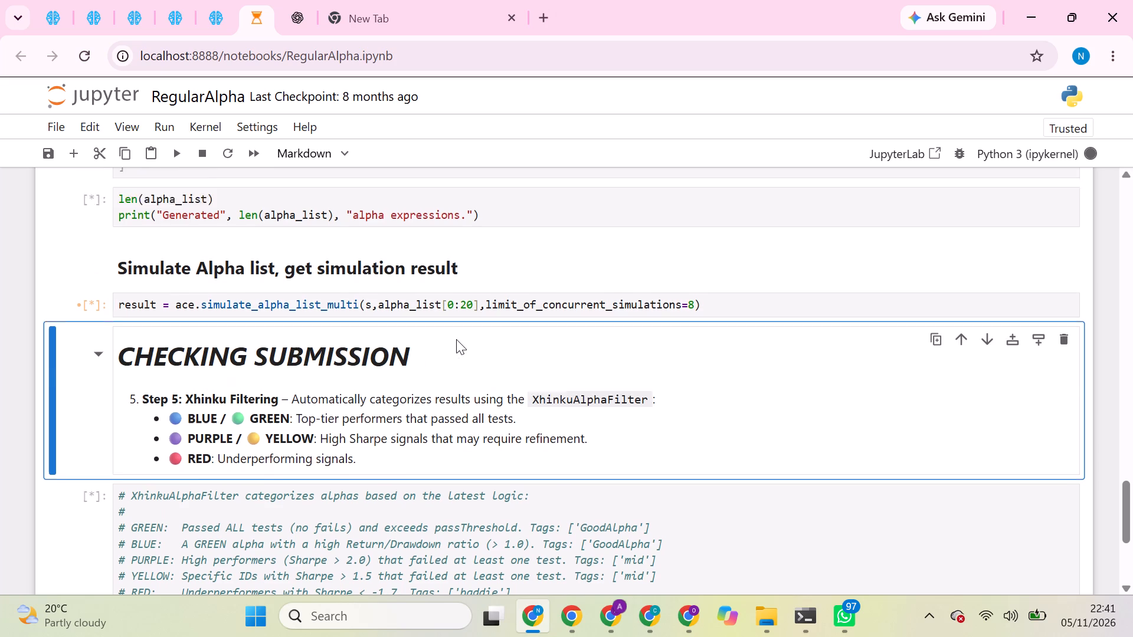
{"action": "scroll", "coordinate": [456, 339], "scroll_direction": "up", "scroll_amount": 9}
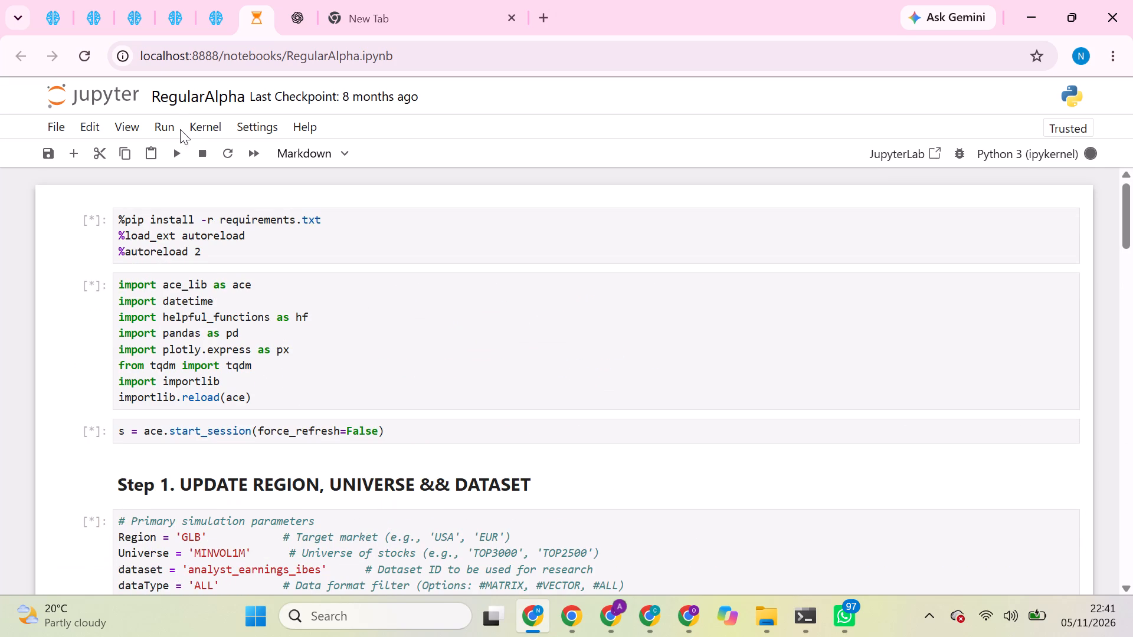
Open the BRAIN tab with the long_count-based super alpha and dismiss the challenge pop-up, the welcome tour and the service banner.
{"action": "left_click", "coordinate": [218, 5]}
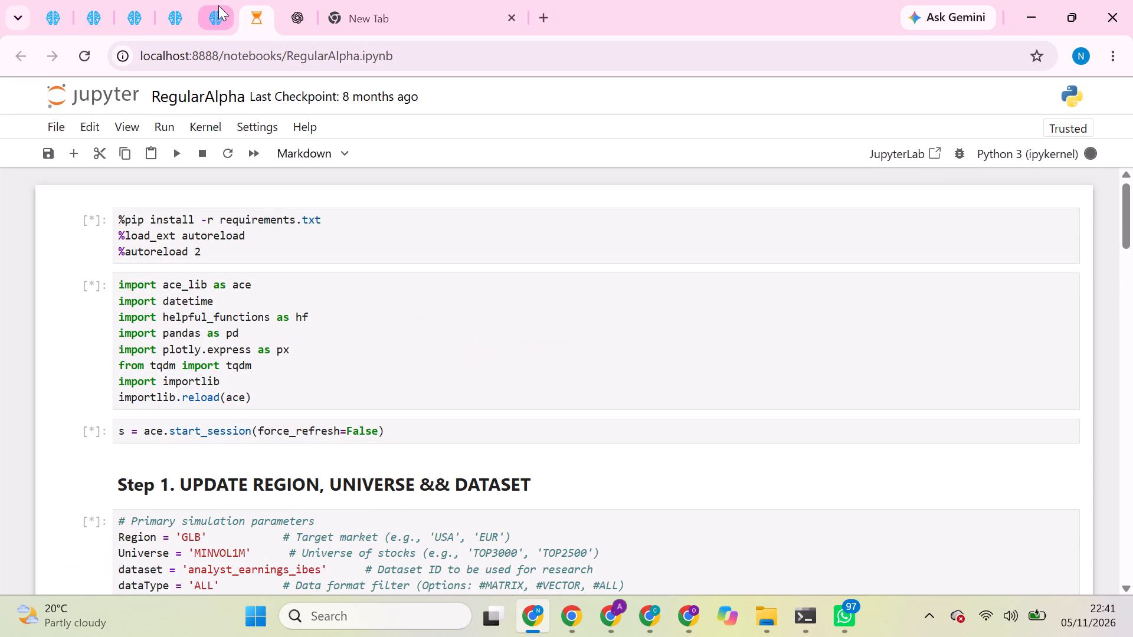
{"action": "left_click", "coordinate": [218, 5]}
{"action": "left_click", "coordinate": [218, 5]}
{"action": "left_click", "coordinate": [218, 5]}
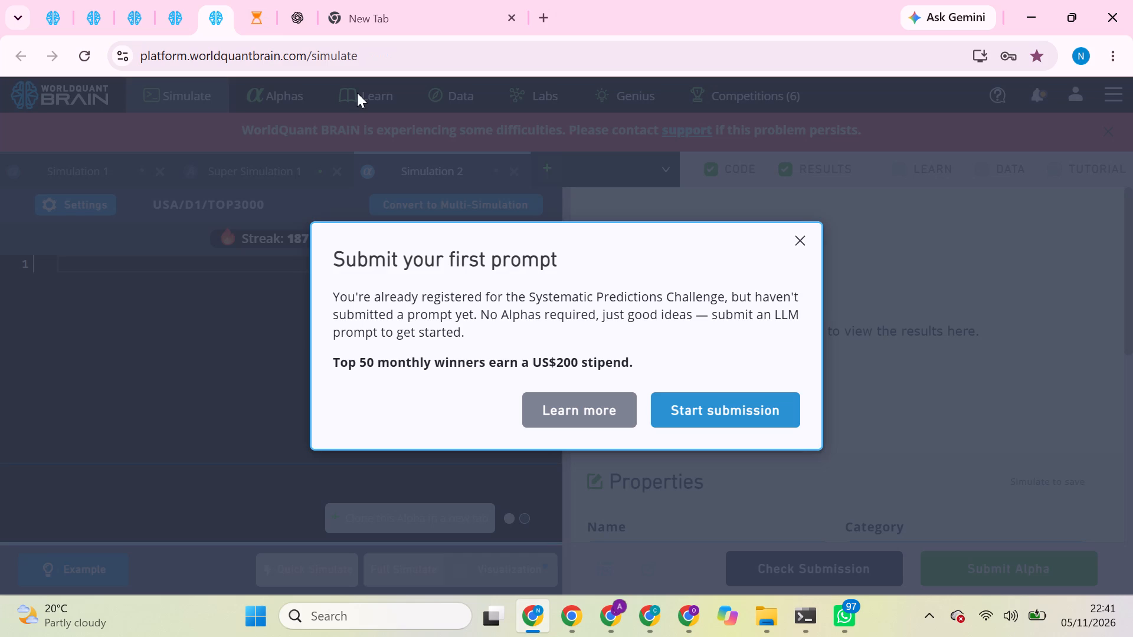
{"action": "left_click", "coordinate": [801, 237]}
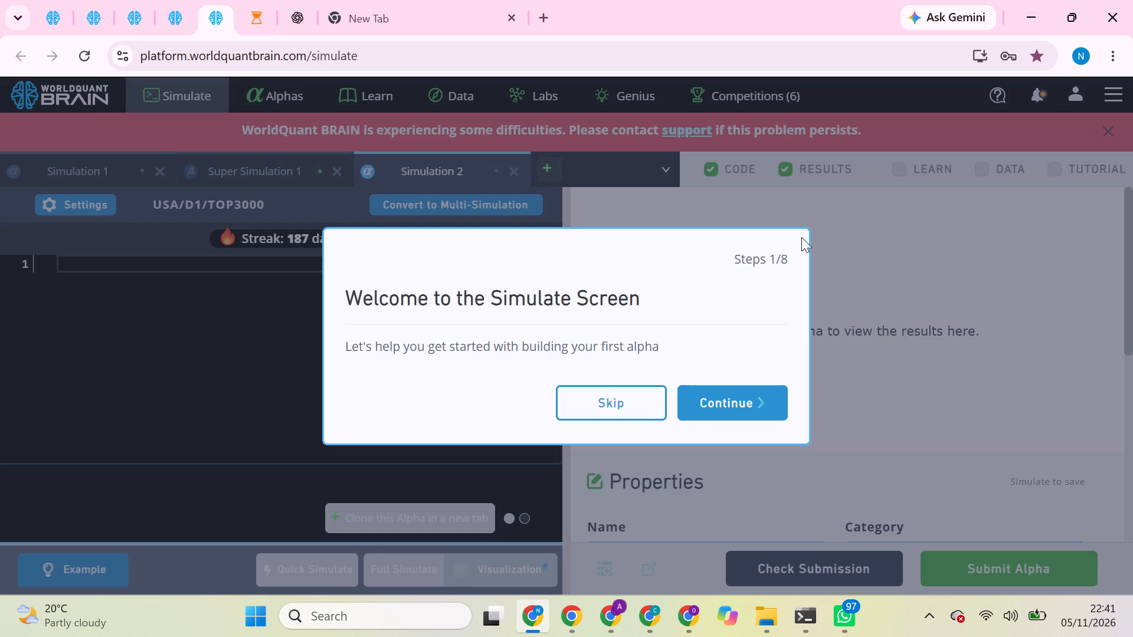
{"action": "left_click", "coordinate": [623, 400]}
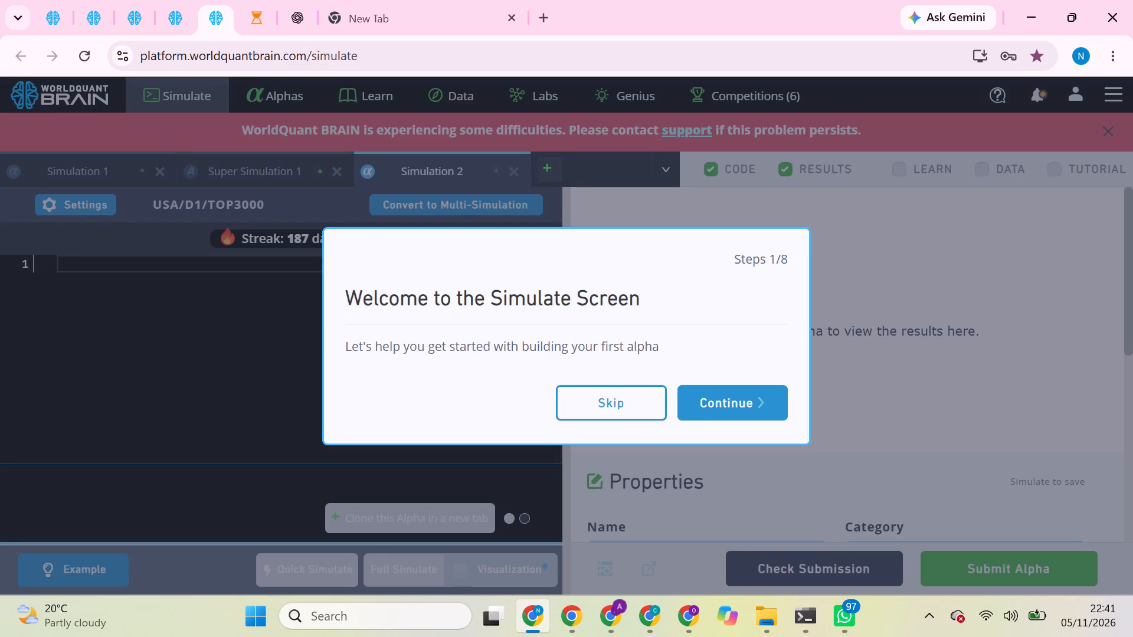
{"action": "left_click", "coordinate": [623, 400]}
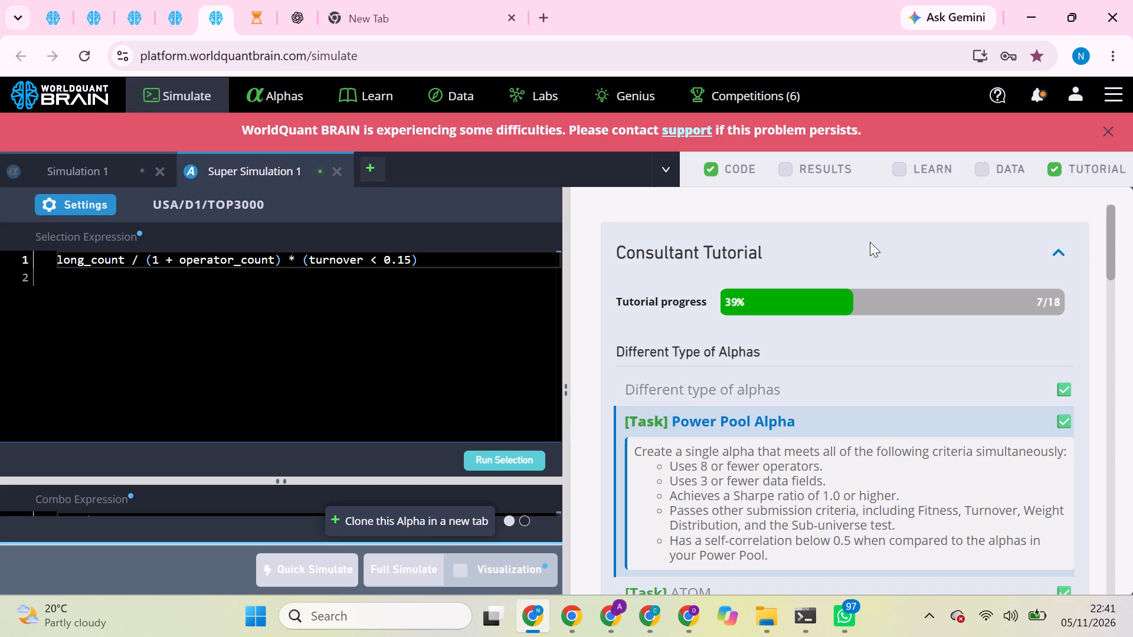
{"action": "left_click", "coordinate": [1106, 128]}
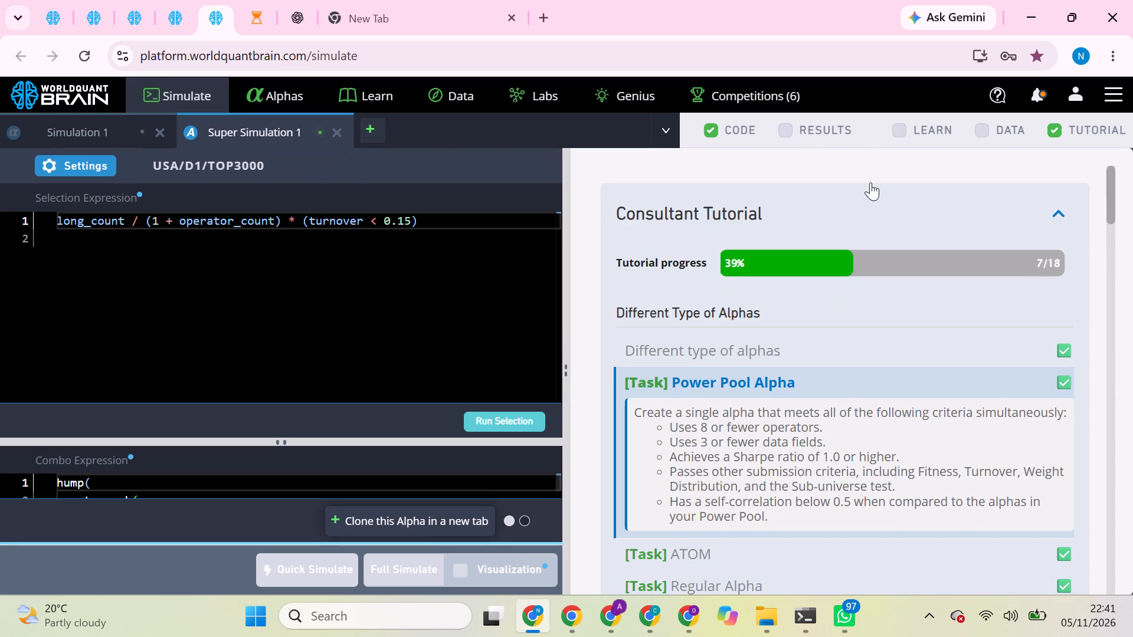
{"action": "left_click", "coordinate": [870, 182]}
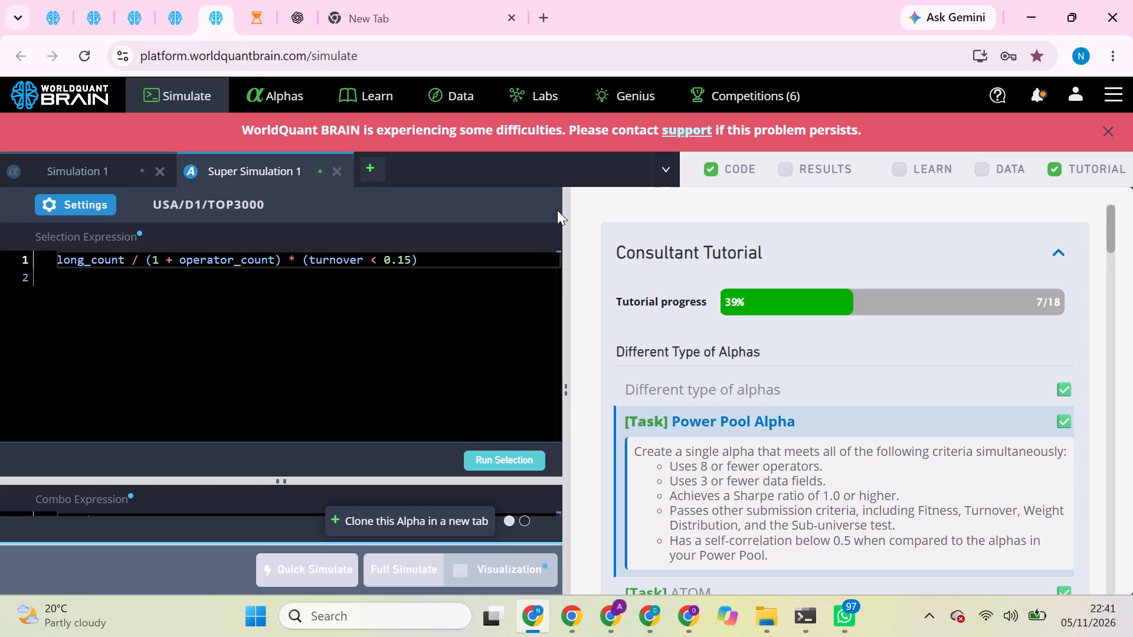
{"action": "left_click", "coordinate": [1107, 130]}
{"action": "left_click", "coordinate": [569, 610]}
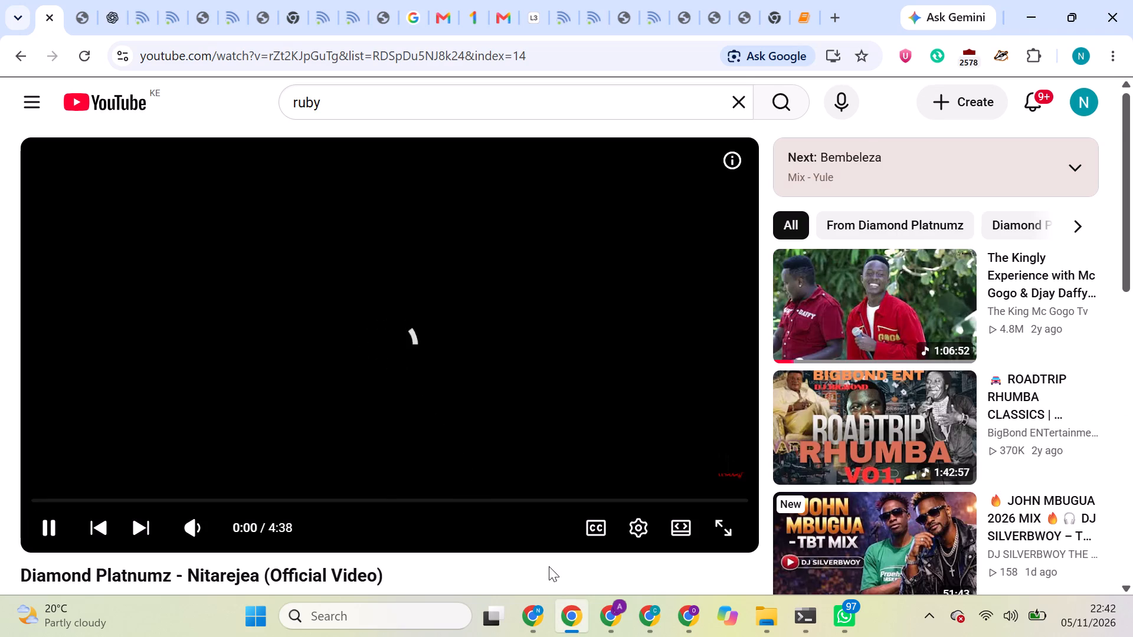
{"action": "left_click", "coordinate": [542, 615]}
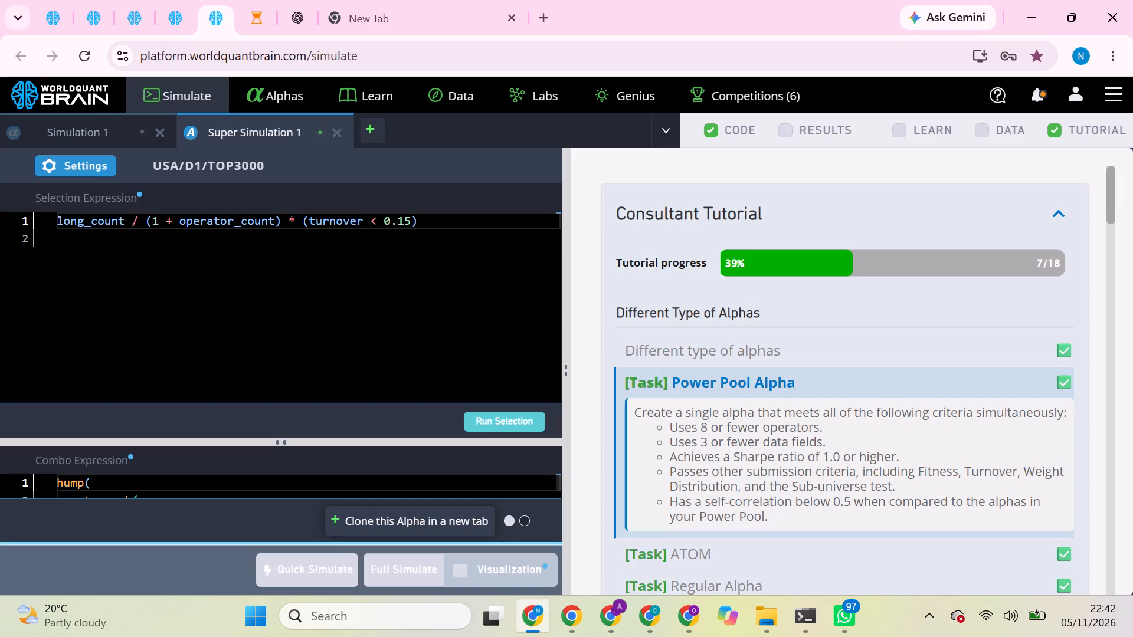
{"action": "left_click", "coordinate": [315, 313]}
Open the Persona identity verification from the RegularAlpha notebook, begin verifying, and start the camera face check.
{"action": "left_click", "coordinate": [248, 5]}
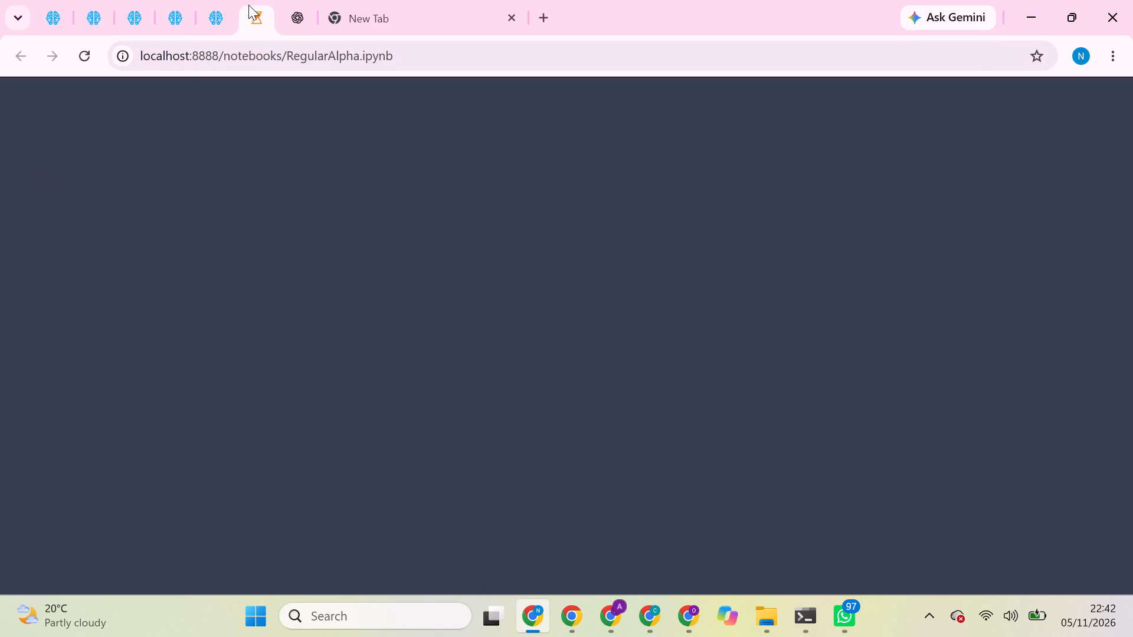
{"action": "left_click", "coordinate": [364, 344]}
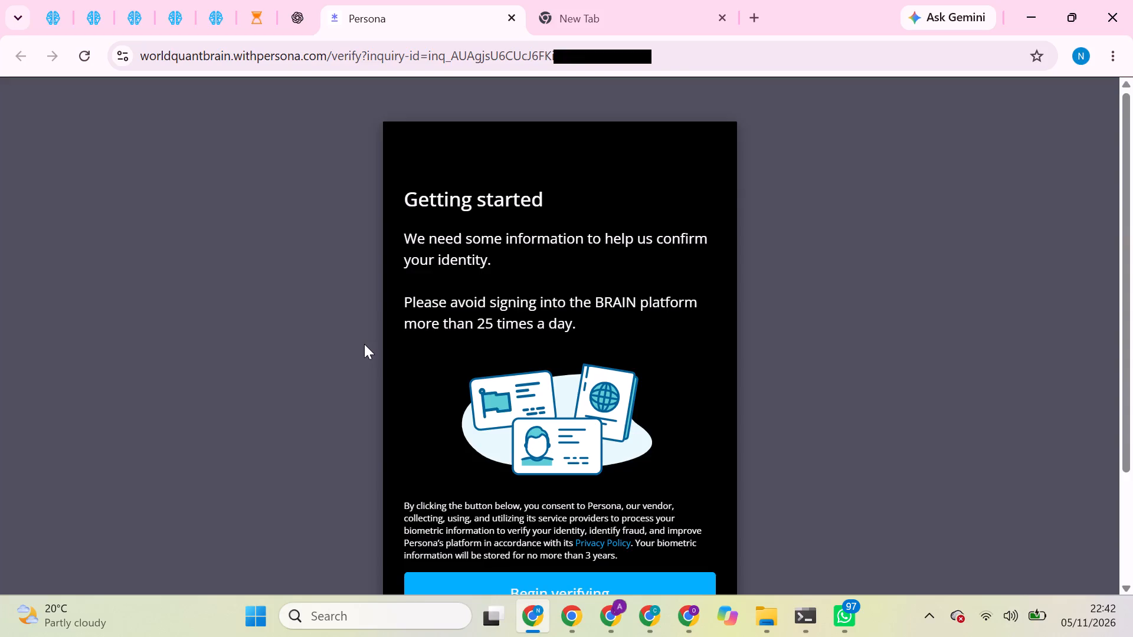
{"action": "scroll", "coordinate": [527, 333], "scroll_direction": "down", "scroll_amount": 5}
{"action": "left_click", "coordinate": [553, 447]}
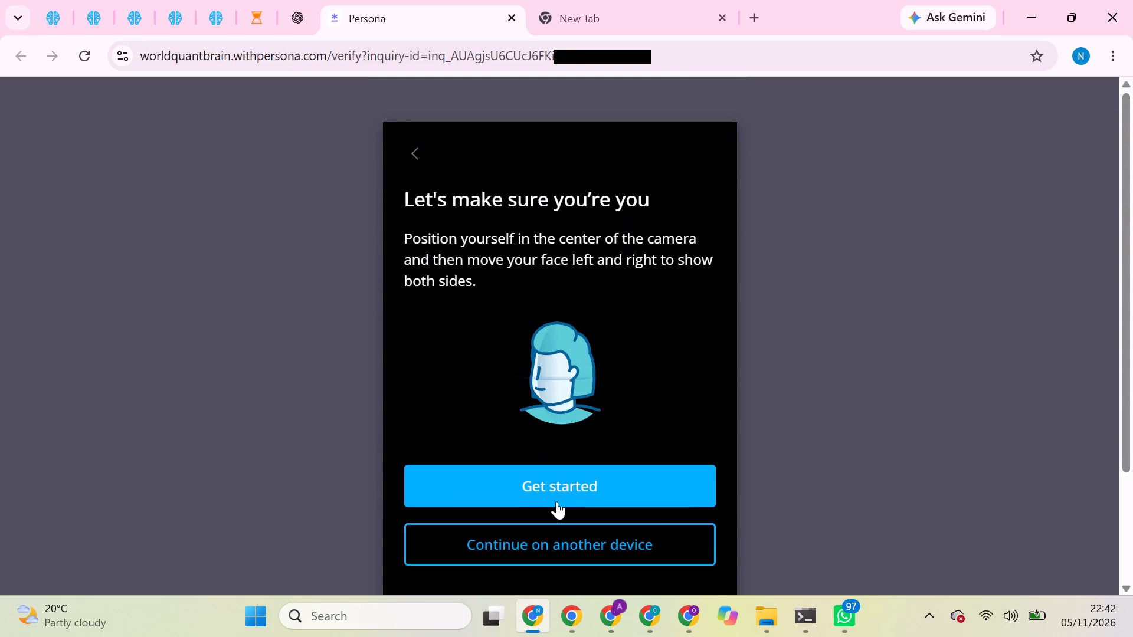
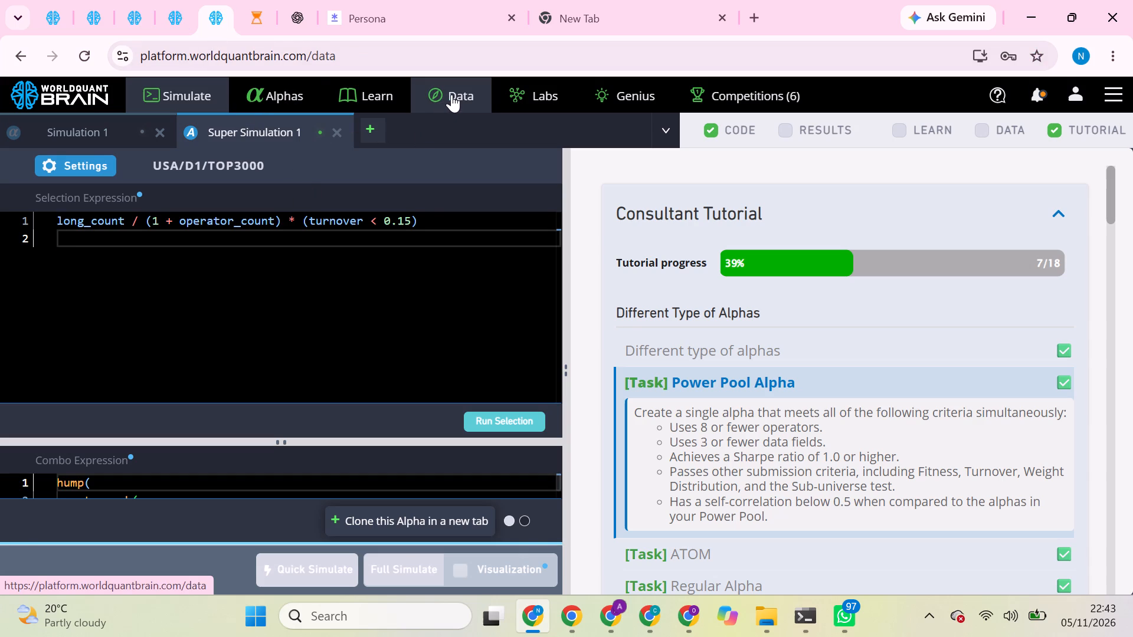
{"action": "scroll", "coordinate": [523, 368], "scroll_direction": "down", "scroll_amount": 2}
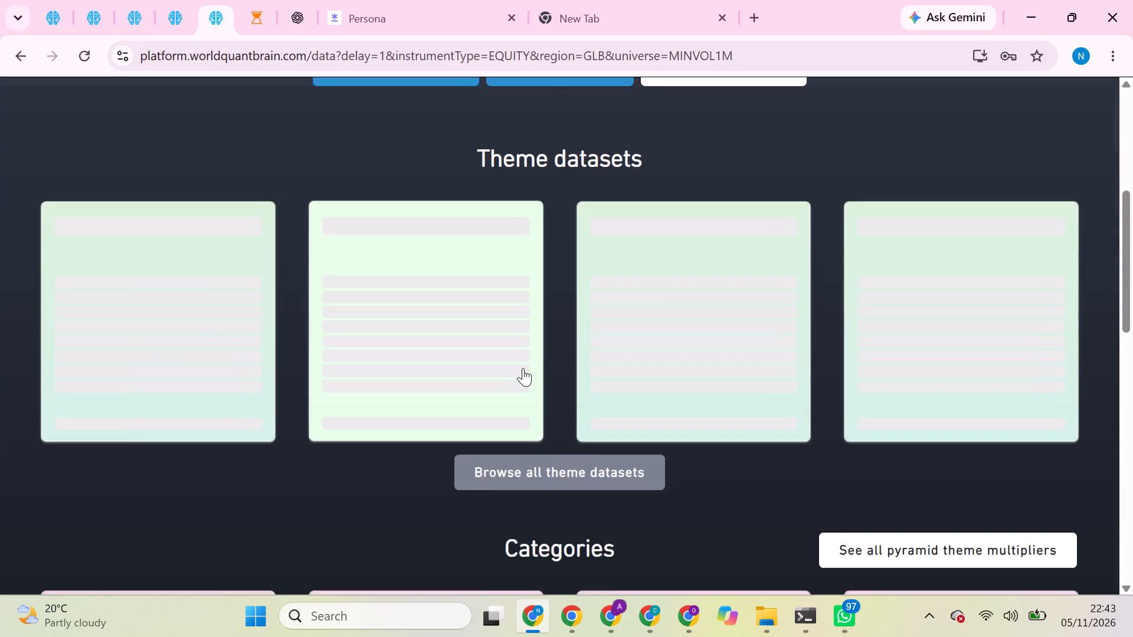
{"action": "scroll", "coordinate": [523, 368], "scroll_direction": "down", "scroll_amount": 3}
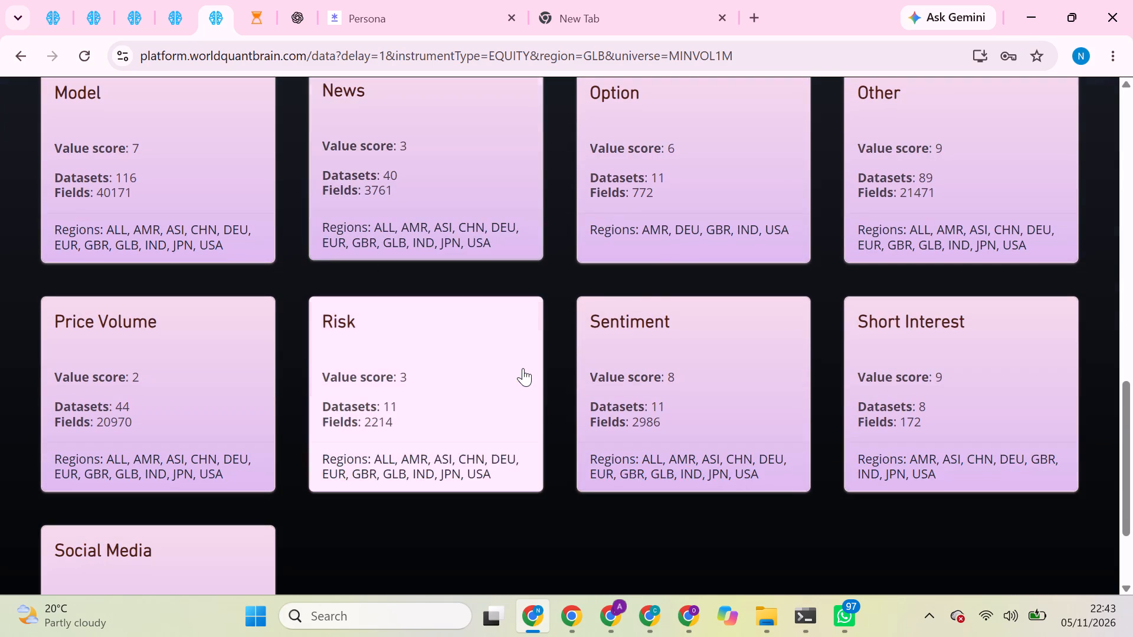
{"action": "scroll", "coordinate": [684, 350], "scroll_direction": "up", "scroll_amount": 4}
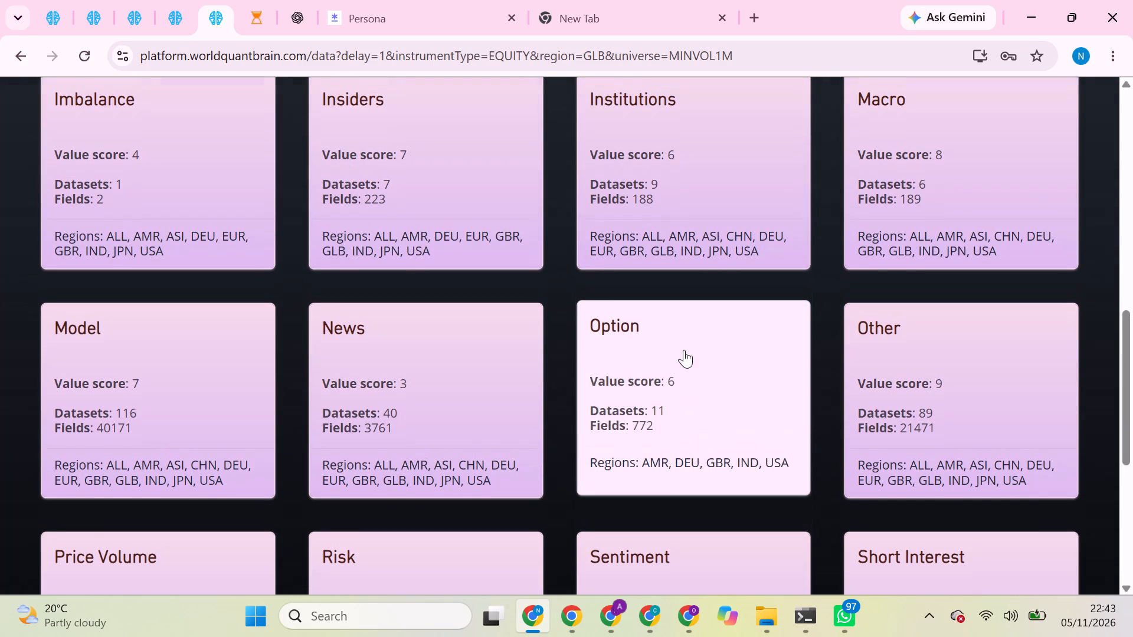
{"action": "scroll", "coordinate": [684, 350], "scroll_direction": "up", "scroll_amount": 1}
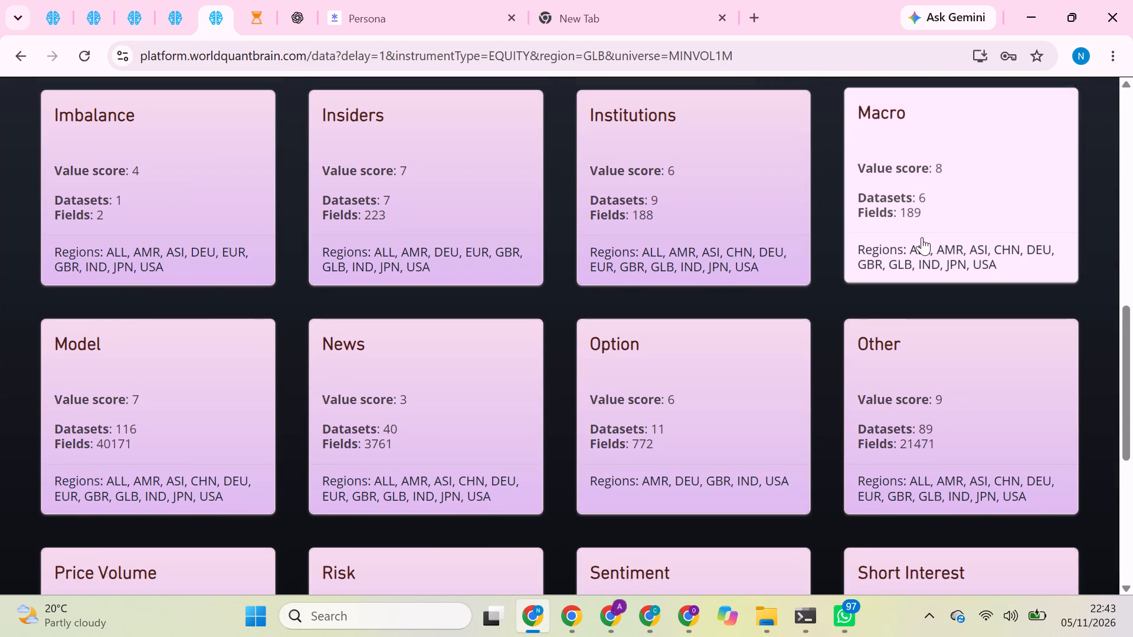
{"action": "left_click", "coordinate": [918, 200]}
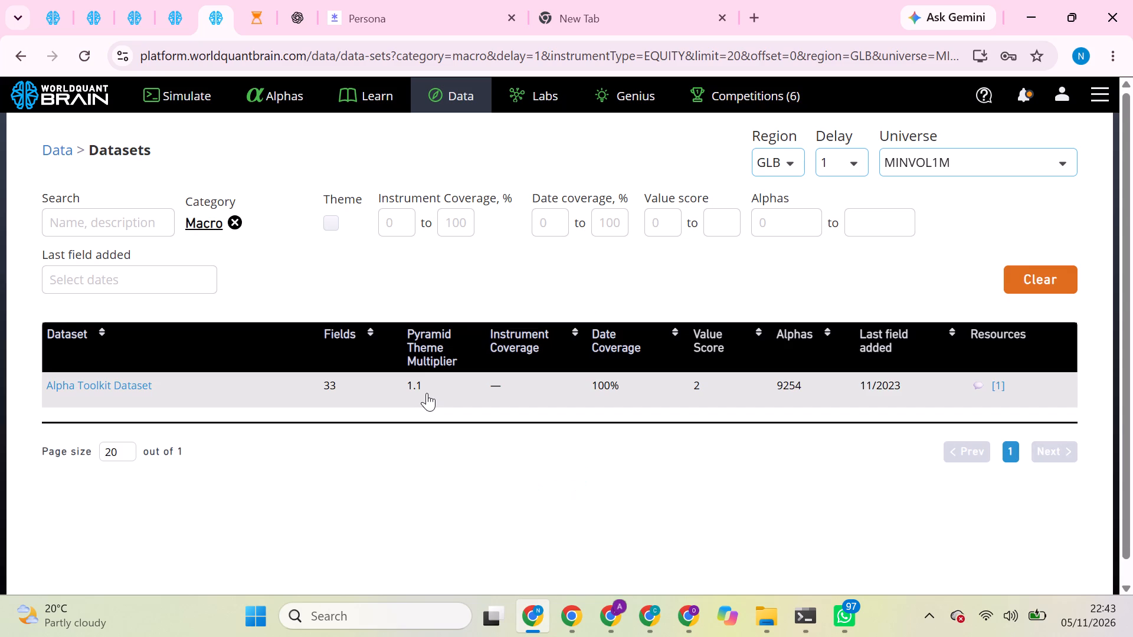
{"action": "left_click", "coordinate": [15, 66]}
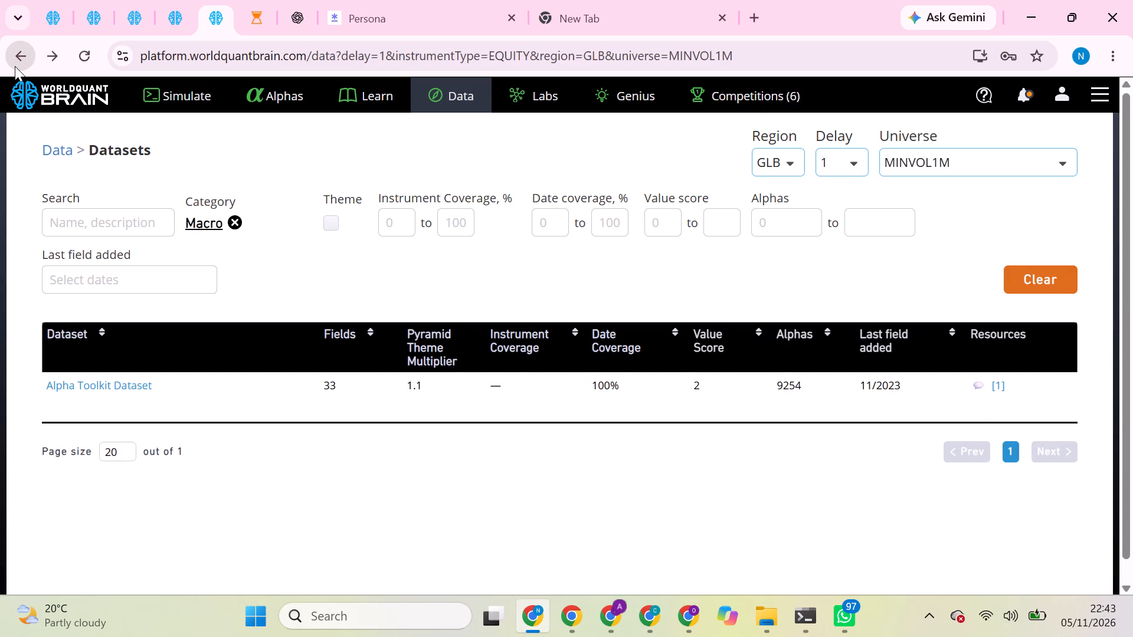
Find the AI News Sentiment Scores dataset in the Other category and copy its dataset ID from the description.
{"action": "scroll", "coordinate": [506, 289], "scroll_direction": "down", "scroll_amount": 3}
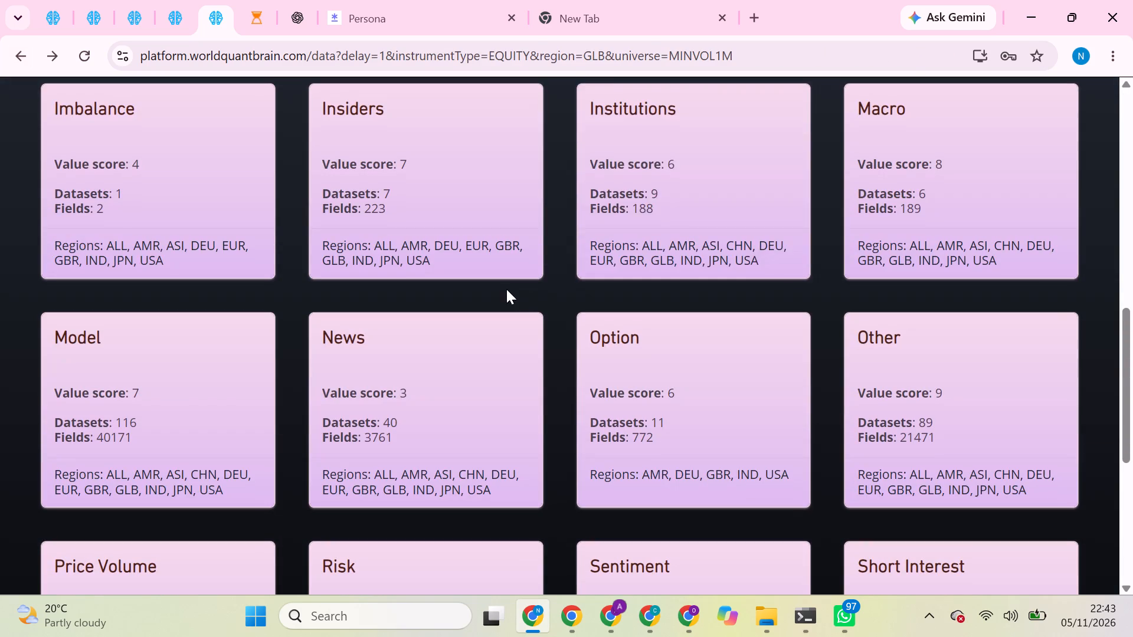
{"action": "left_click", "coordinate": [882, 343]}
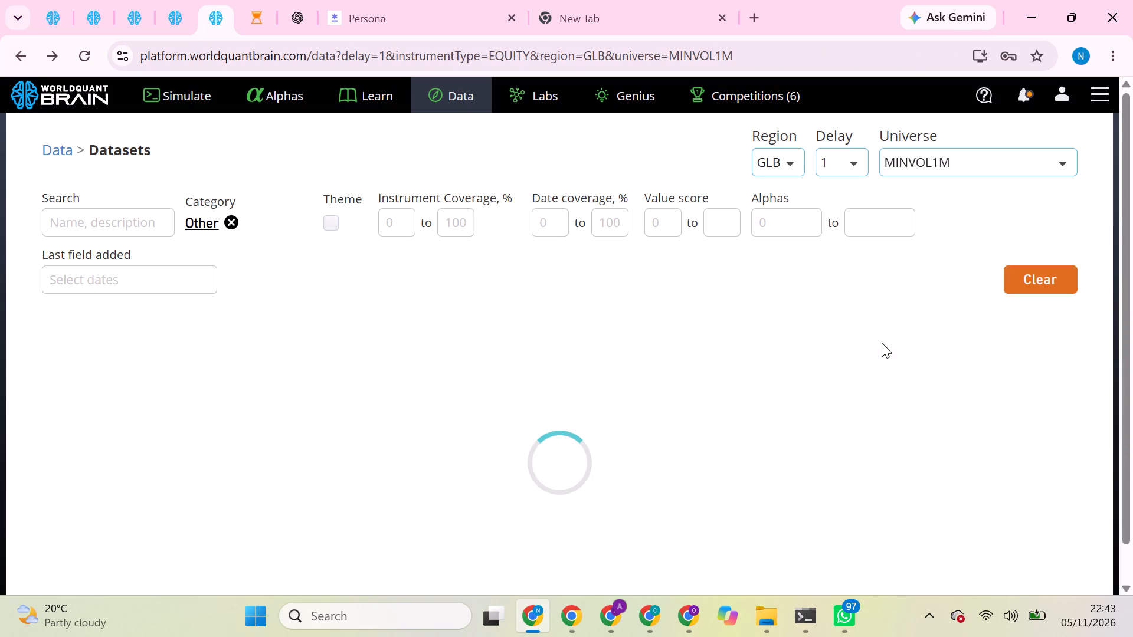
{"action": "left_click", "coordinate": [720, 349]}
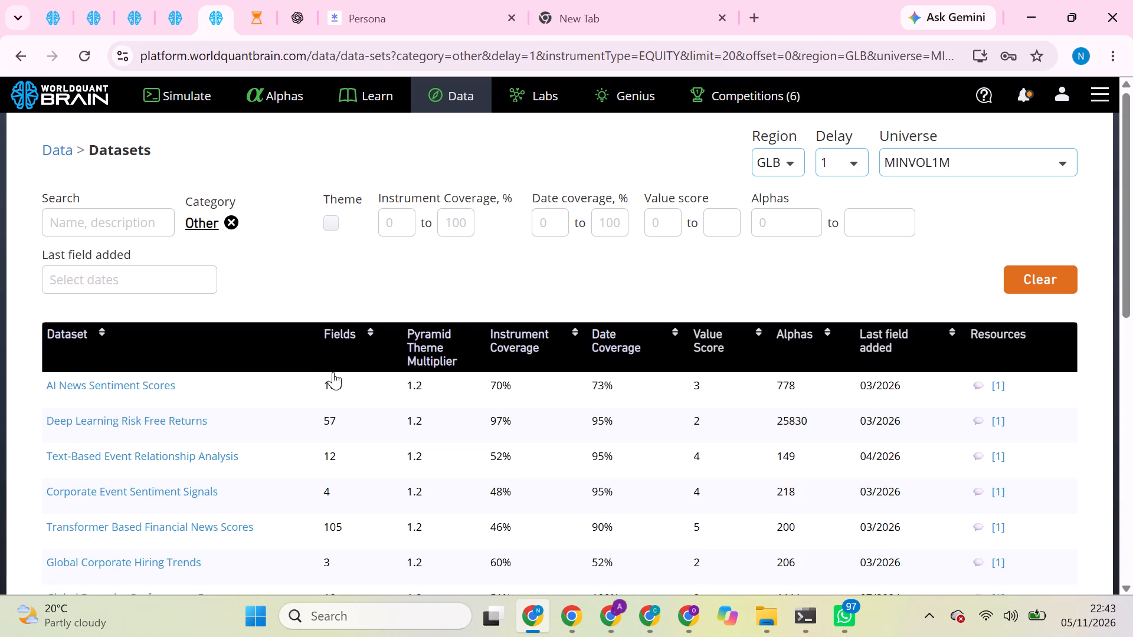
{"action": "left_click", "coordinate": [335, 382]}
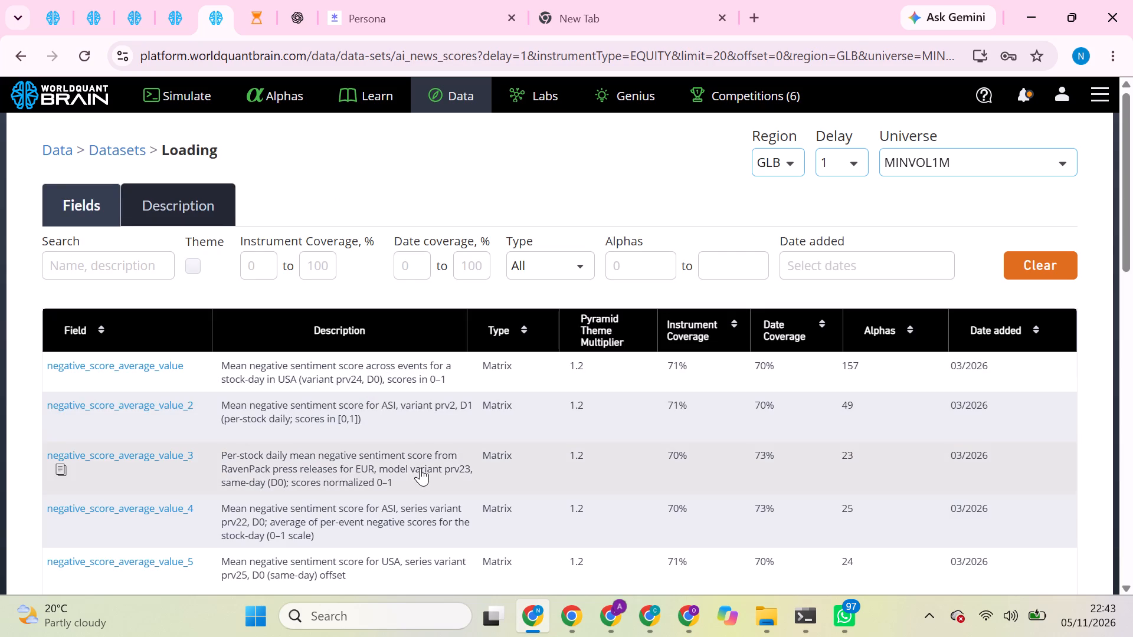
{"action": "left_click", "coordinate": [182, 195]}
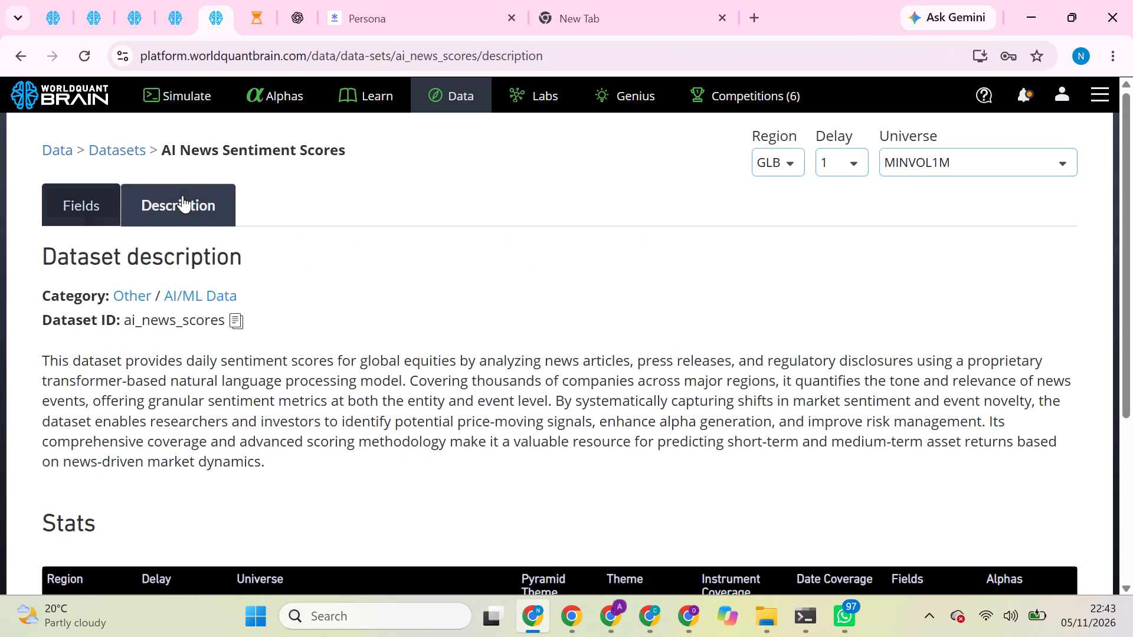
{"action": "left_click", "coordinate": [236, 319]}
In the RegularAlpha notebook's Step 1 parameters cell, replace the dataset value with 'ai_news_scores'.
{"action": "left_click", "coordinate": [268, 0]}
{"action": "scroll", "coordinate": [304, 246], "scroll_direction": "up", "scroll_amount": 2}
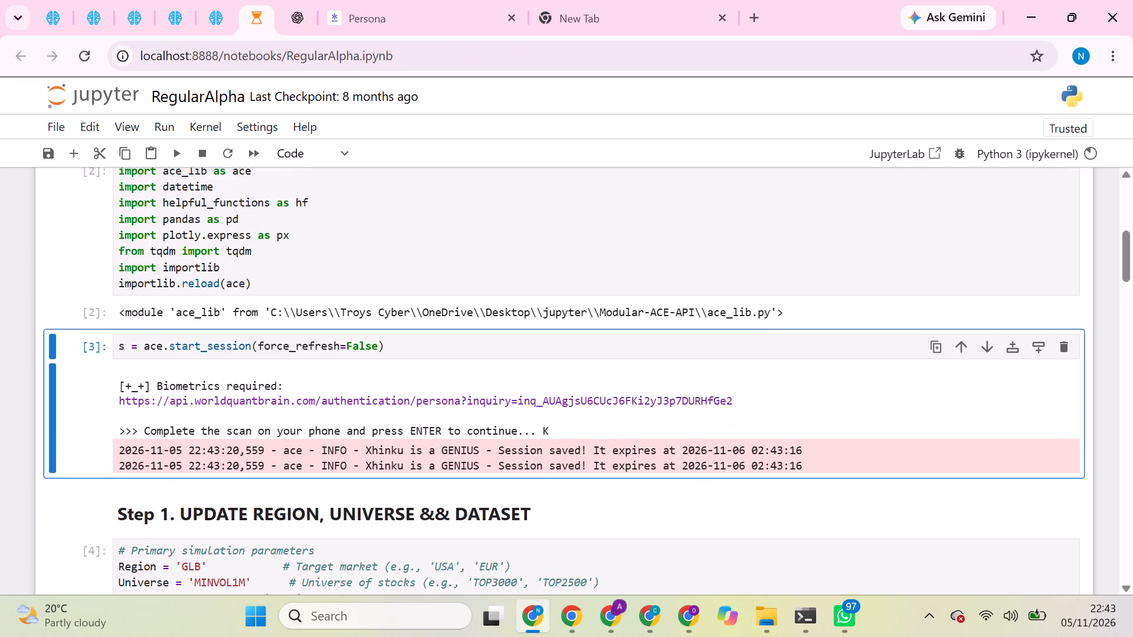
{"action": "scroll", "coordinate": [304, 246], "scroll_direction": "up", "scroll_amount": 4}
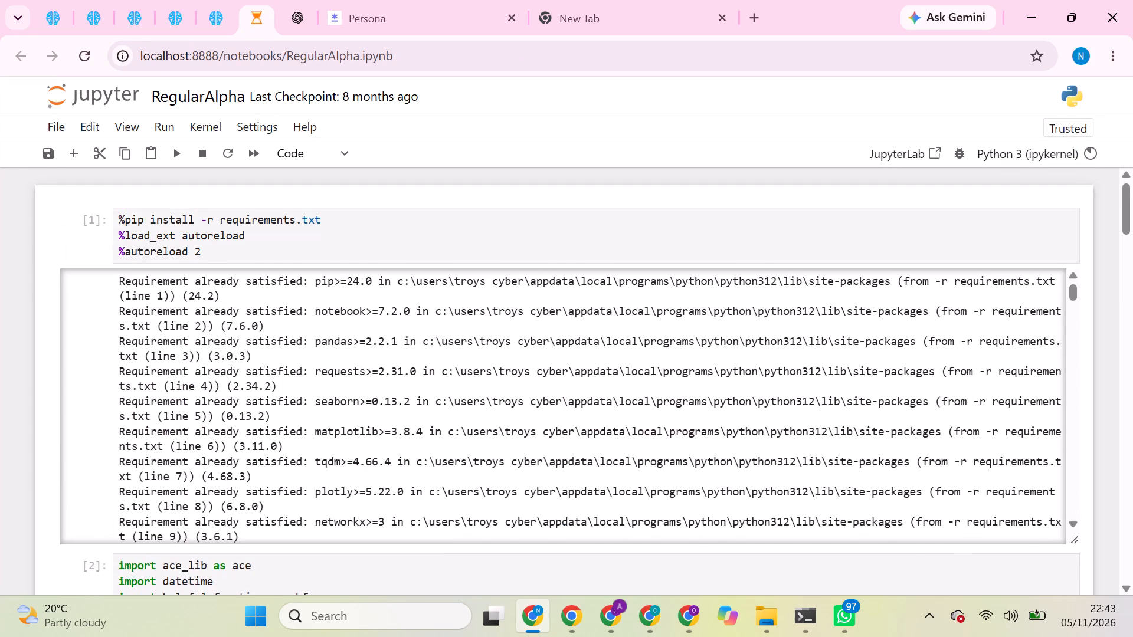
{"action": "scroll", "coordinate": [352, 573], "scroll_direction": "down", "scroll_amount": 3}
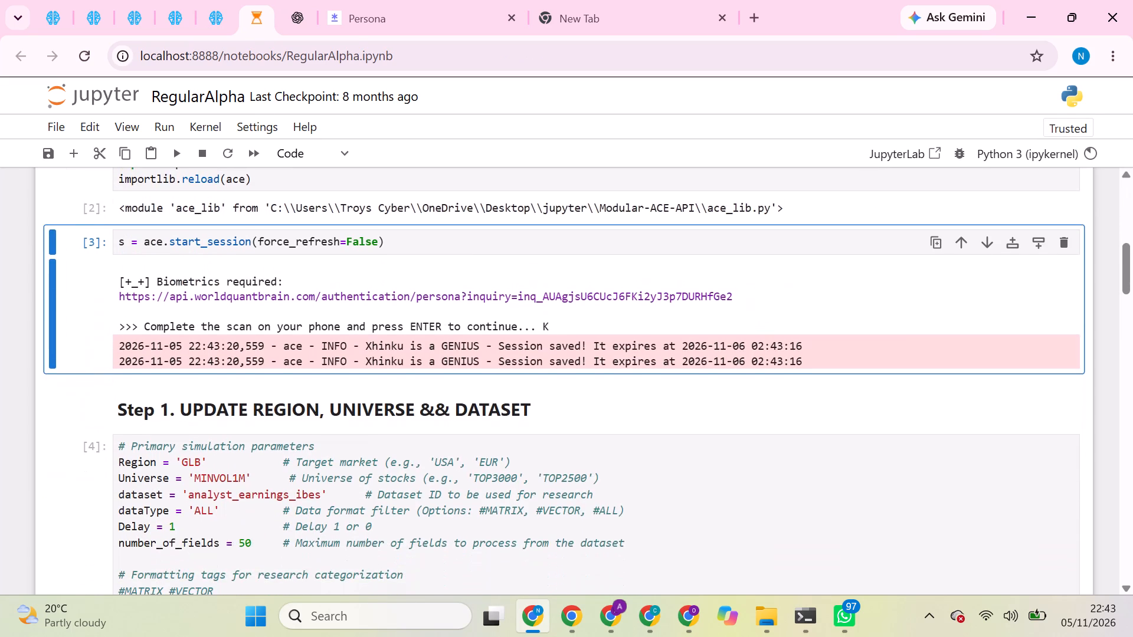
{"action": "scroll", "coordinate": [352, 573], "scroll_direction": "down", "scroll_amount": 4}
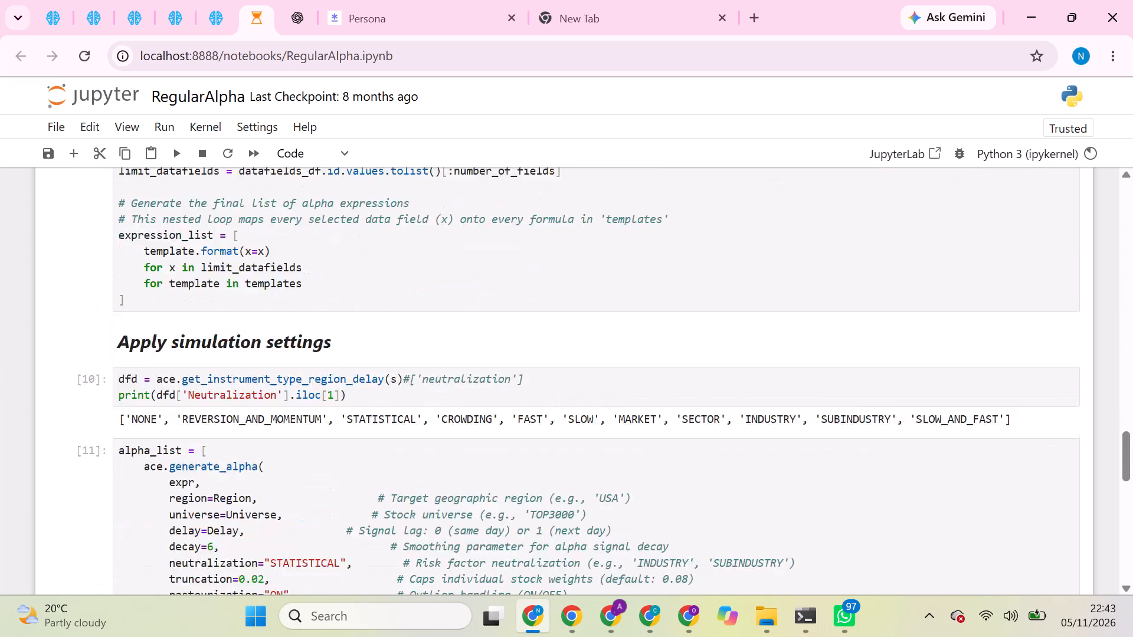
{"action": "scroll", "coordinate": [352, 573], "scroll_direction": "down", "scroll_amount": 1}
{"action": "scroll", "coordinate": [352, 573], "scroll_direction": "up", "scroll_amount": 2}
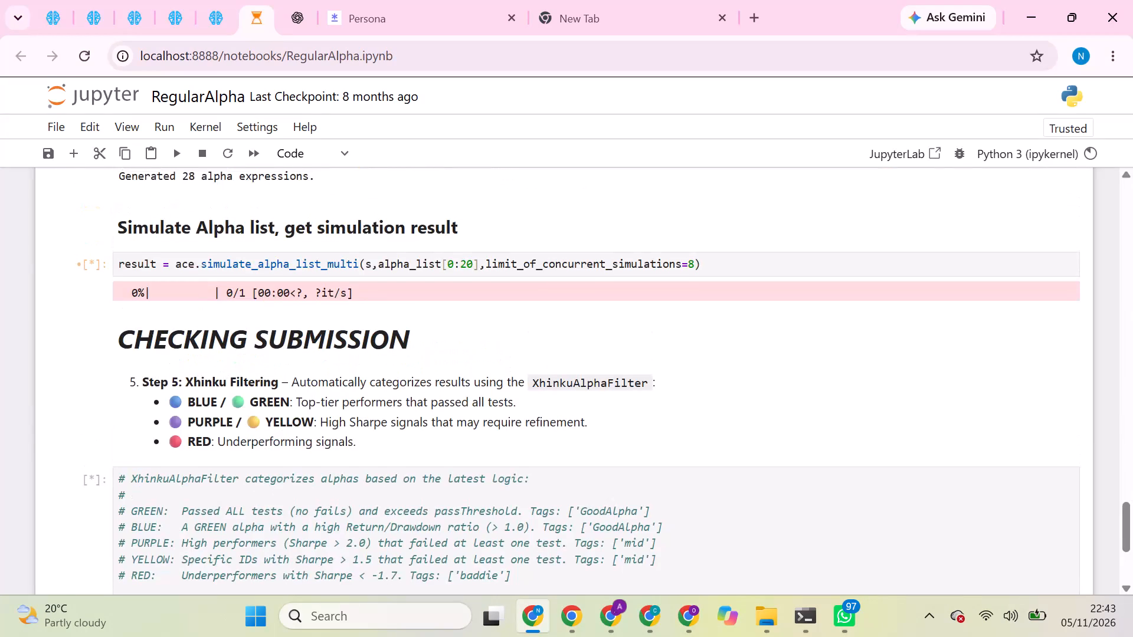
{"action": "scroll", "coordinate": [358, 505], "scroll_direction": "up", "scroll_amount": 4}
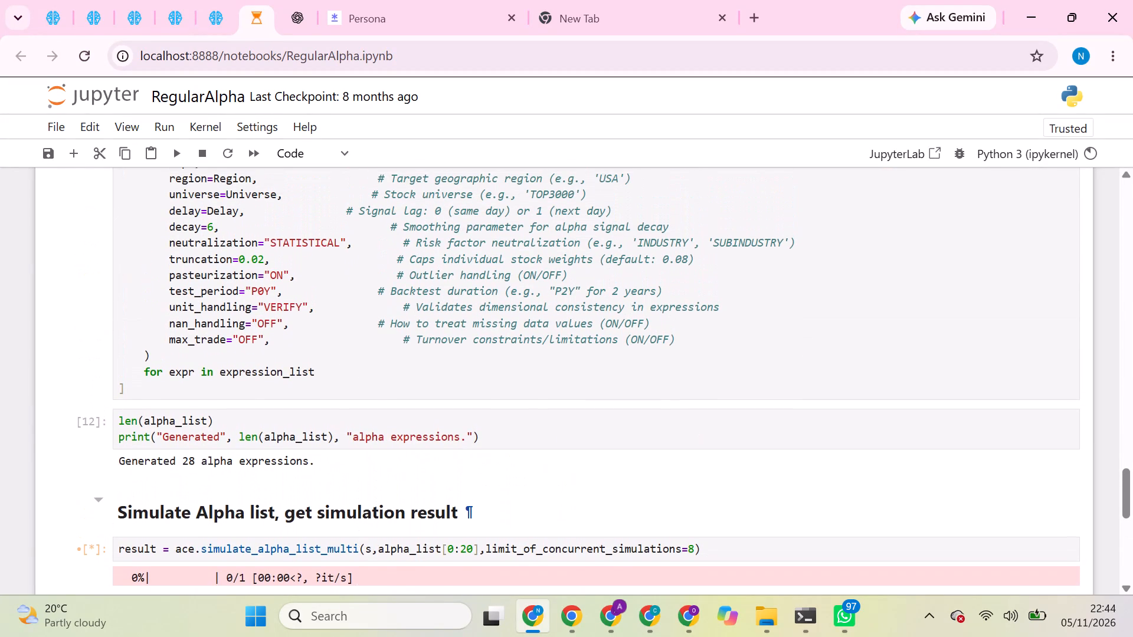
{"action": "scroll", "coordinate": [358, 505], "scroll_direction": "up", "scroll_amount": 6}
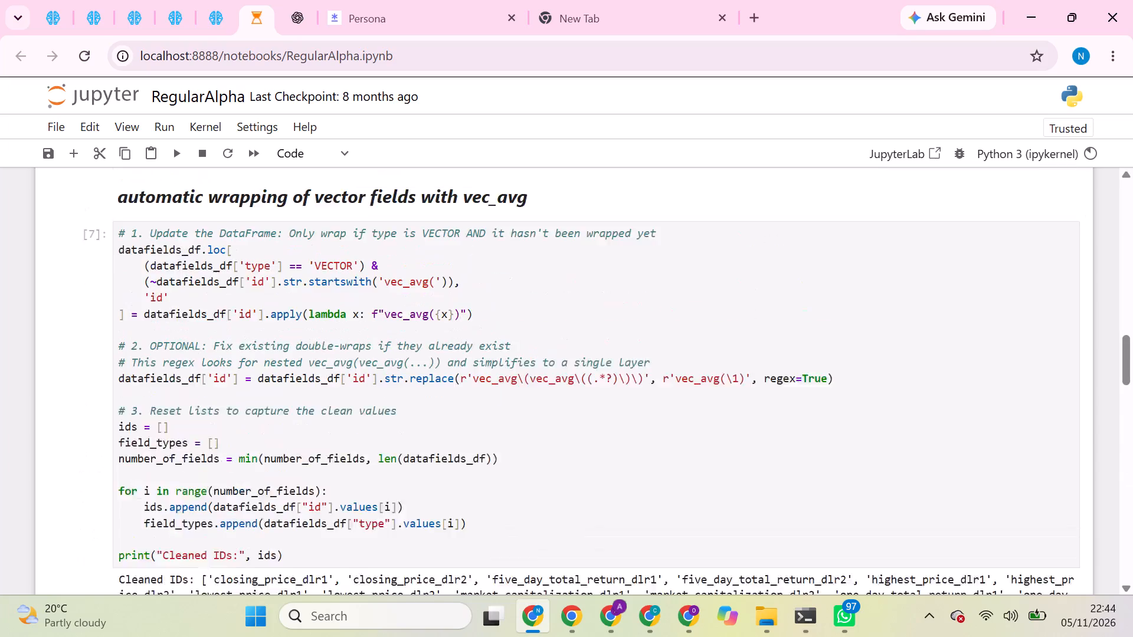
{"action": "scroll", "coordinate": [358, 505], "scroll_direction": "up", "scroll_amount": 4}
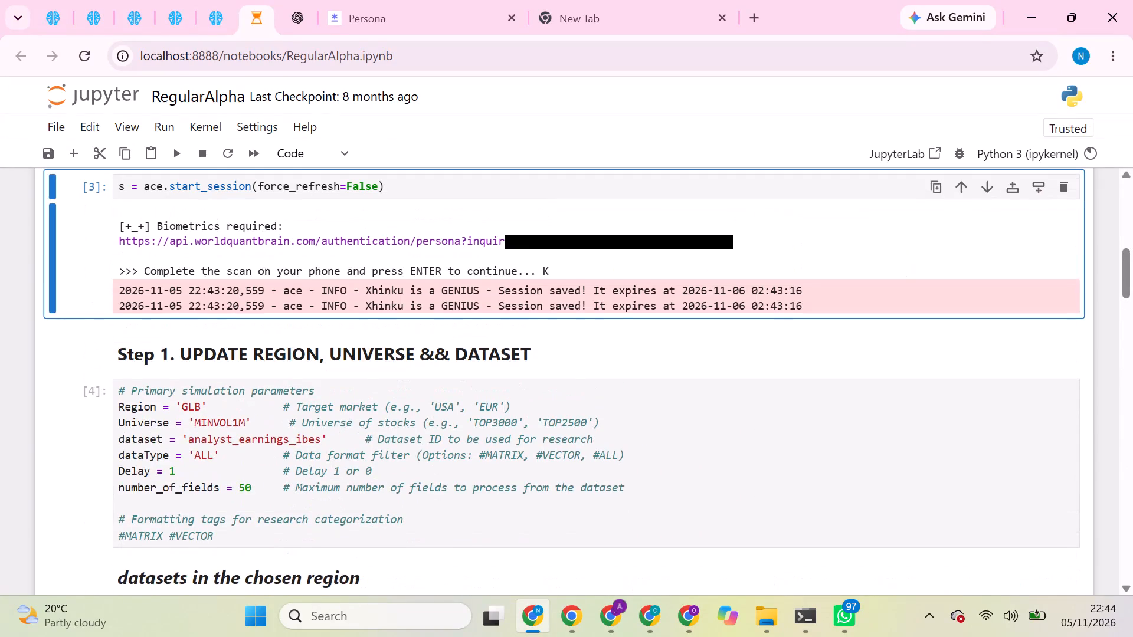
{"action": "double_click", "coordinate": [233, 439]}
{"action": "key", "text": "ctrl+v"}
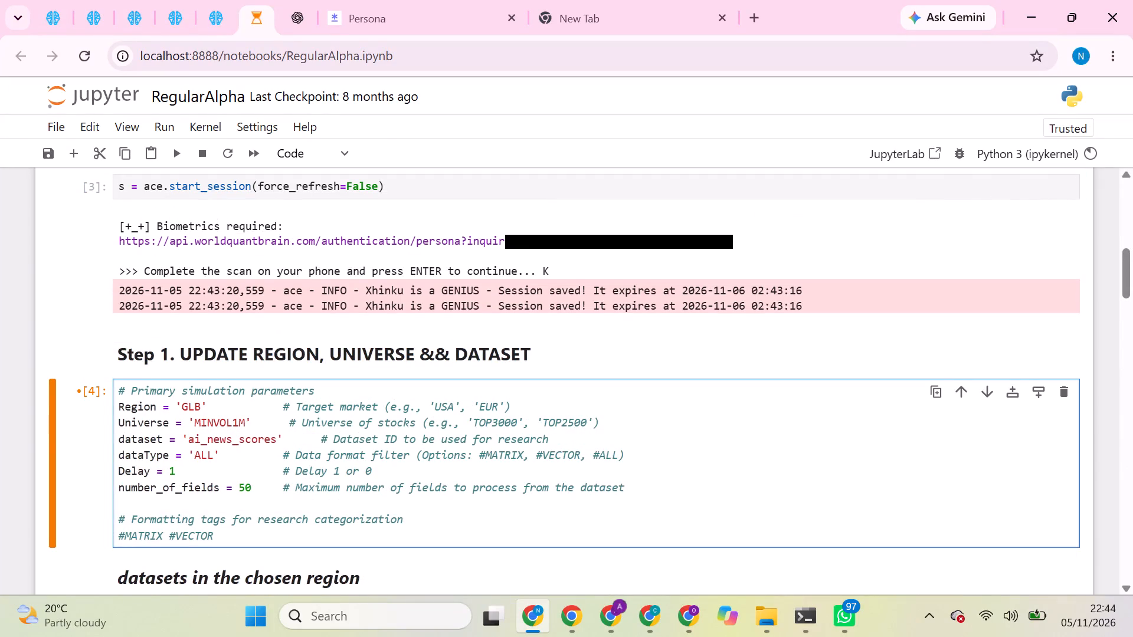
Restart the notebook kernel and run all cells.
{"action": "left_click", "coordinate": [209, 128]}
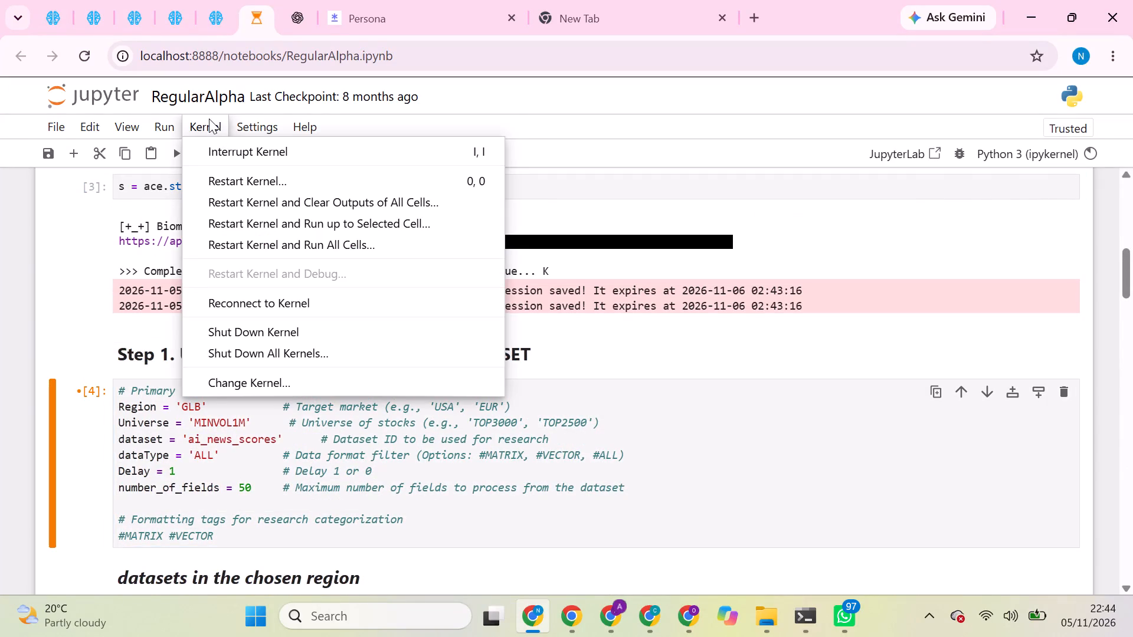
{"action": "left_click", "coordinate": [209, 119]}
{"action": "left_click", "coordinate": [209, 119]}
{"action": "left_click", "coordinate": [326, 238]}
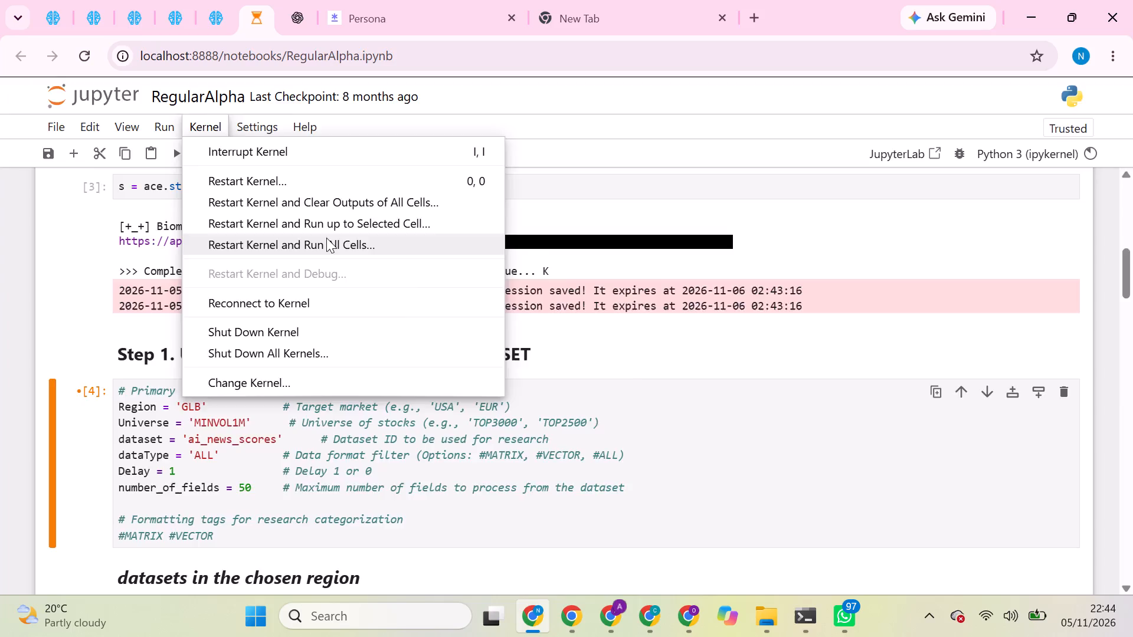
{"action": "left_click", "coordinate": [729, 379]}
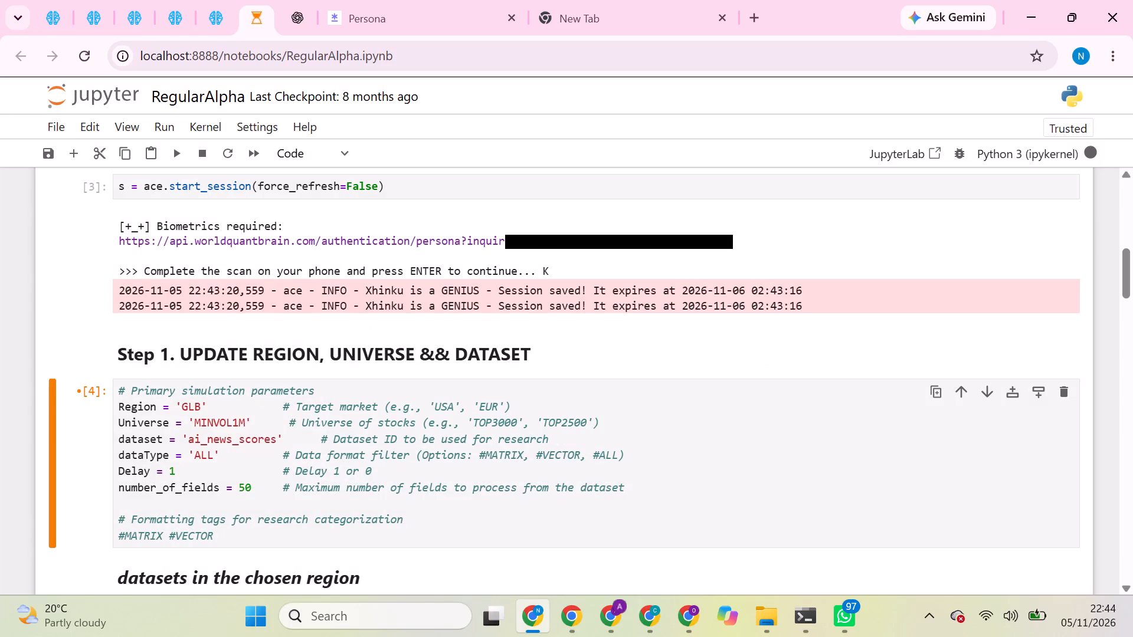
In the other BRAIN account, dismiss the tutorial checks for the STATISTICAL-selection super alpha and run its Prod Correlation check.
{"action": "left_click", "coordinate": [685, 609]}
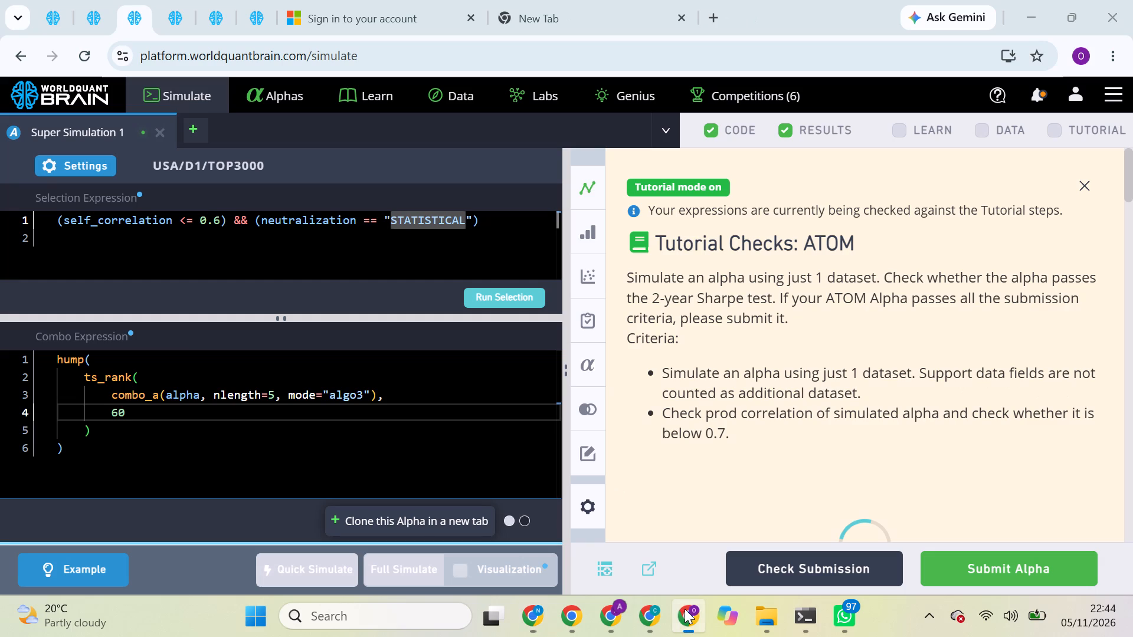
{"action": "left_click", "coordinate": [1082, 183]}
{"action": "scroll", "coordinate": [873, 380], "scroll_direction": "down", "scroll_amount": 2}
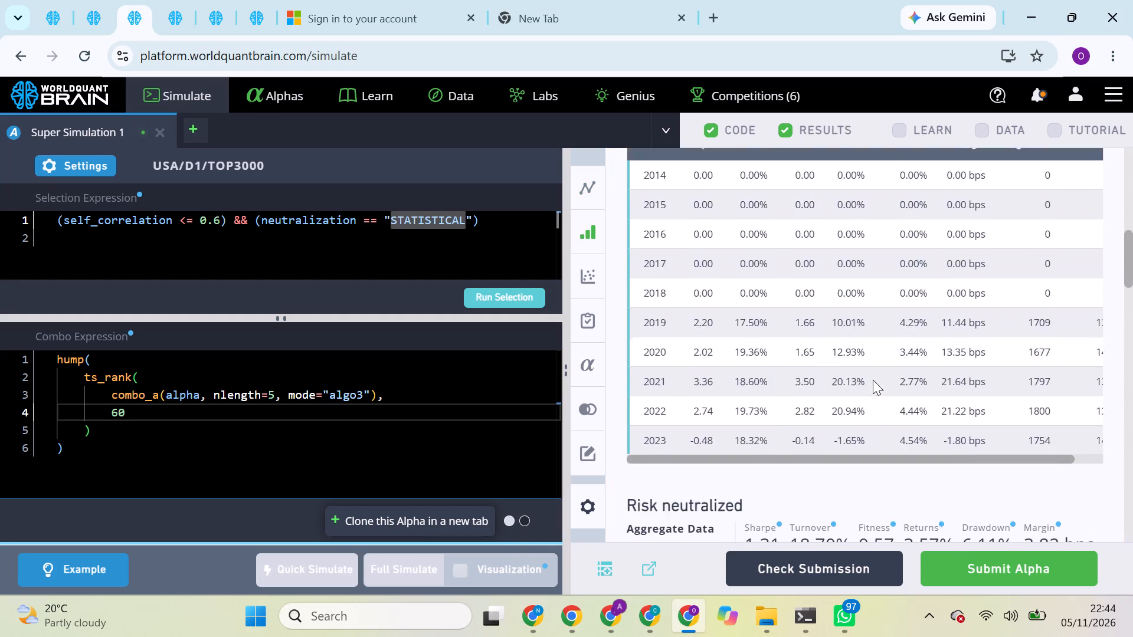
{"action": "scroll", "coordinate": [873, 380], "scroll_direction": "down", "scroll_amount": 2}
{"action": "scroll", "coordinate": [873, 380], "scroll_direction": "up", "scroll_amount": 3}
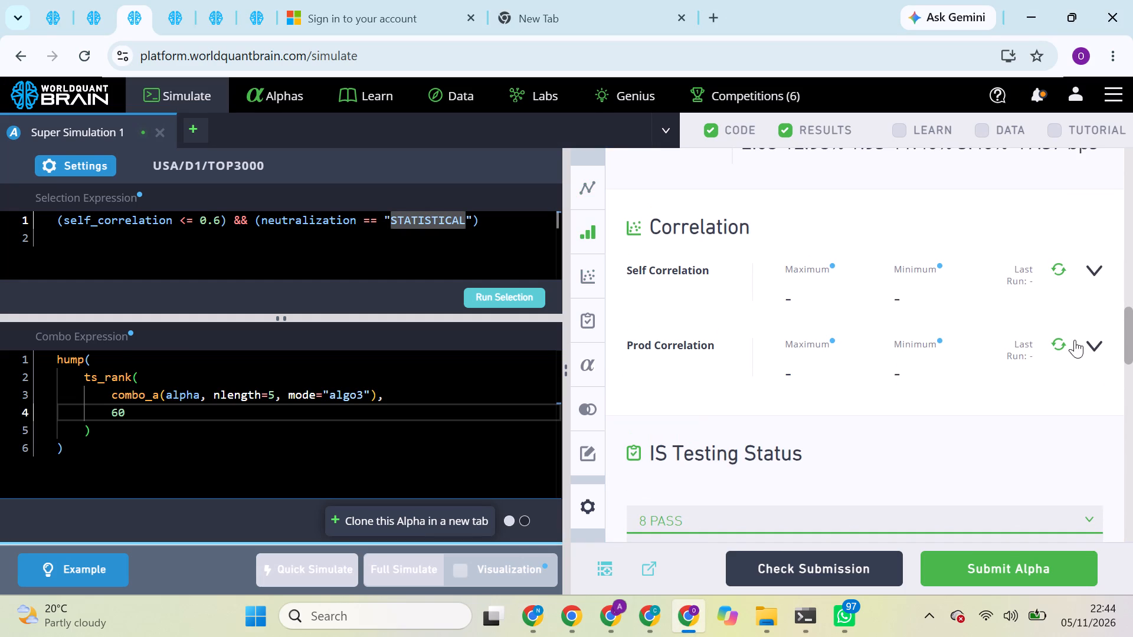
{"action": "left_click", "coordinate": [1057, 343]}
{"action": "scroll", "coordinate": [997, 432], "scroll_direction": "down", "scroll_amount": 1}
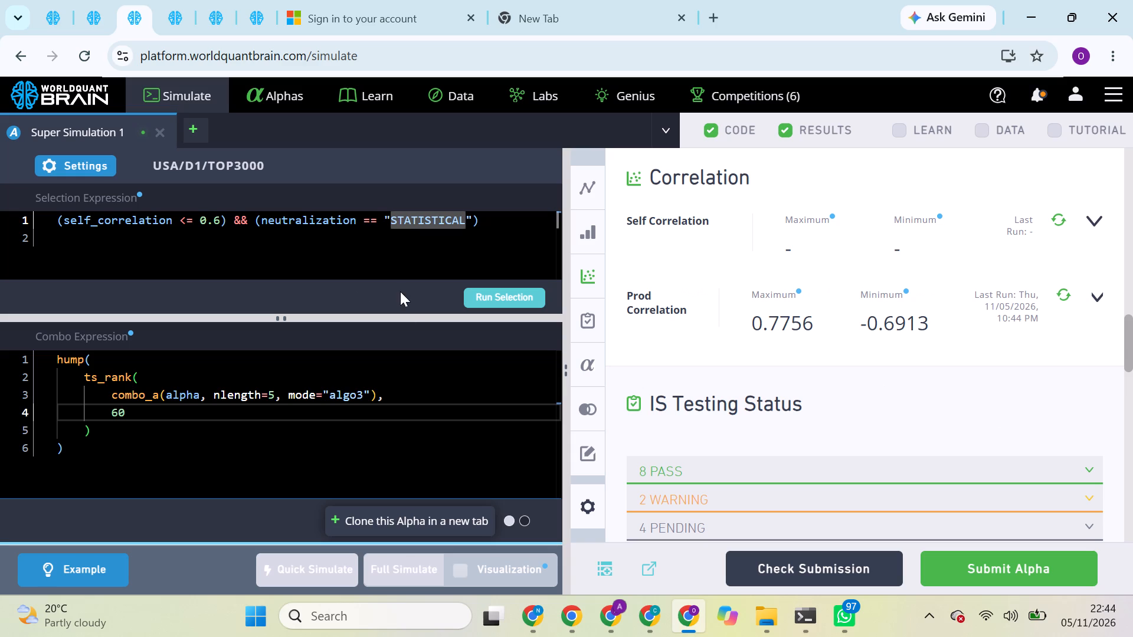
Set the combo neutralization of the USA/D1/TOP3000 super simulation to Statistical.
{"action": "left_click", "coordinate": [100, 169]}
{"action": "left_click", "coordinate": [345, 486]}
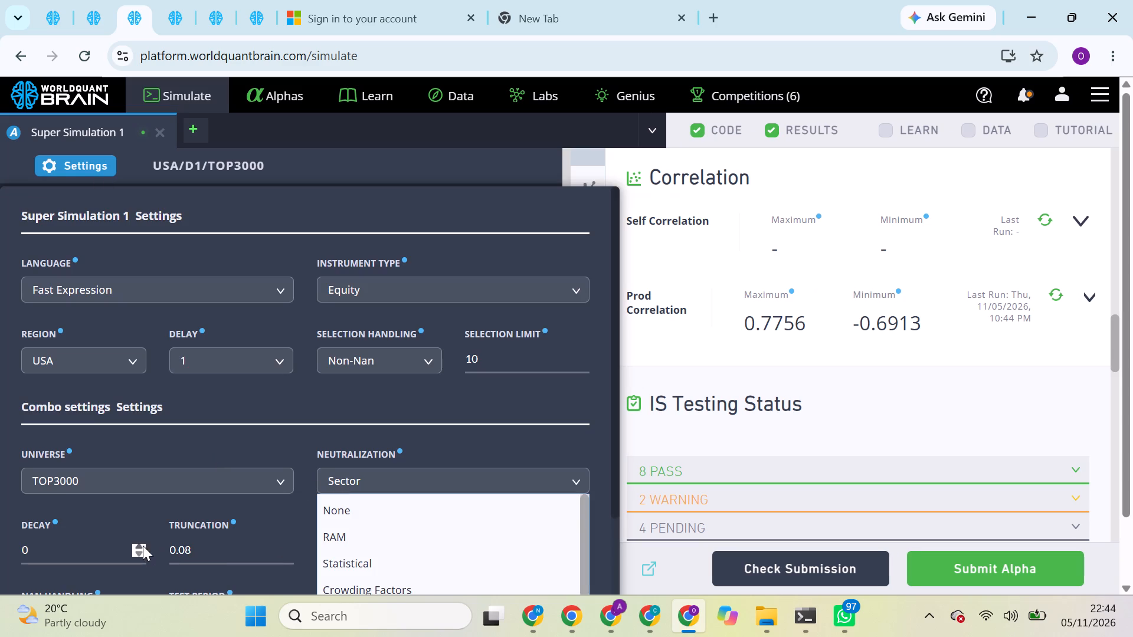
{"action": "scroll", "coordinate": [355, 554], "scroll_direction": "down", "scroll_amount": 1}
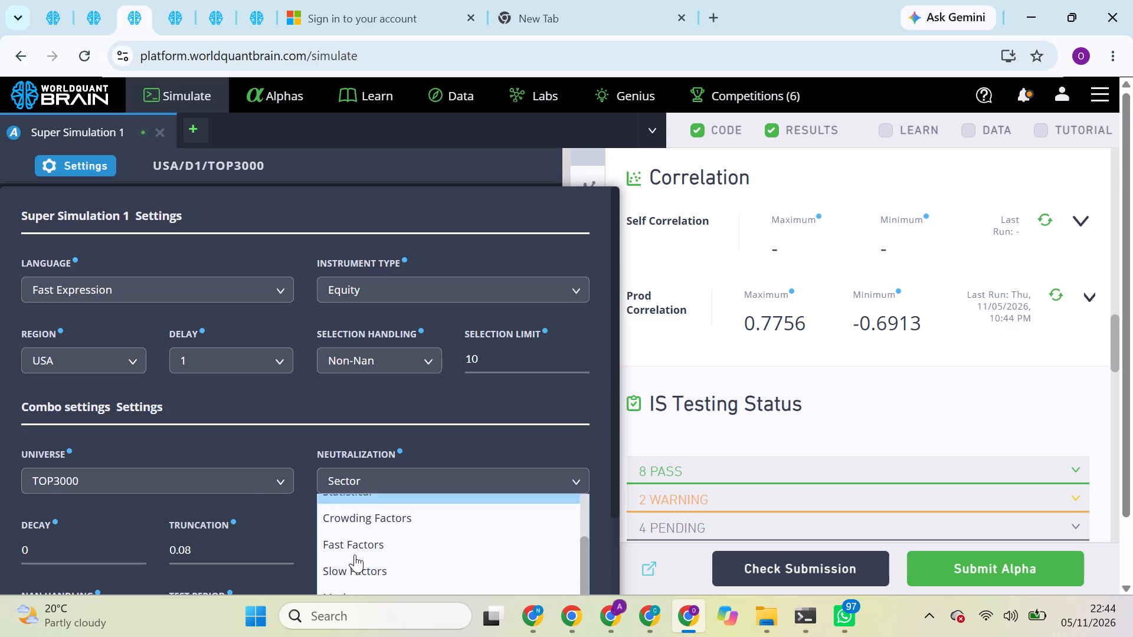
{"action": "scroll", "coordinate": [355, 554], "scroll_direction": "down", "scroll_amount": 1}
{"action": "scroll", "coordinate": [365, 526], "scroll_direction": "up", "scroll_amount": 1}
{"action": "left_click", "coordinate": [355, 557]}
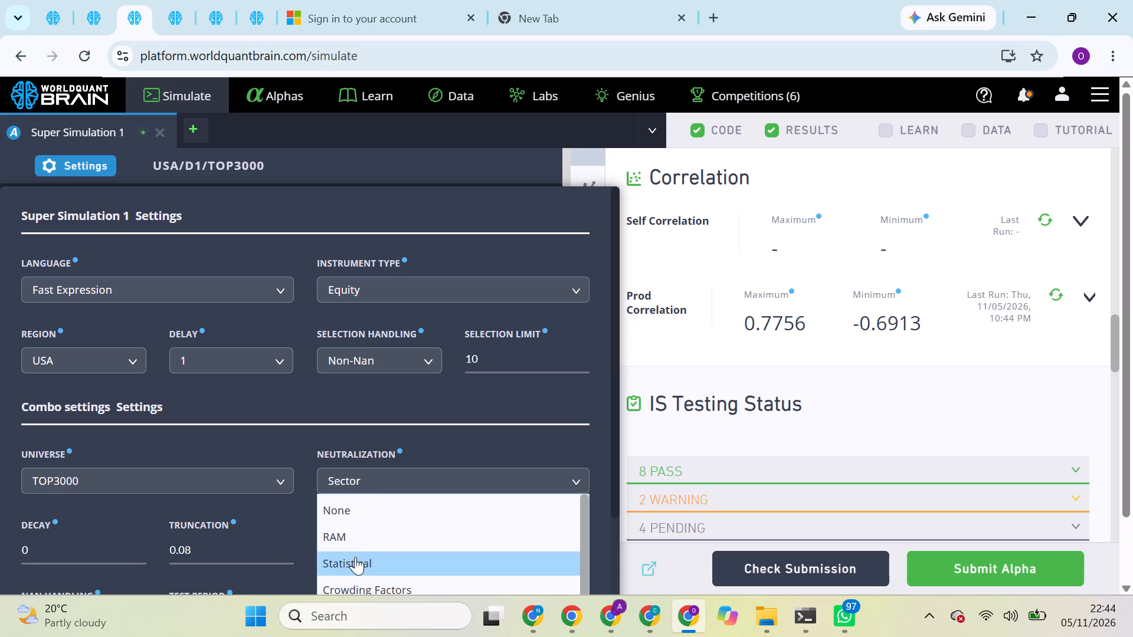
{"action": "scroll", "coordinate": [355, 557], "scroll_direction": "down", "scroll_amount": 4}
{"action": "left_click", "coordinate": [461, 563]}
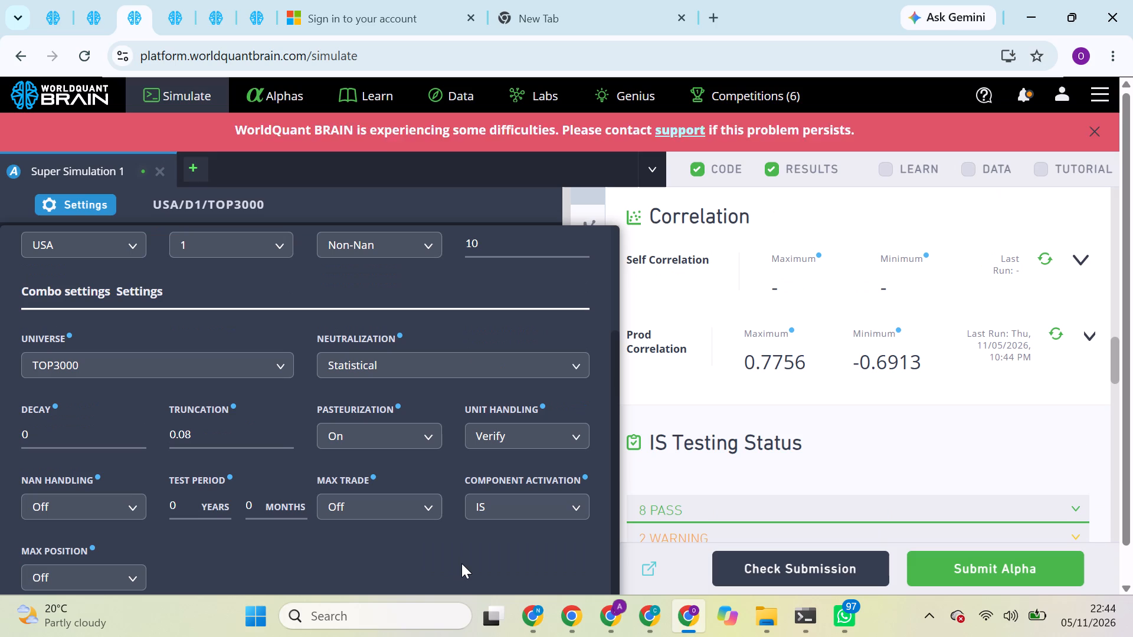
Check the GLB/D1/MINVOL1M alpha's PnL chart and the progress of the simulations open in this account's other pages.
{"action": "left_click", "coordinate": [65, 16]}
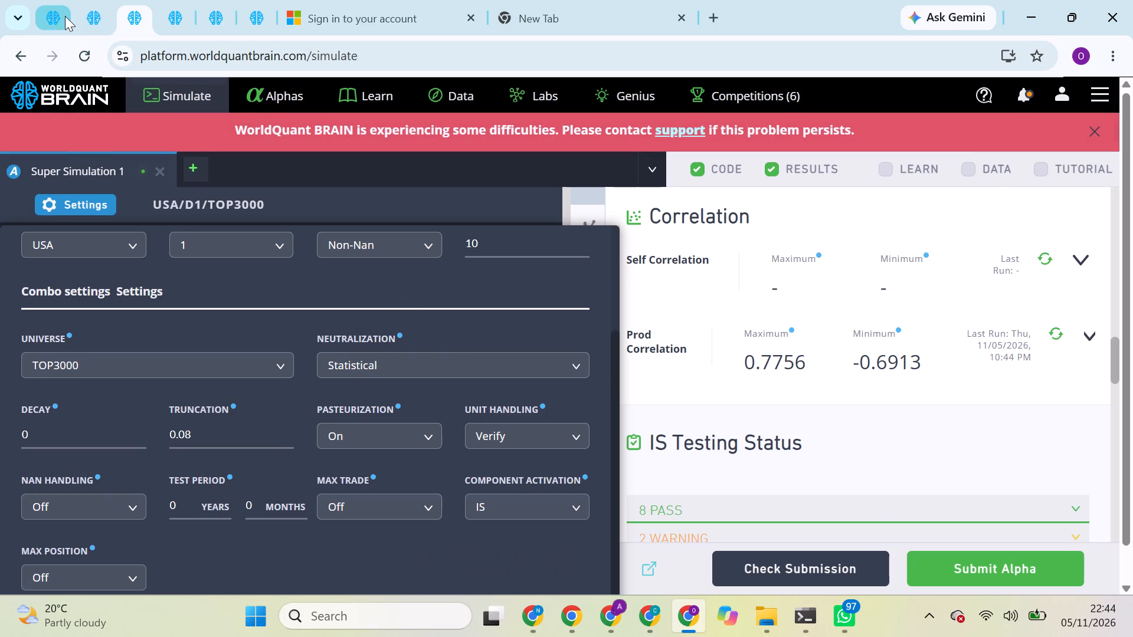
{"action": "left_click", "coordinate": [97, 2]}
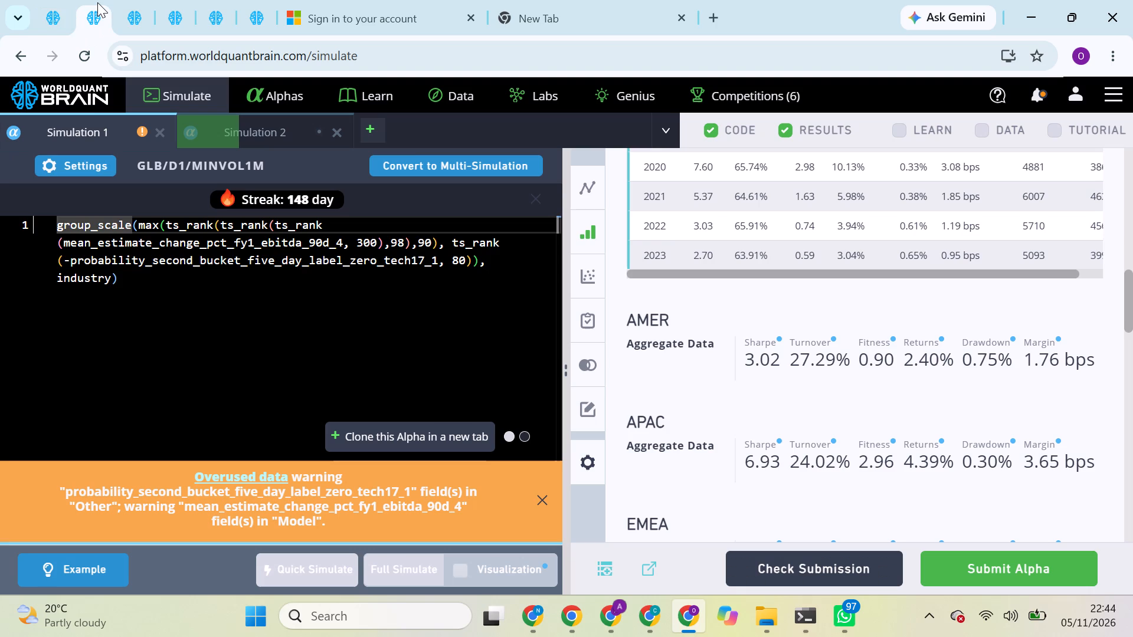
{"action": "scroll", "coordinate": [809, 329], "scroll_direction": "up", "scroll_amount": 2}
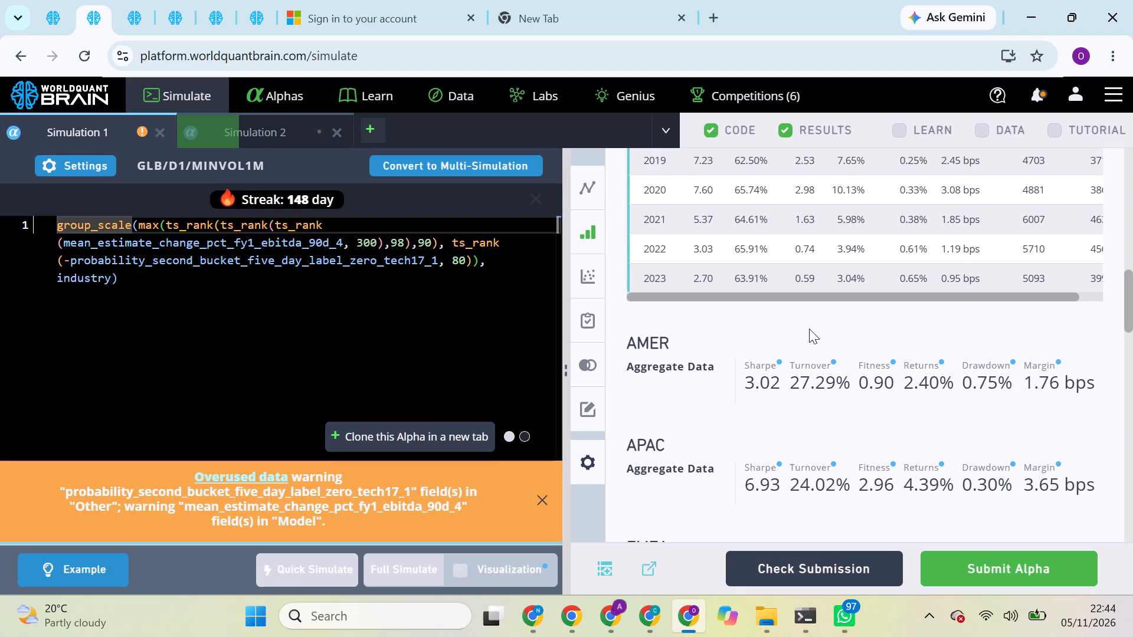
{"action": "scroll", "coordinate": [809, 329], "scroll_direction": "up", "scroll_amount": 3}
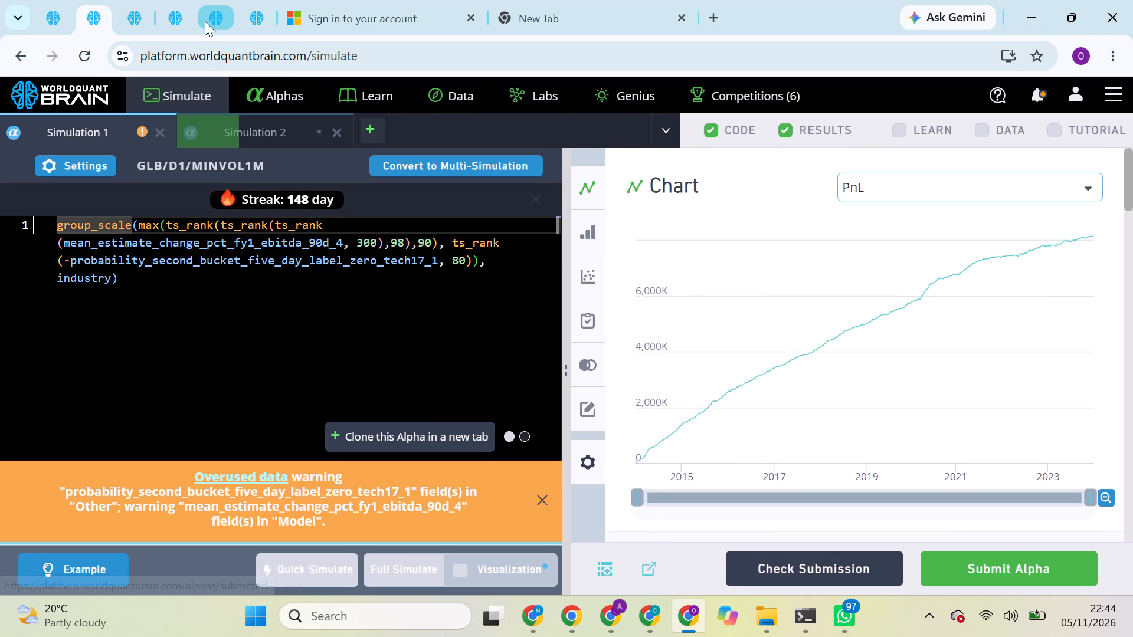
{"action": "left_click", "coordinate": [245, 2]}
{"action": "left_click", "coordinate": [225, 0]}
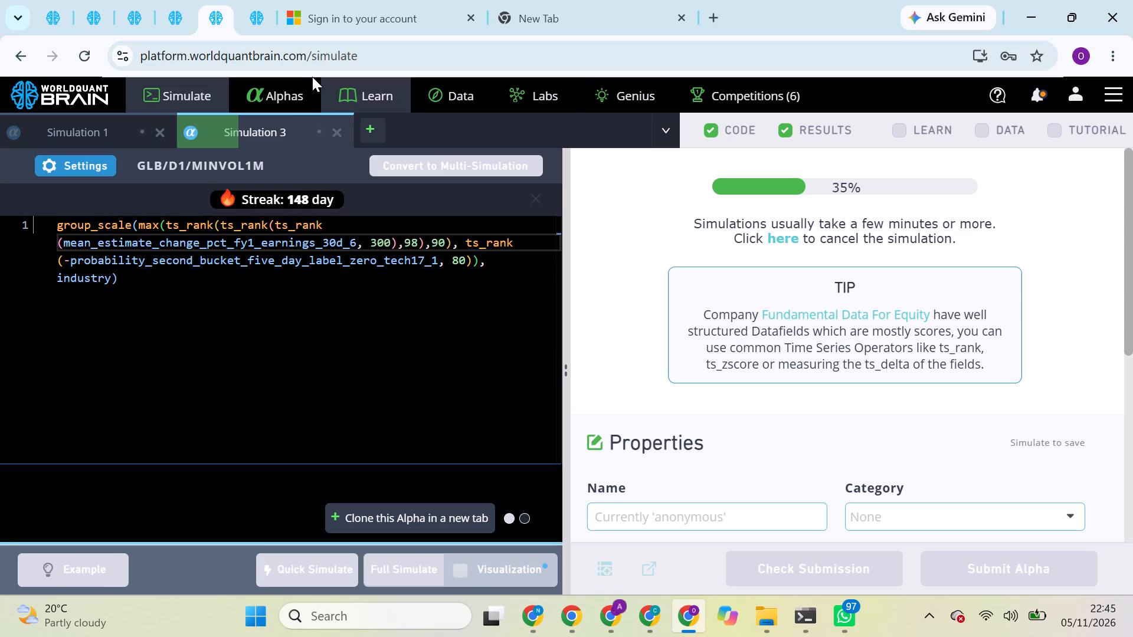
{"action": "left_click", "coordinate": [169, 0]}
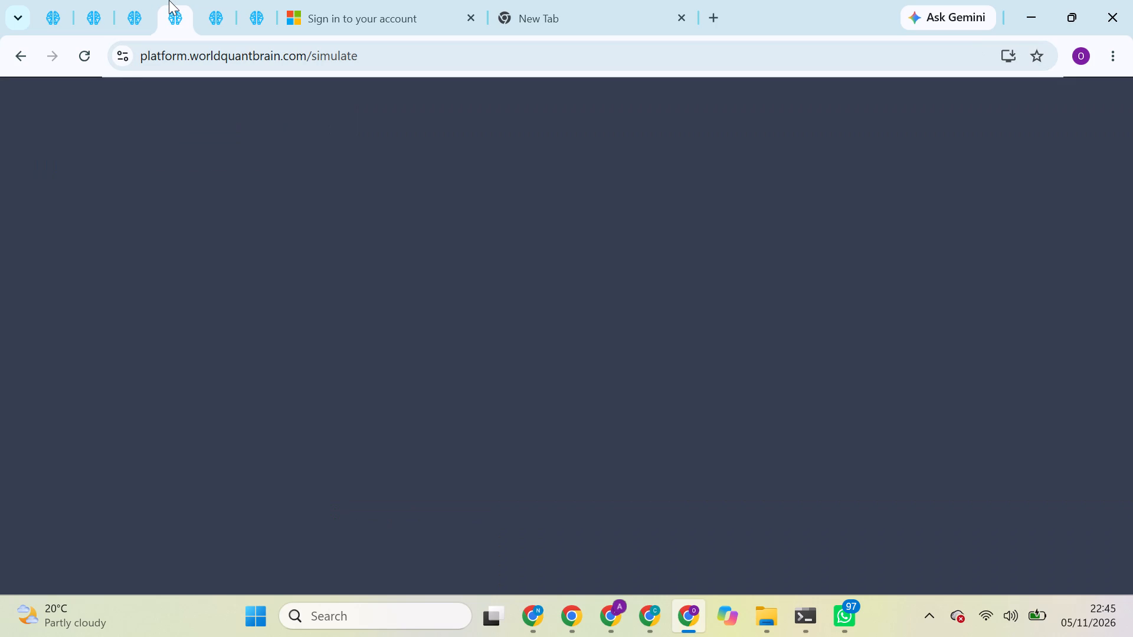
{"action": "left_click", "coordinate": [217, 21]}
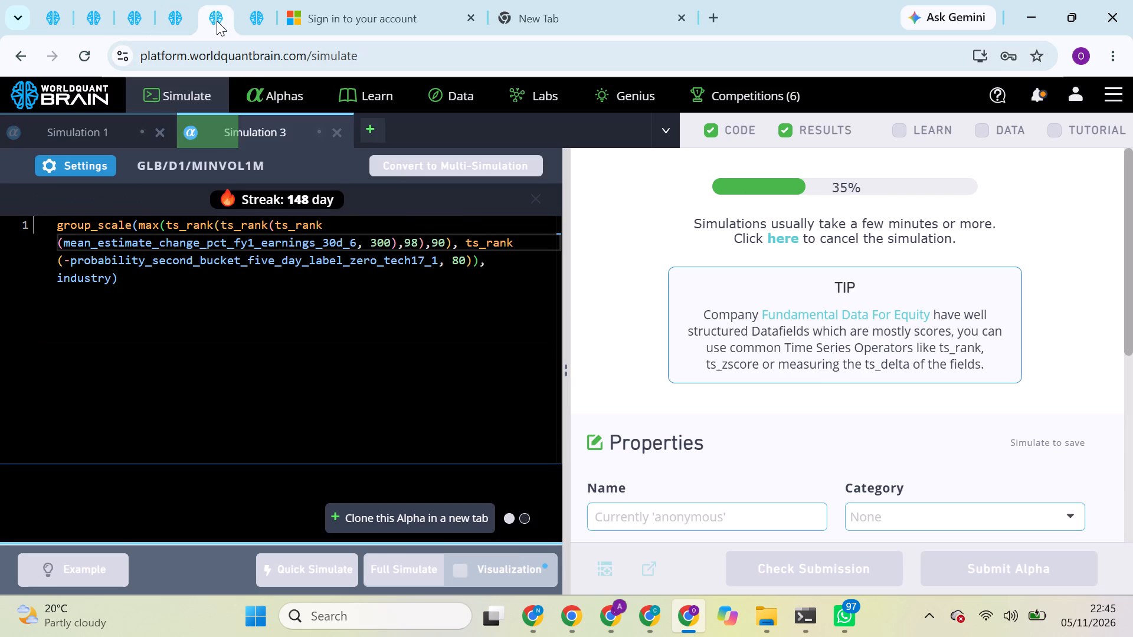
{"action": "left_click", "coordinate": [253, 12]}
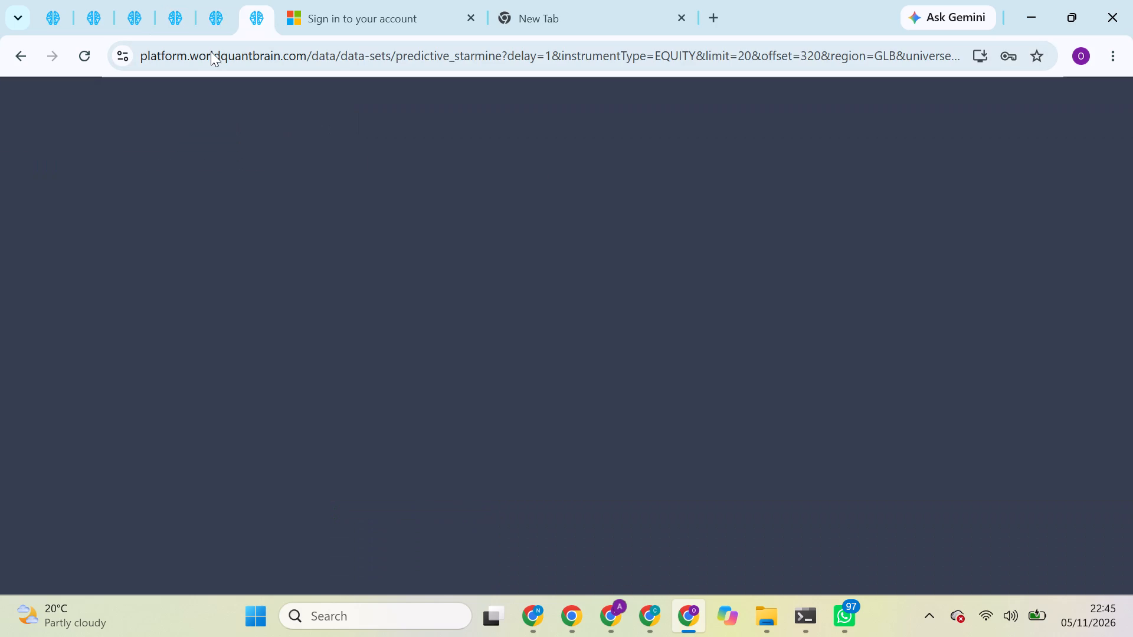
Return to the super simulation, dismiss the service notice and close the simulation settings.
{"action": "left_click", "coordinate": [142, 0]}
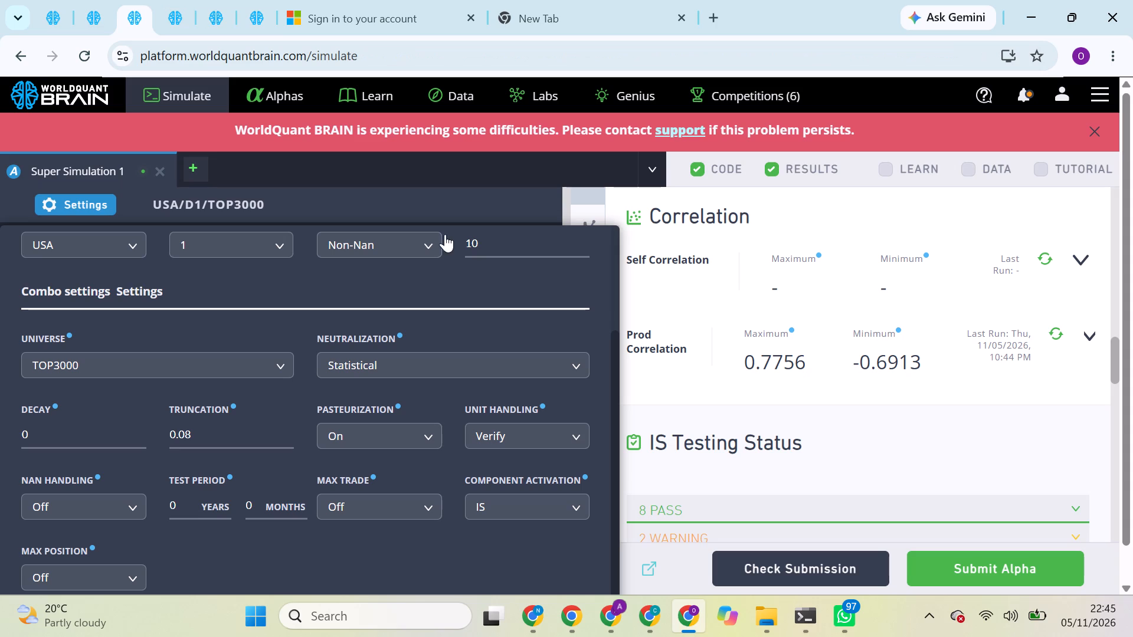
{"action": "left_click", "coordinate": [1096, 130]}
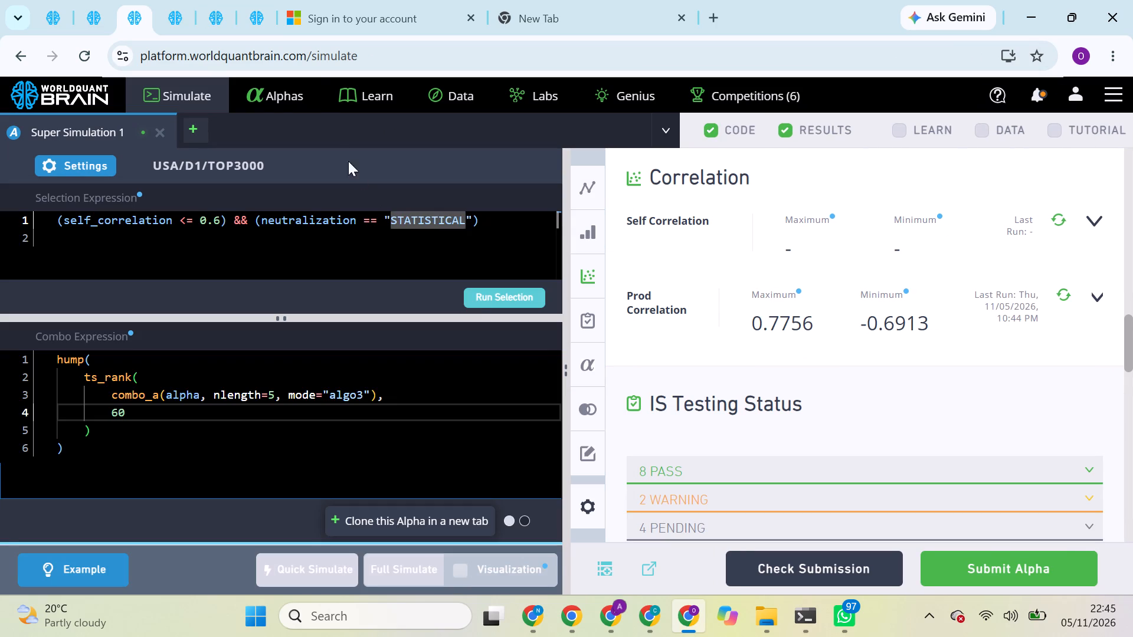
Open the Genius page and examine the current quarter's eligibility criteria, from Signals and Pyramids Completed to the combined performance measures.
{"action": "left_click", "coordinate": [295, 97]}
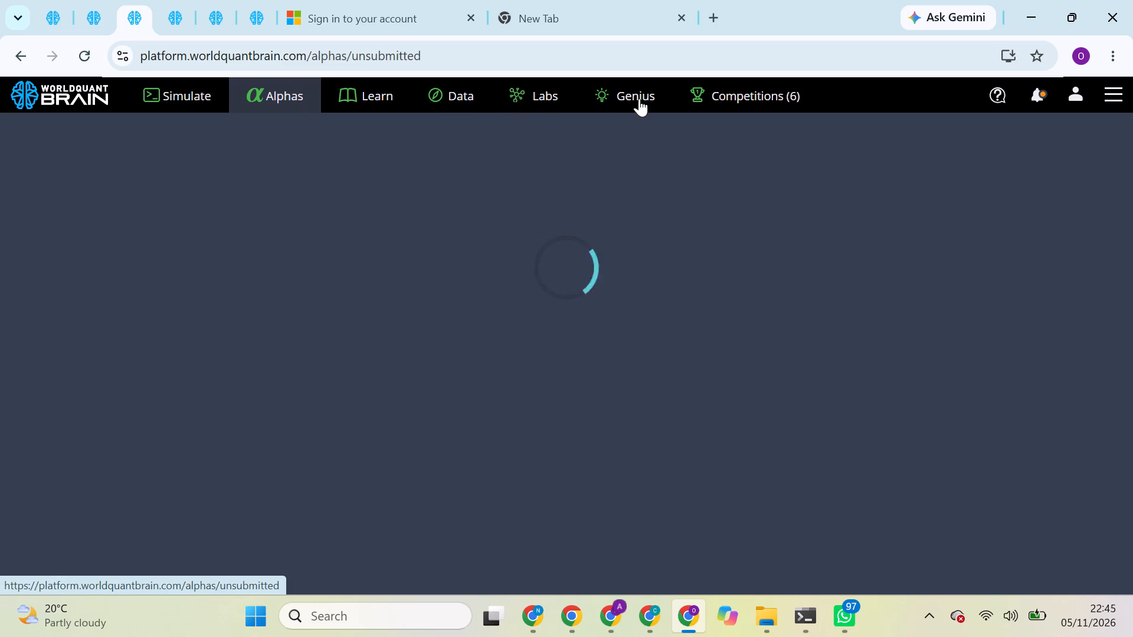
{"action": "left_click", "coordinate": [649, 103]}
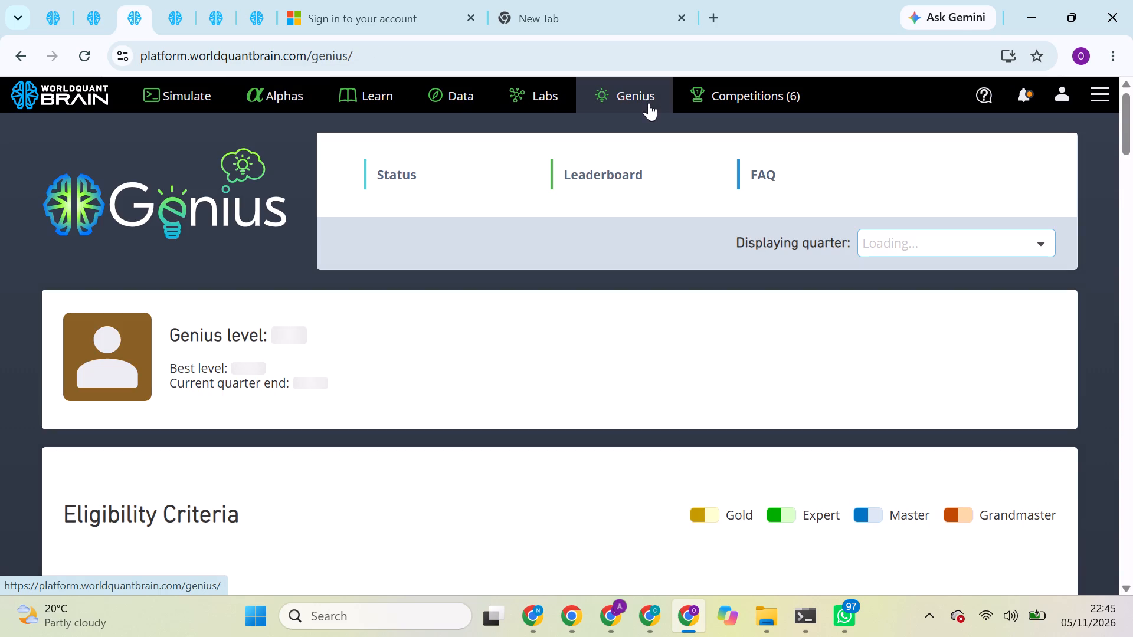
{"action": "left_click", "coordinate": [647, 100]}
{"action": "double_click", "coordinate": [647, 100]}
{"action": "left_click_drag", "start_coordinate": [647, 100], "coordinate": [573, 295]}
{"action": "scroll", "coordinate": [573, 295], "scroll_direction": "down", "scroll_amount": 3}
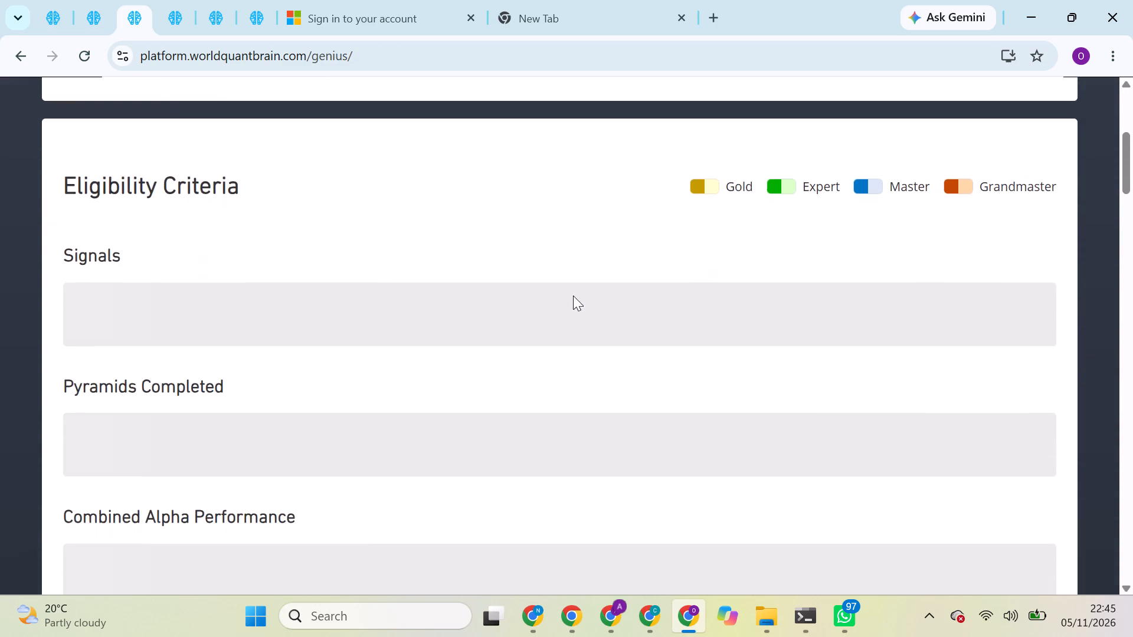
{"action": "scroll", "coordinate": [573, 295], "scroll_direction": "down", "scroll_amount": 2}
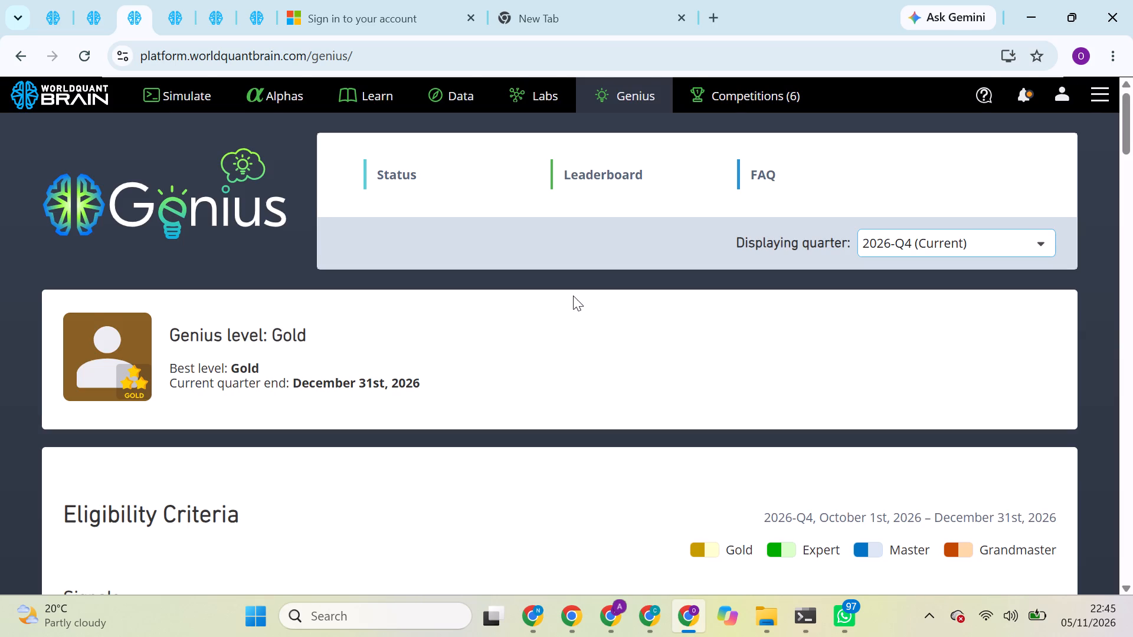
{"action": "scroll", "coordinate": [573, 295], "scroll_direction": "down", "scroll_amount": 1}
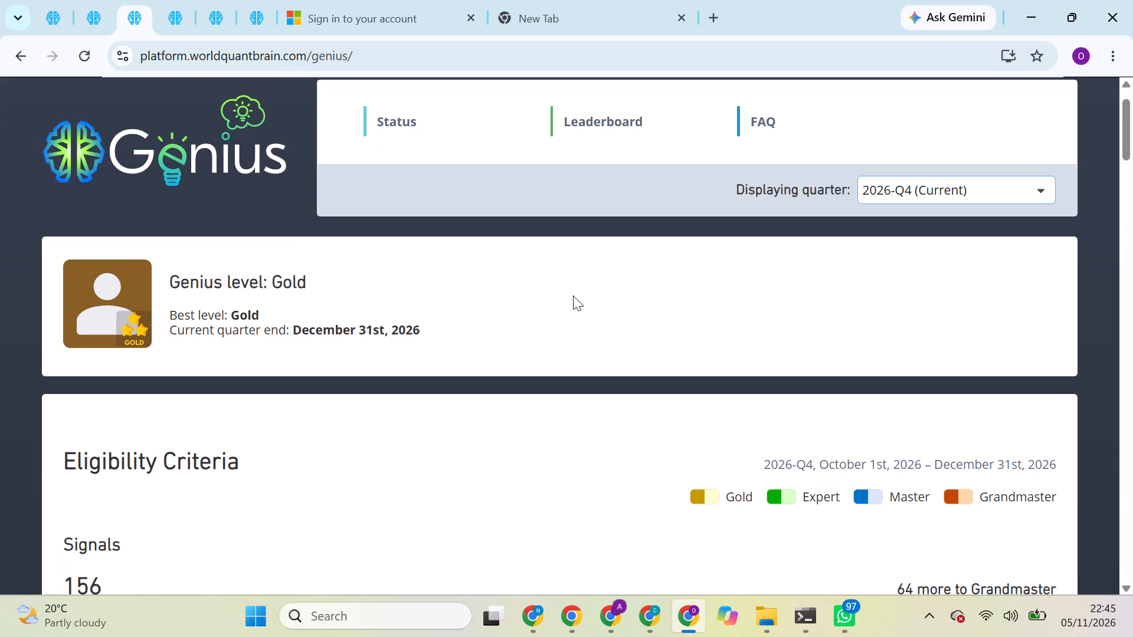
{"action": "scroll", "coordinate": [576, 425], "scroll_direction": "down", "scroll_amount": 2}
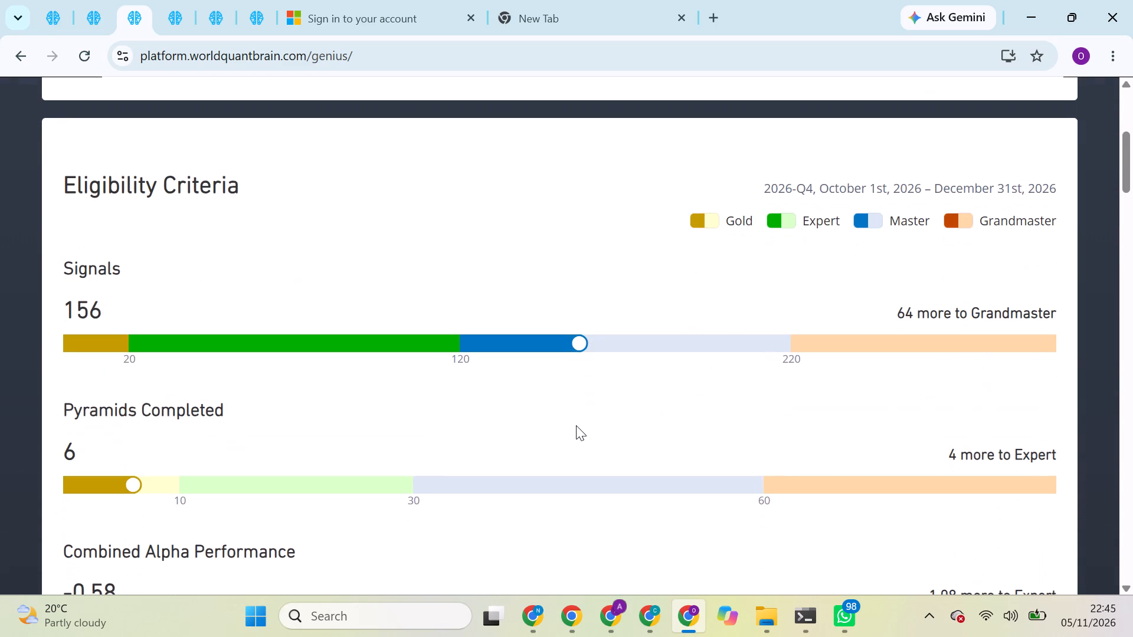
{"action": "scroll", "coordinate": [576, 425], "scroll_direction": "down", "scroll_amount": 2}
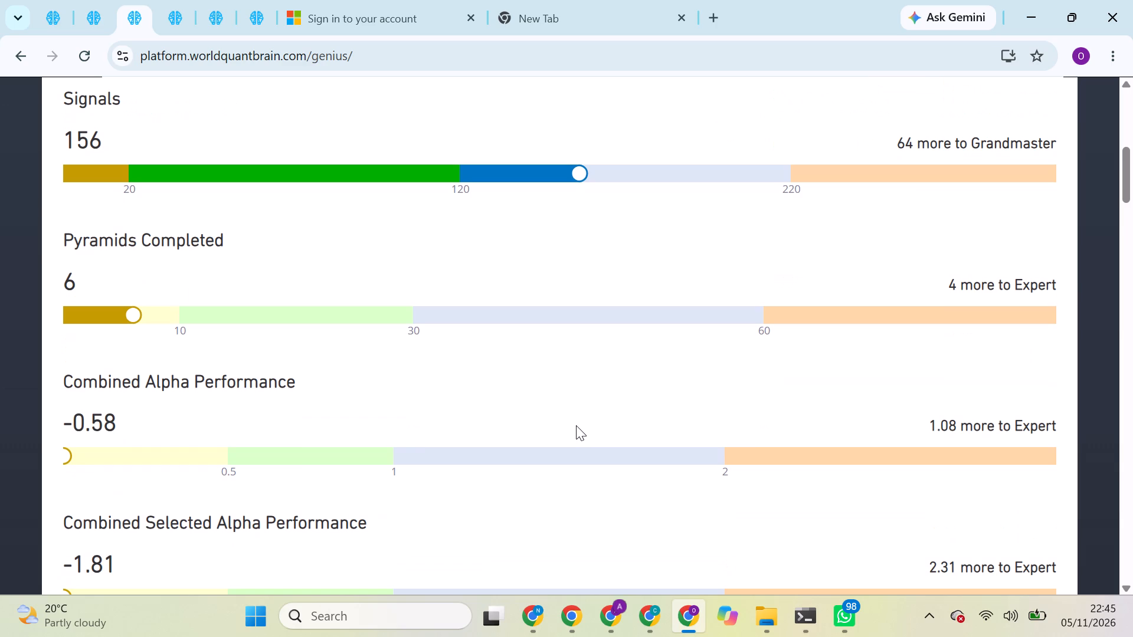
{"action": "scroll", "coordinate": [576, 425], "scroll_direction": "down", "scroll_amount": 1}
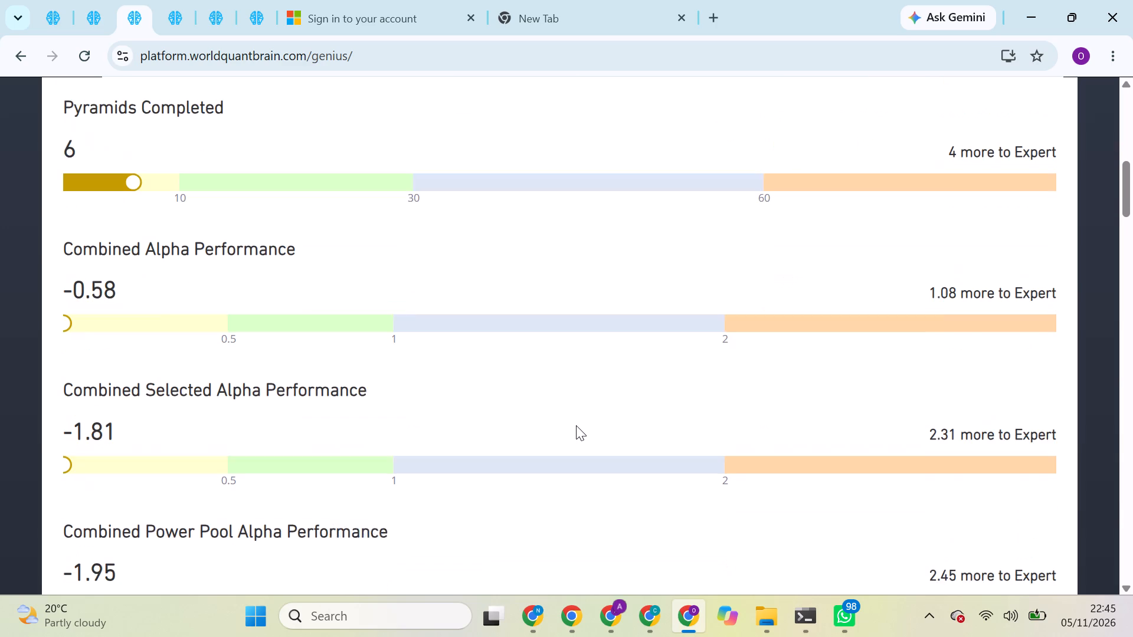
{"action": "scroll", "coordinate": [576, 425], "scroll_direction": "down", "scroll_amount": 3}
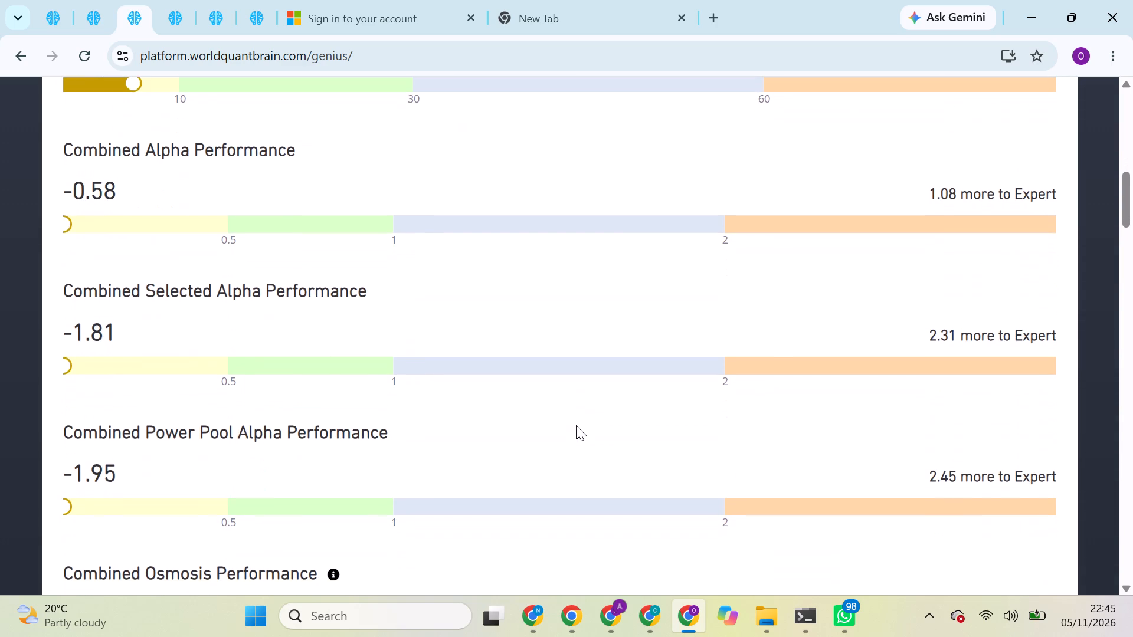
{"action": "scroll", "coordinate": [576, 425], "scroll_direction": "down", "scroll_amount": 1}
{"action": "scroll", "coordinate": [576, 425], "scroll_direction": "up", "scroll_amount": 2}
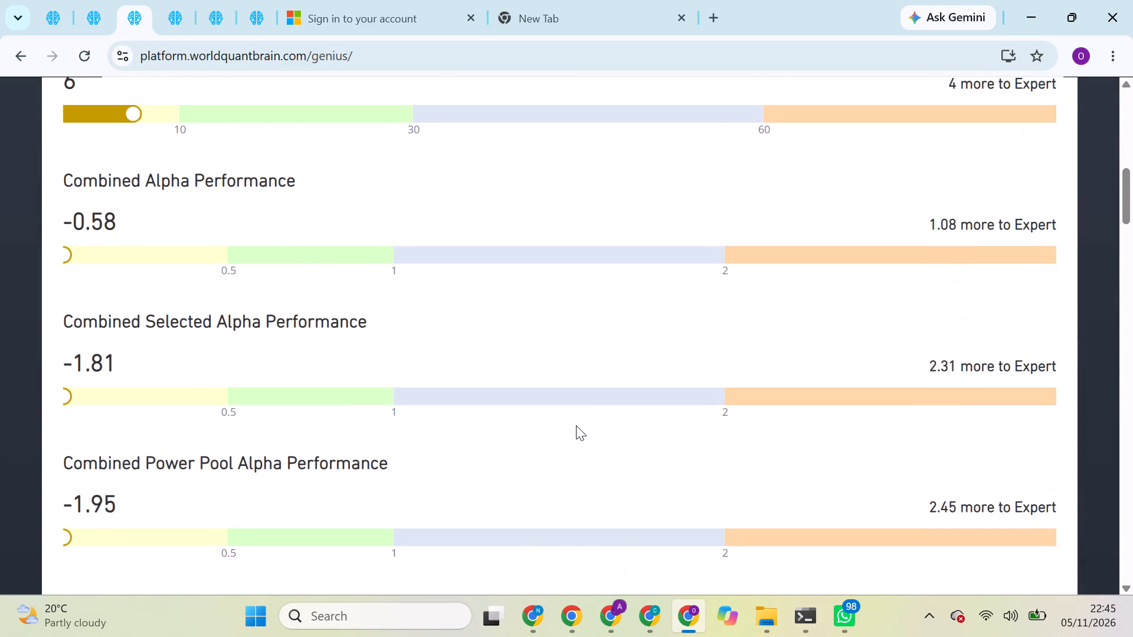
{"action": "scroll", "coordinate": [576, 425], "scroll_direction": "up", "scroll_amount": 1}
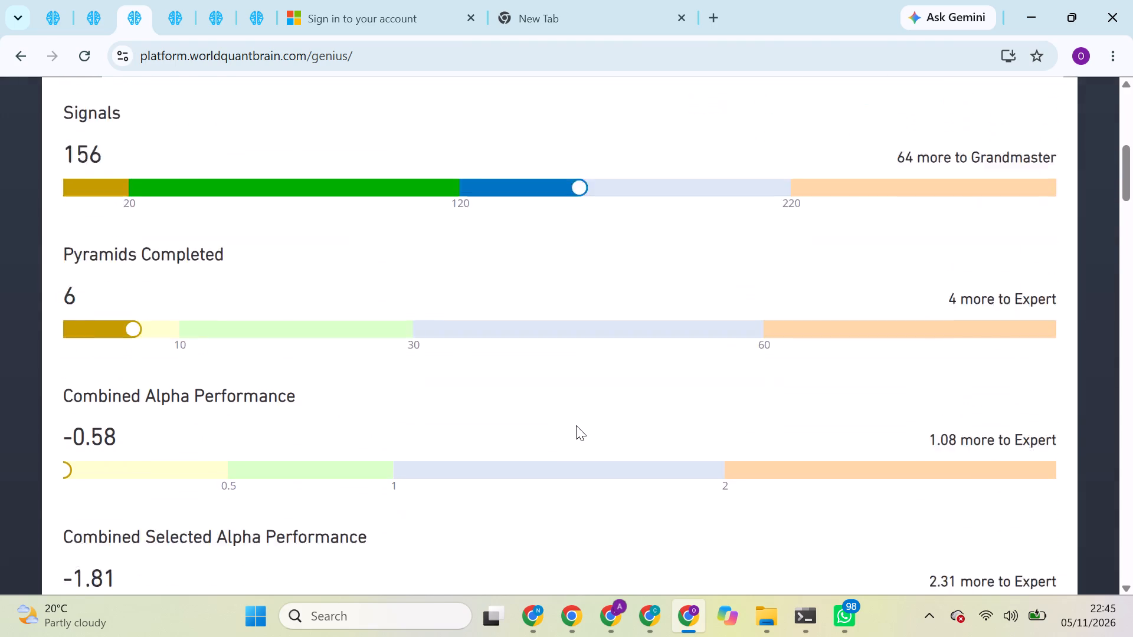
{"action": "scroll", "coordinate": [576, 425], "scroll_direction": "down", "scroll_amount": 2}
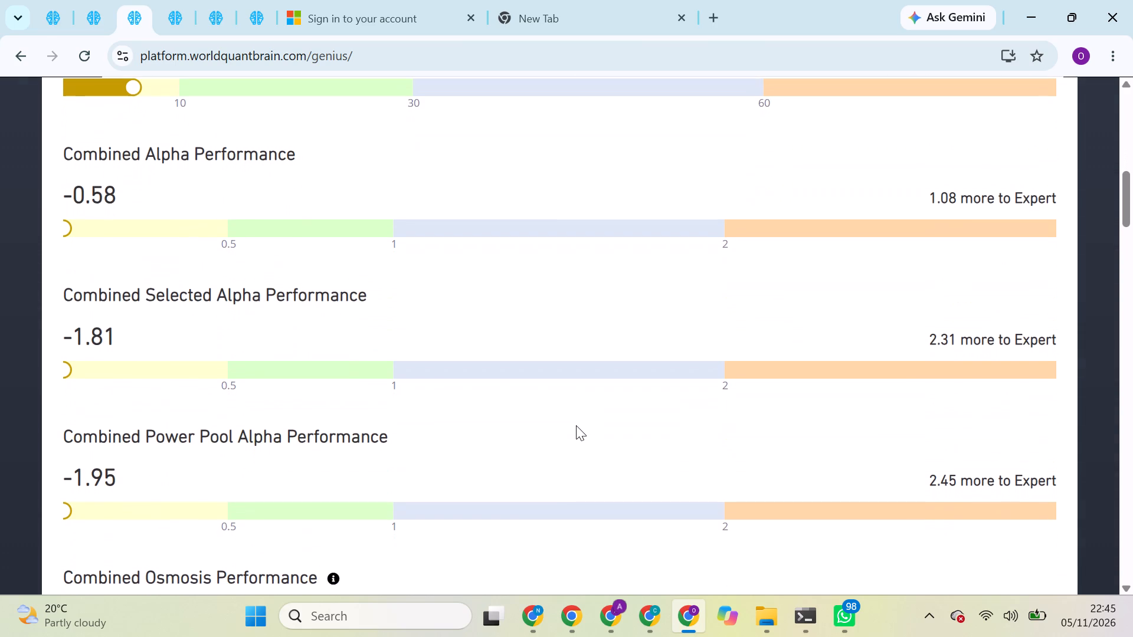
{"action": "scroll", "coordinate": [576, 425], "scroll_direction": "down", "scroll_amount": 1}
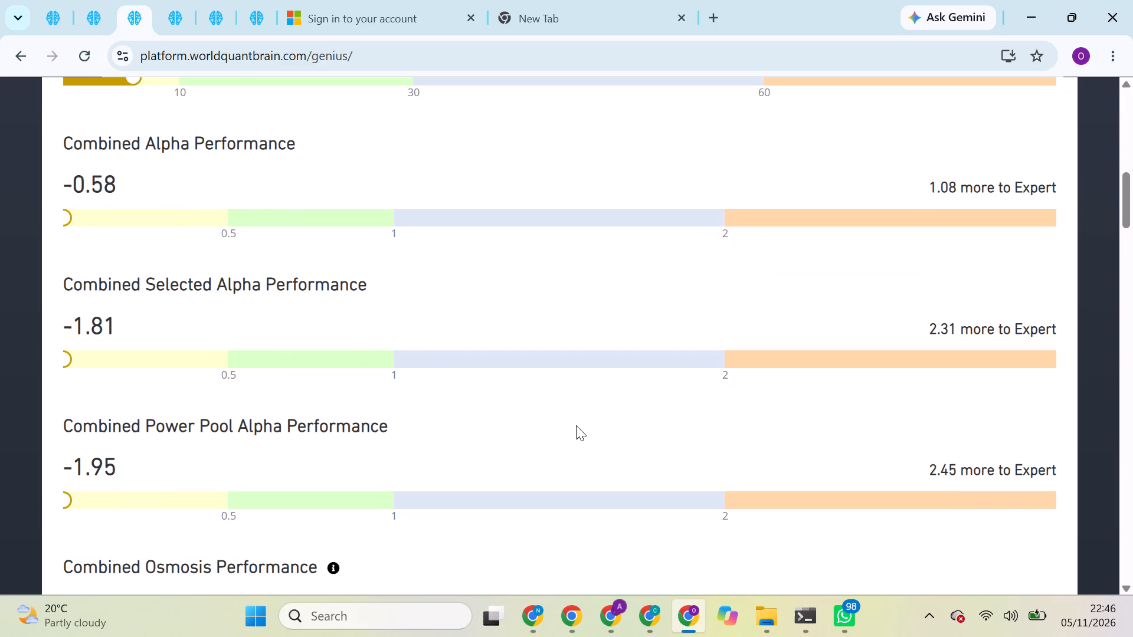
{"action": "scroll", "coordinate": [576, 425], "scroll_direction": "up", "scroll_amount": 1}
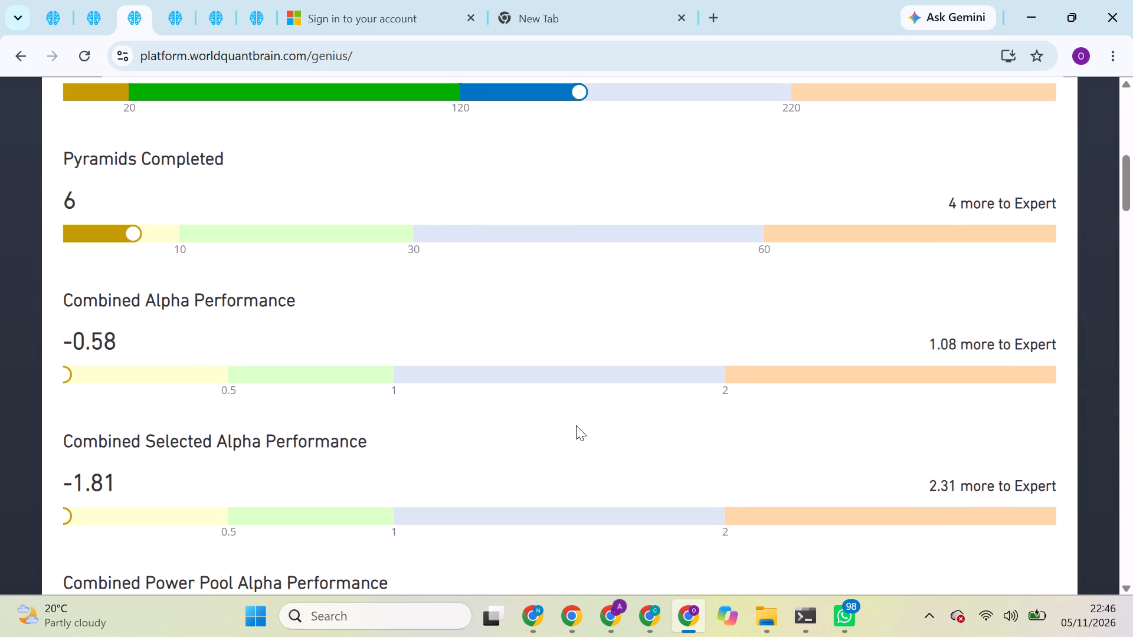
{"action": "scroll", "coordinate": [576, 425], "scroll_direction": "up", "scroll_amount": 1}
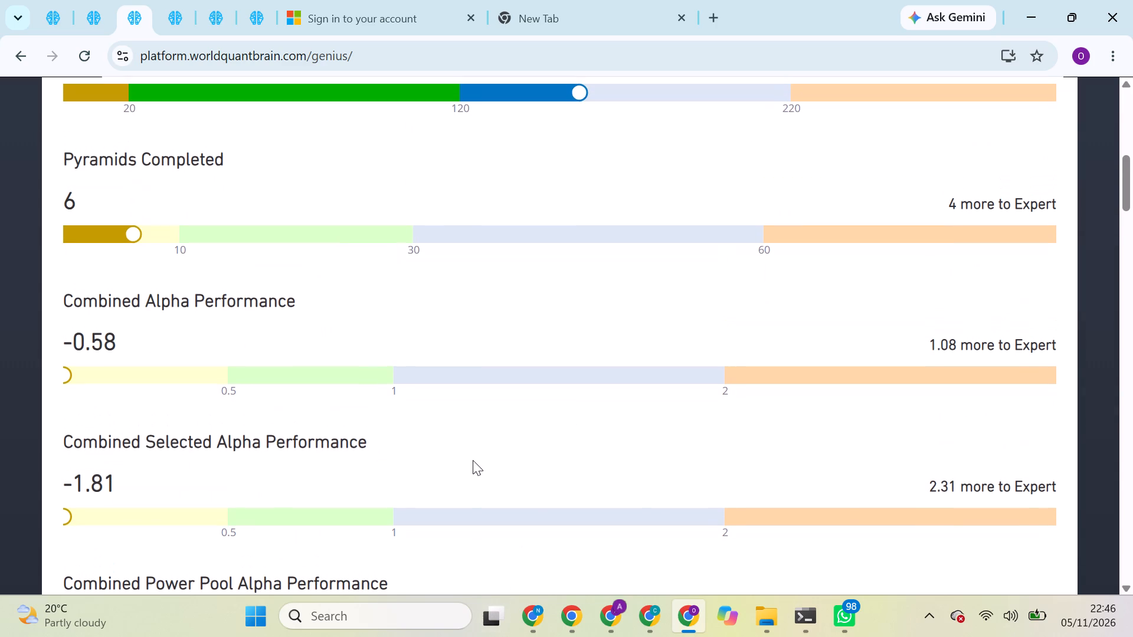
{"action": "scroll", "coordinate": [473, 460], "scroll_direction": "down", "scroll_amount": 2}
{"action": "left_click", "coordinate": [473, 460]}
{"action": "scroll", "coordinate": [400, 439], "scroll_direction": "down", "scroll_amount": 1}
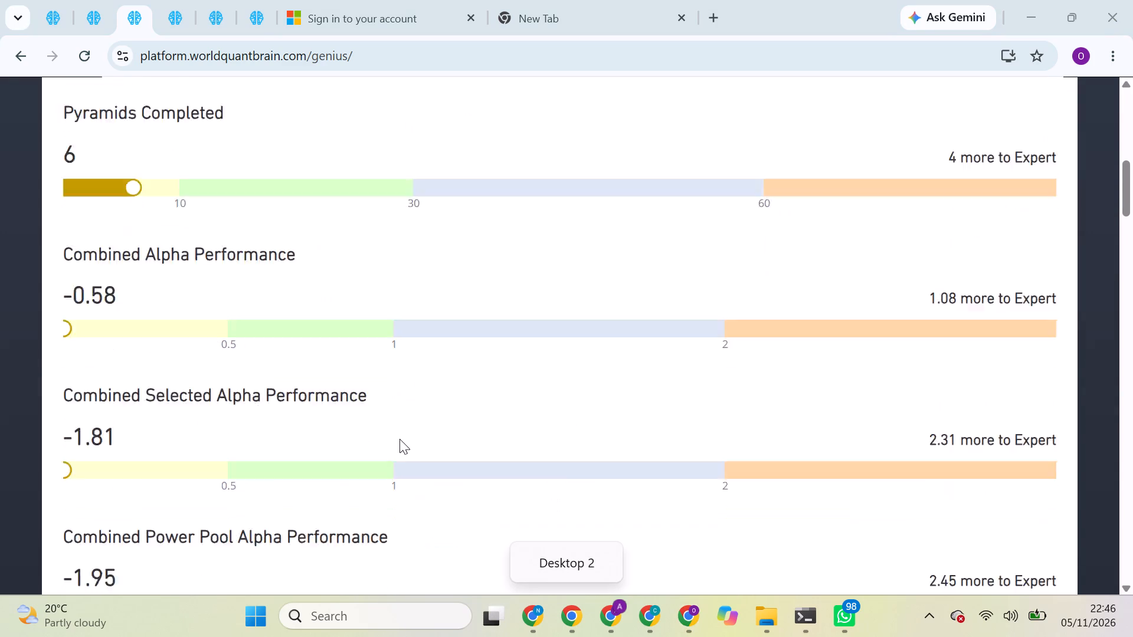
{"action": "scroll", "coordinate": [400, 439], "scroll_direction": "down", "scroll_amount": 2}
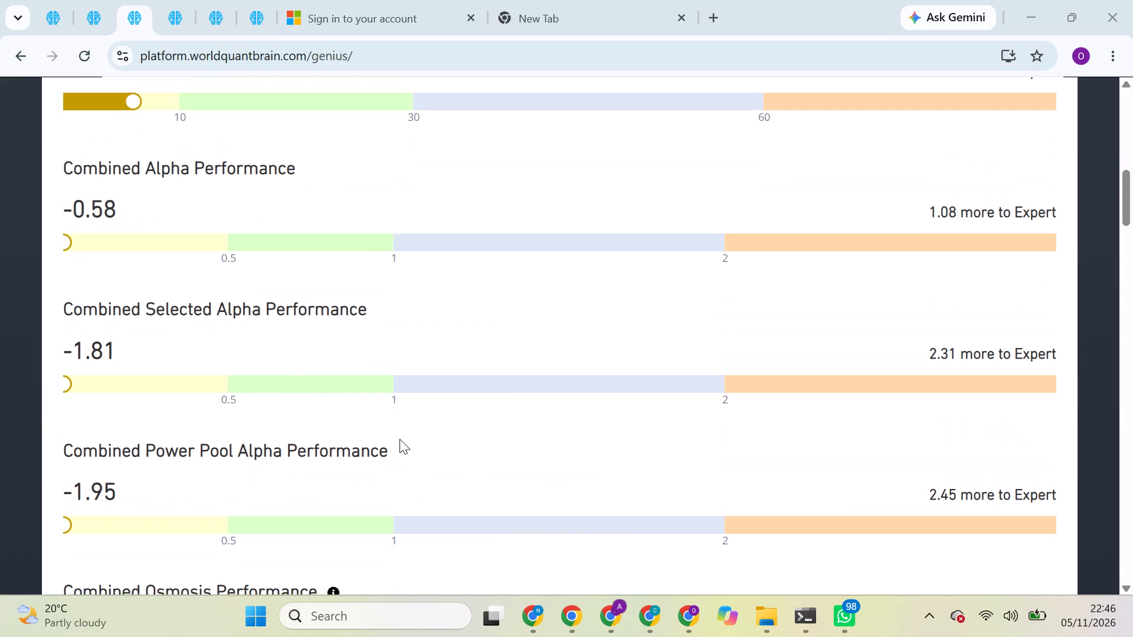
{"action": "scroll", "coordinate": [400, 439], "scroll_direction": "down", "scroll_amount": 1}
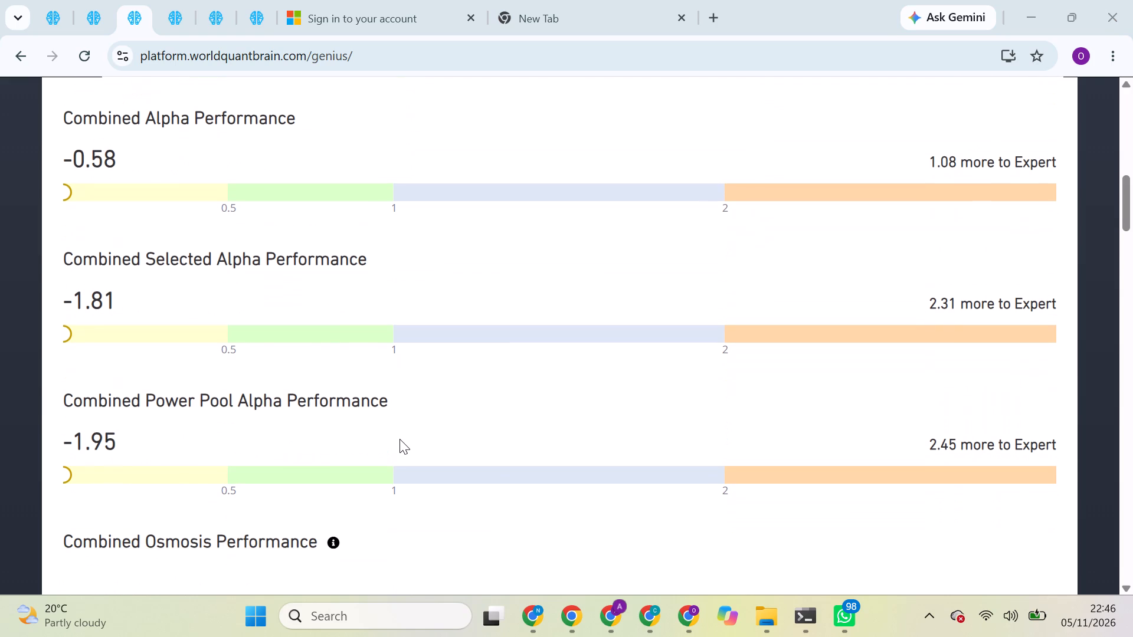
{"action": "scroll", "coordinate": [400, 439], "scroll_direction": "down", "scroll_amount": 1}
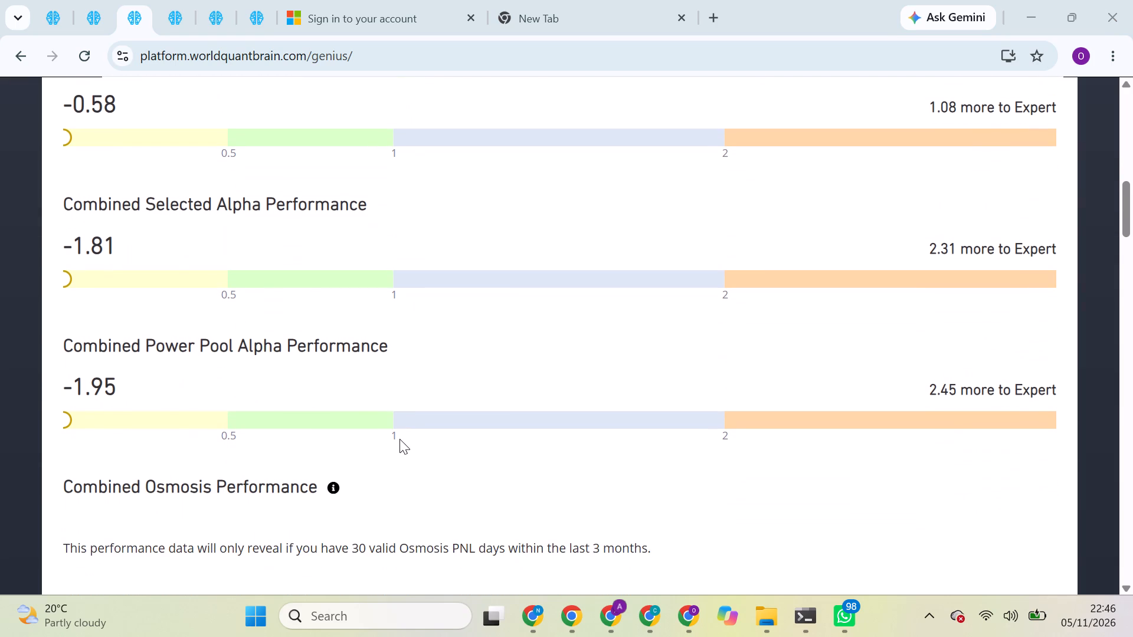
{"action": "scroll", "coordinate": [400, 439], "scroll_direction": "down", "scroll_amount": 2}
Switch to the other BRAIN account and retry the expired robot verification on its simulate page.
{"action": "left_click", "coordinate": [611, 602]}
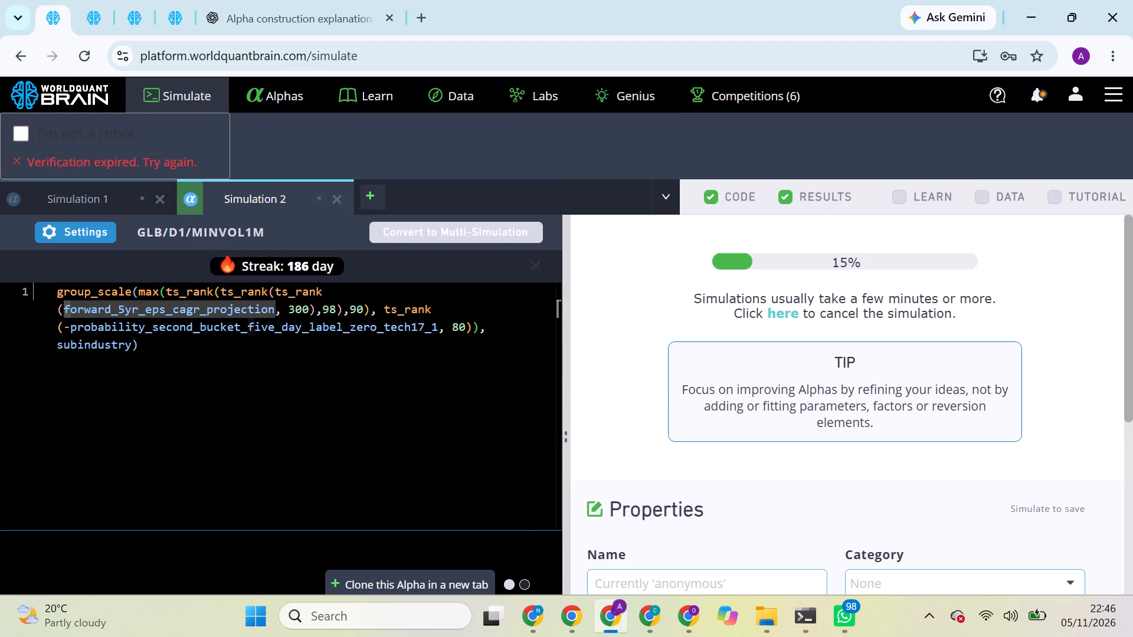
{"action": "left_click", "coordinate": [19, 133]}
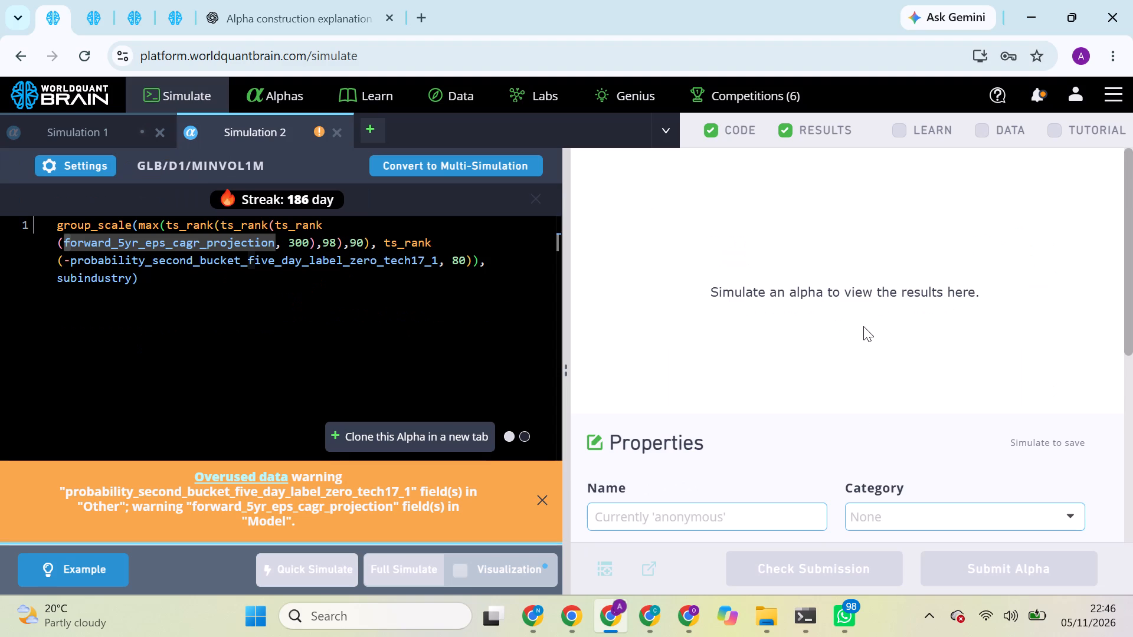
Review the results of the forward_5yr_eps_cagr_projection alpha in Simulation 2.
{"action": "left_click", "coordinate": [1081, 185]}
{"action": "scroll", "coordinate": [995, 307], "scroll_direction": "down", "scroll_amount": 4}
{"action": "left_click", "coordinate": [1057, 280]}
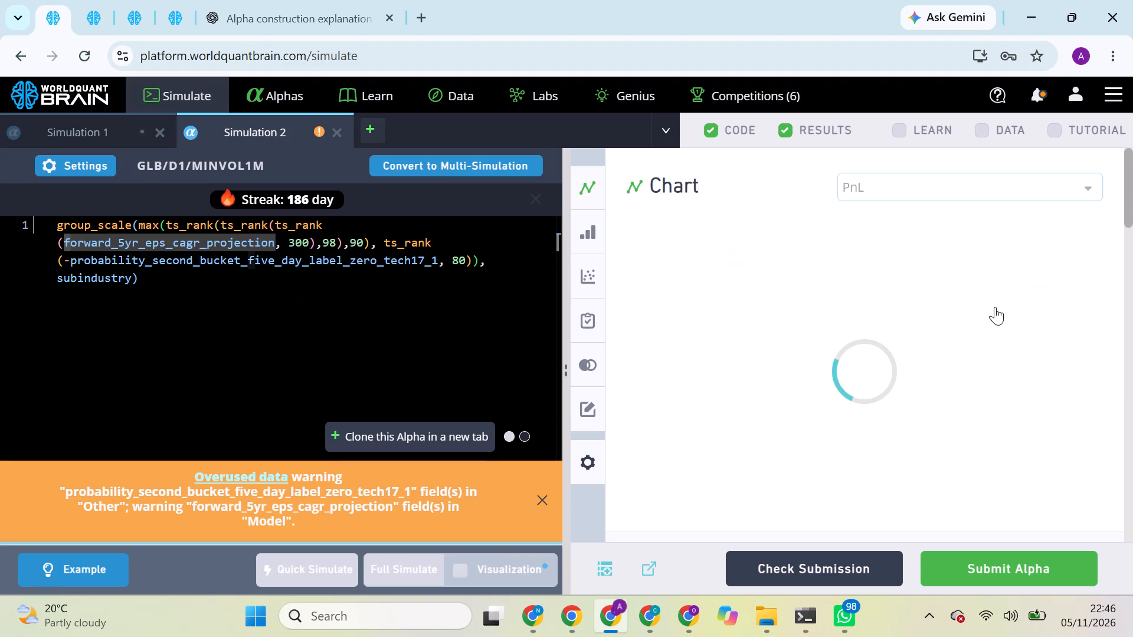